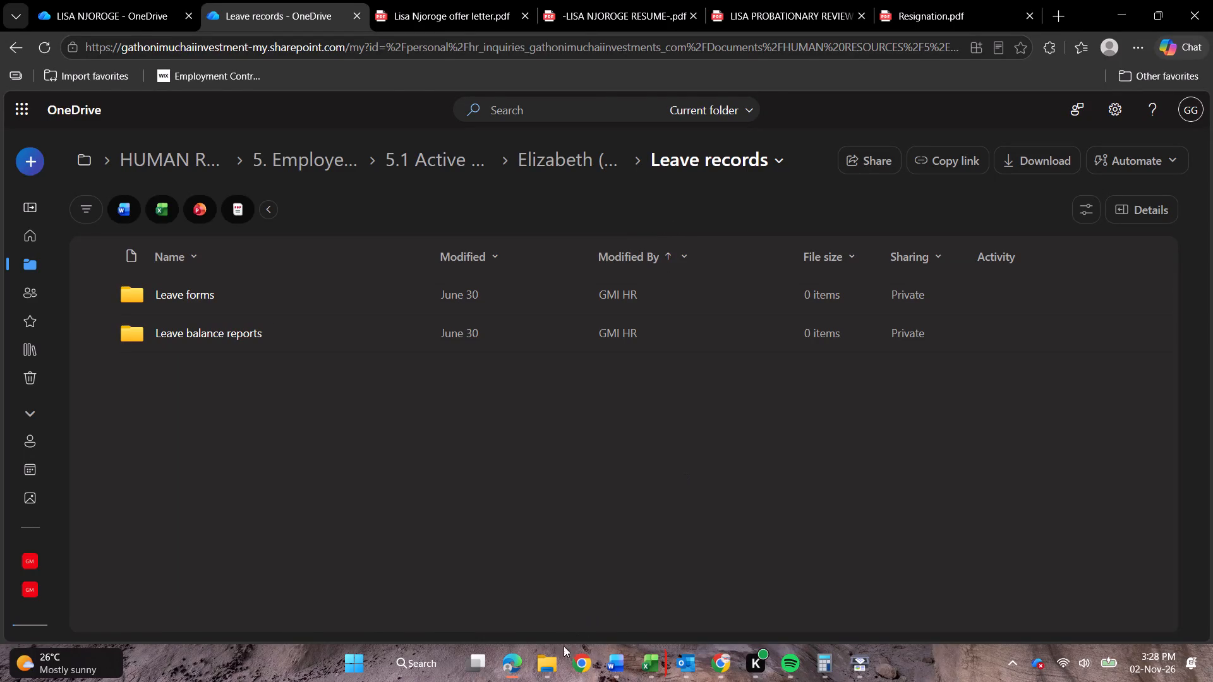
Open the GMI LEAVE 2026 Excel workbook from the LISA employee records folder.
click(545, 662)
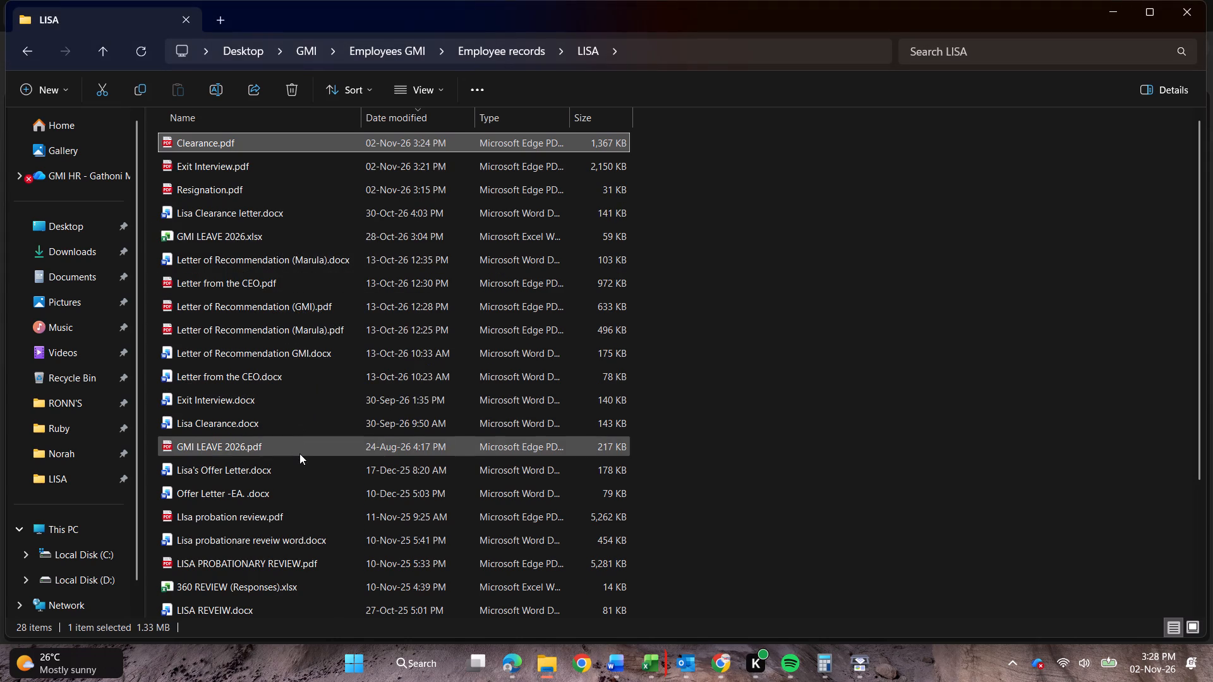
double_click(265, 242)
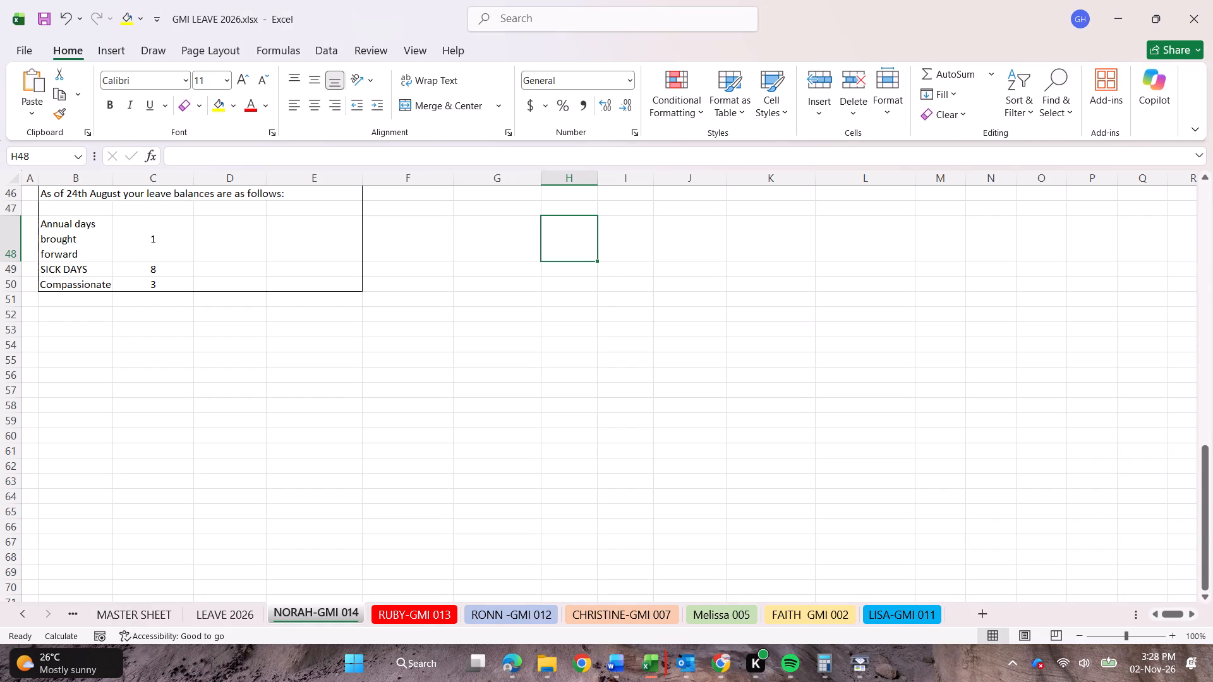
scroll(320, 265, up, 4)
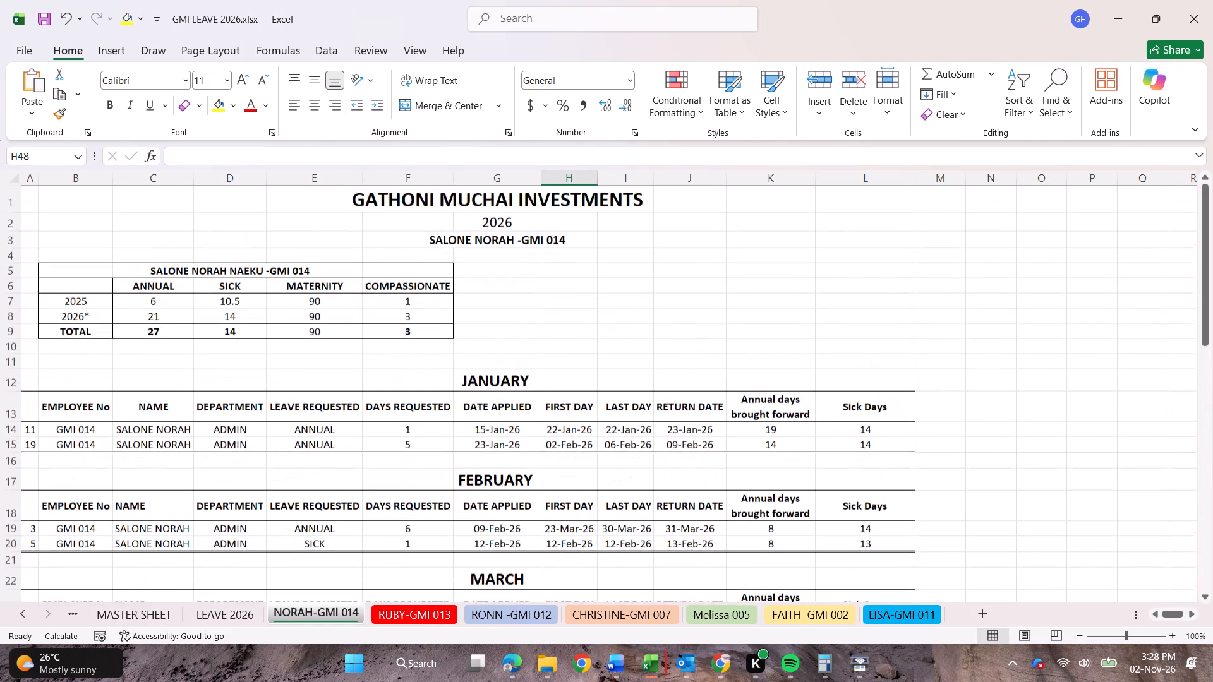
scroll(320, 265, up, 2)
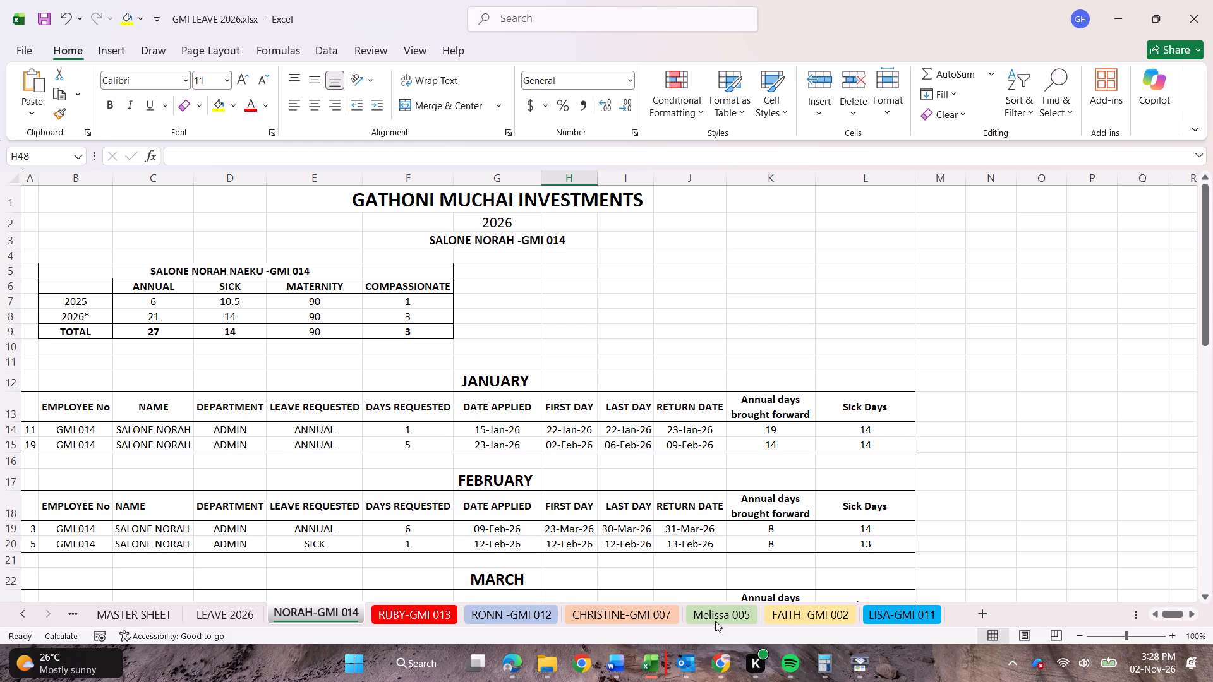
Move Lisa's leave sheet directly after the LEAVE 2026 sheet, ahead of Norah's sheet.
click(591, 613)
click(710, 612)
drag(896, 613, 765, 616)
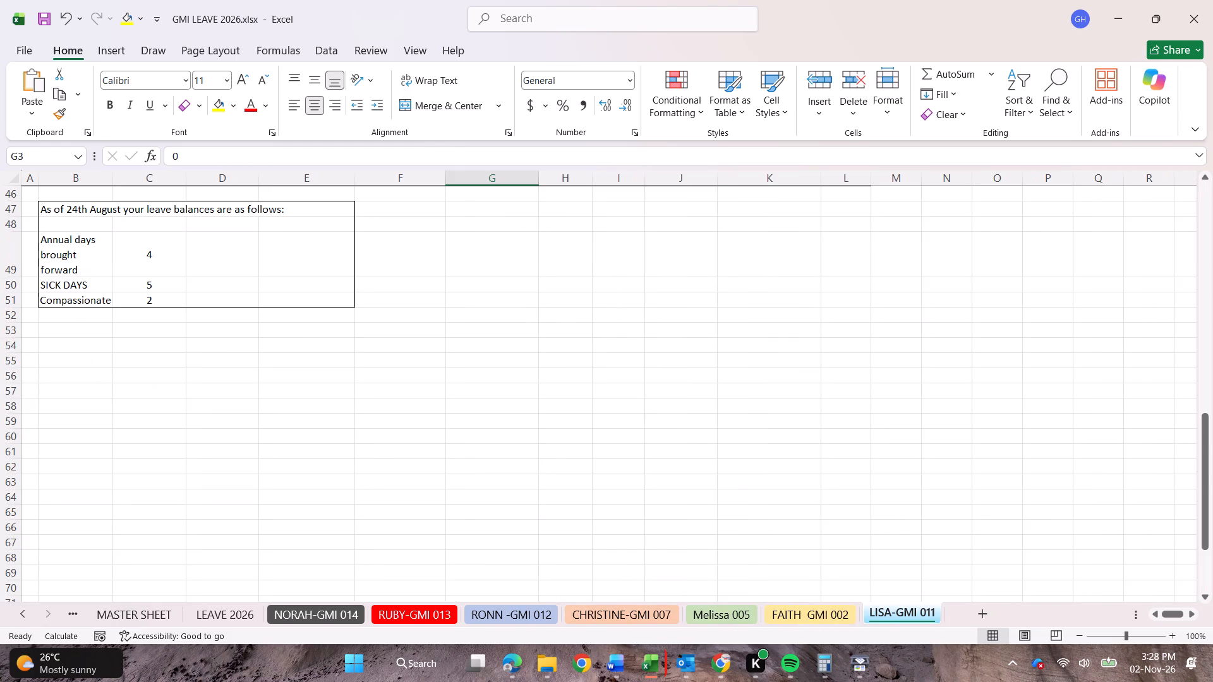
drag(765, 616, 308, 620)
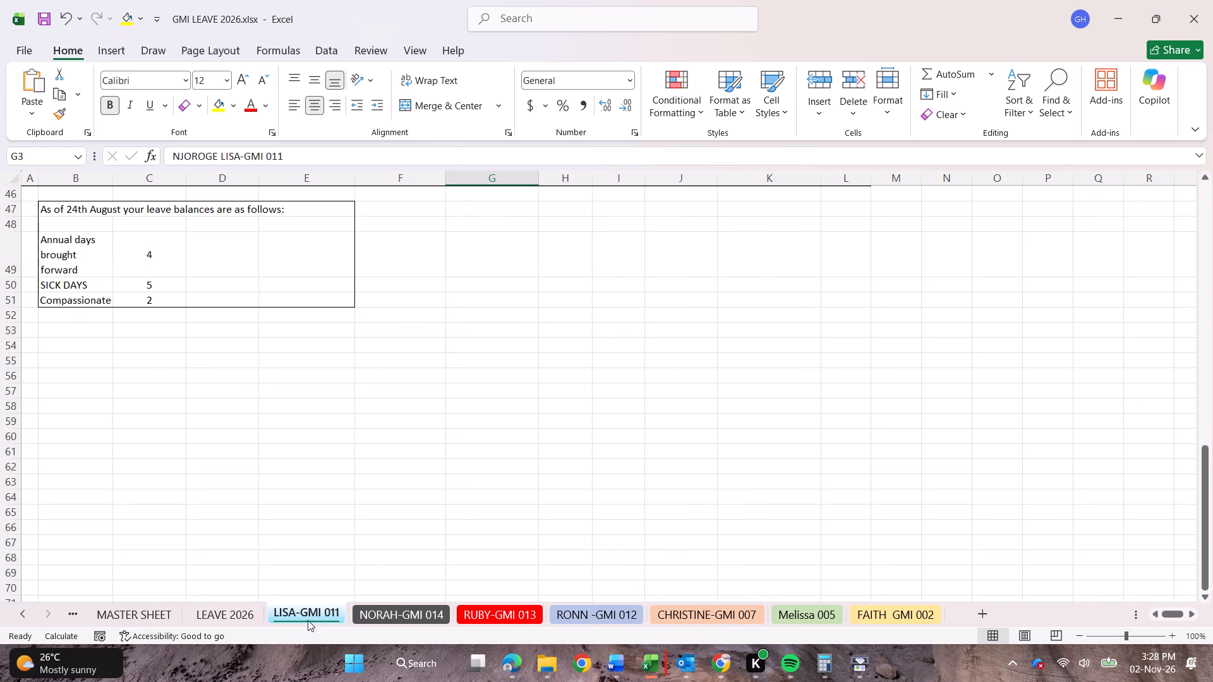
click(308, 614)
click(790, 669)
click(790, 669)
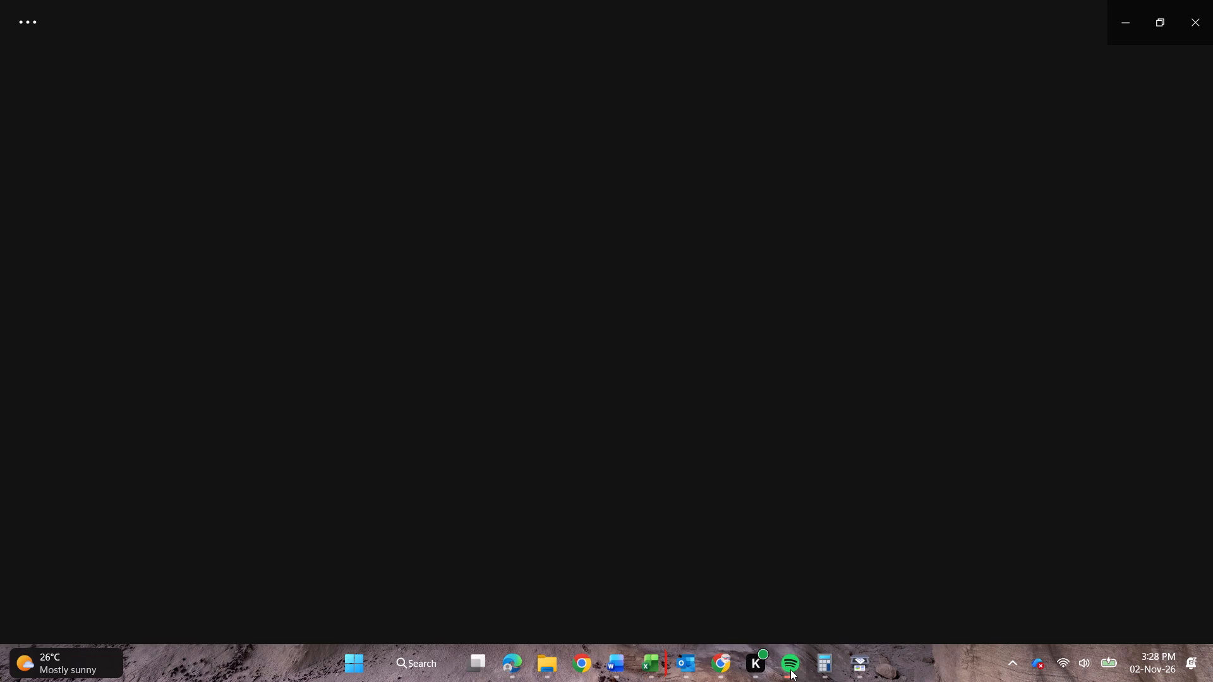
Examine the monthly leave entries from January onward on Lisa's leave sheet.
scroll(627, 470, up, 14)
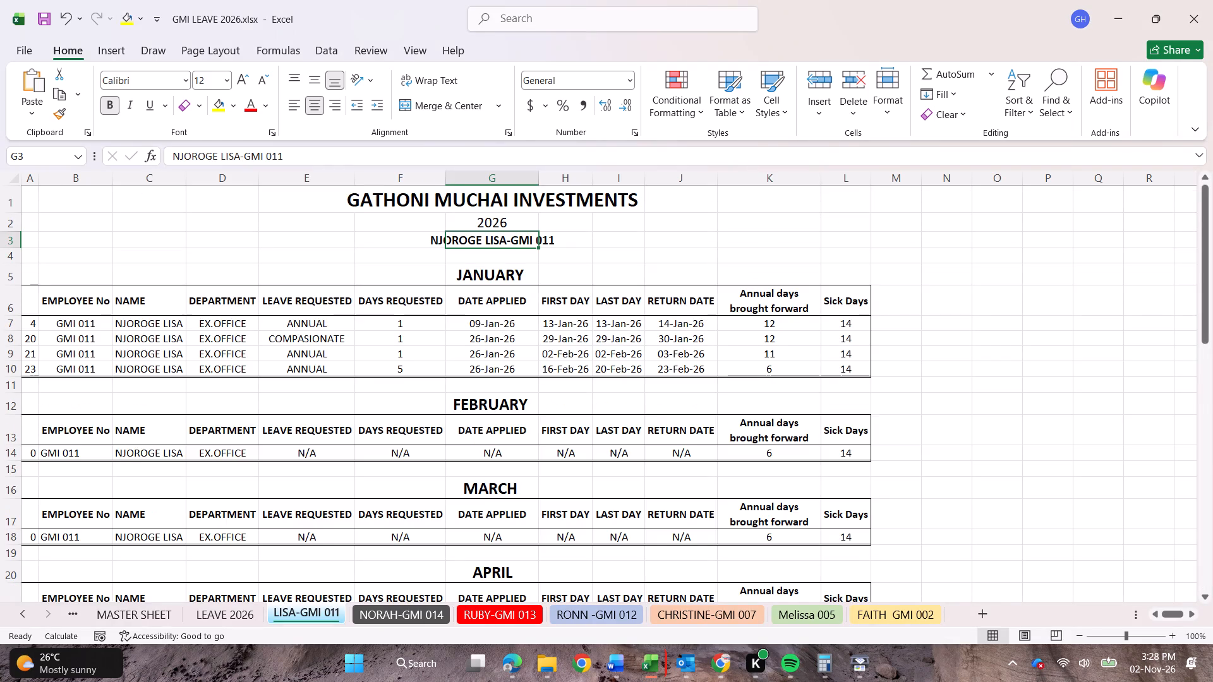
click(1020, 341)
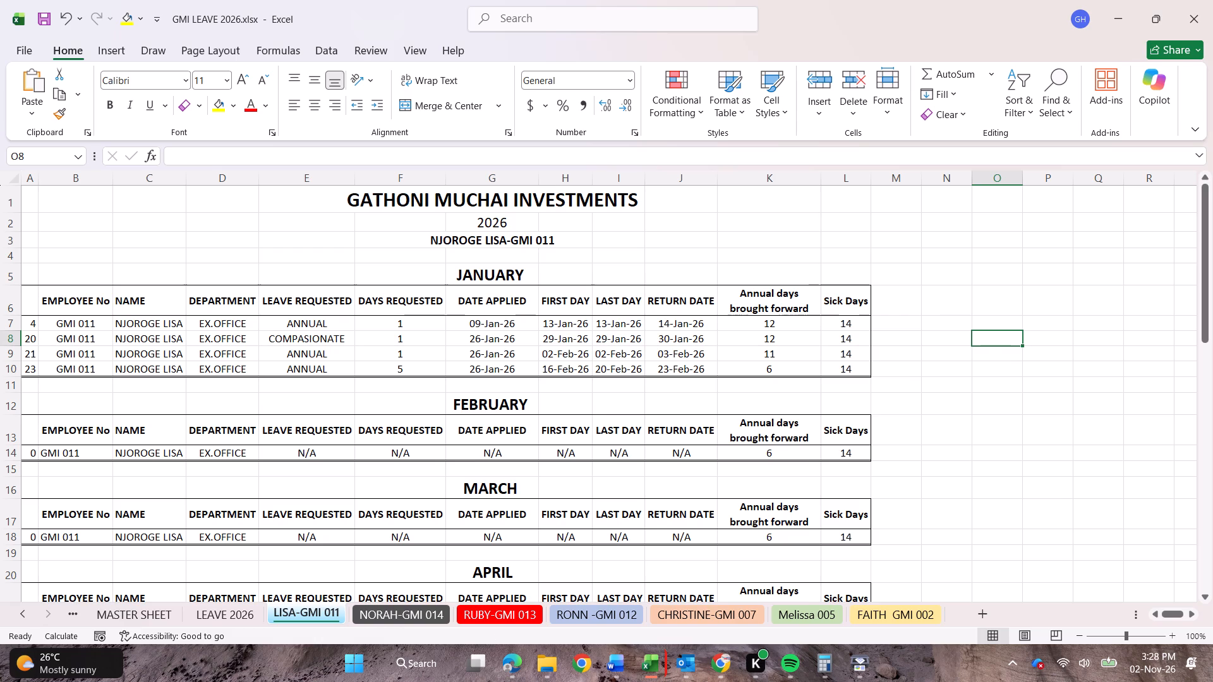
Open Lisa's contract PDF from the Employment Docs subfolder of the LISA folder for viewing.
click(540, 666)
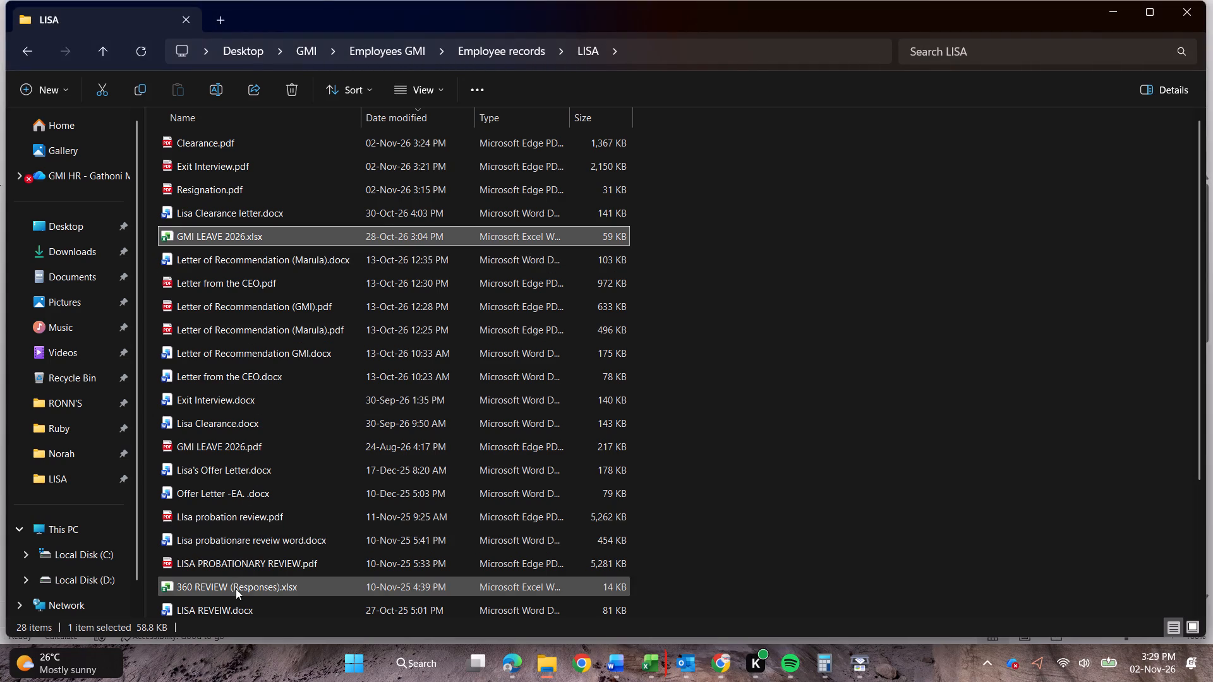
scroll(212, 207, up, 3)
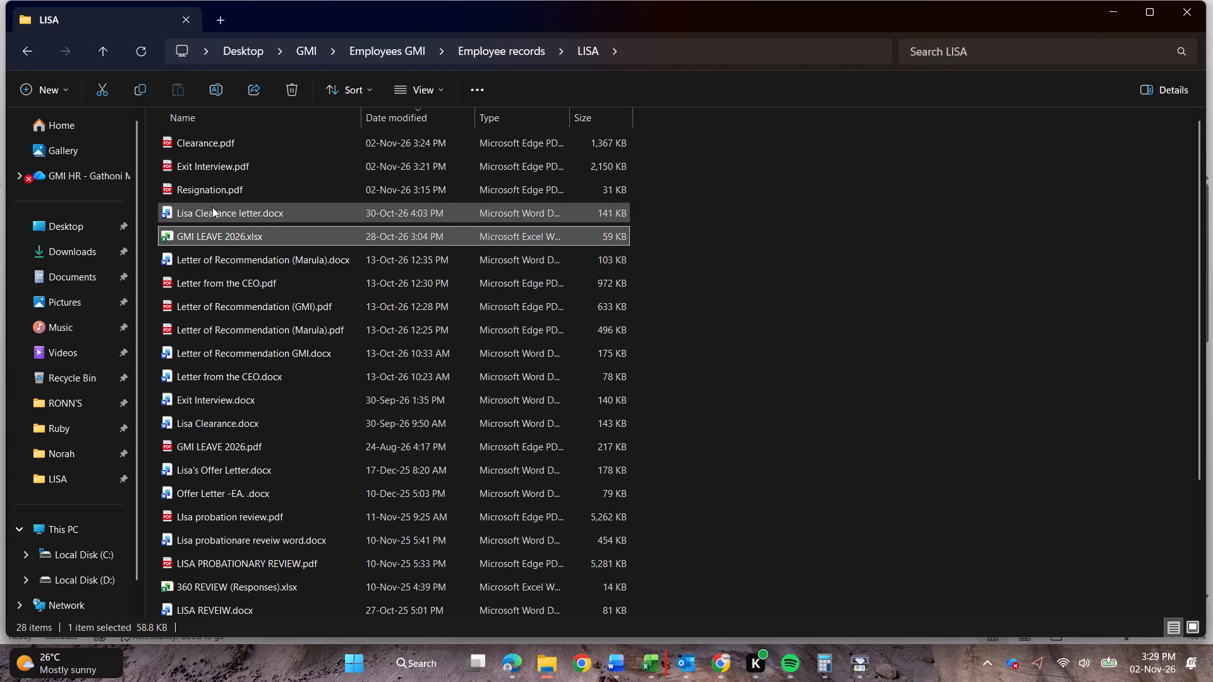
scroll(212, 216, down, 4)
double_click(244, 609)
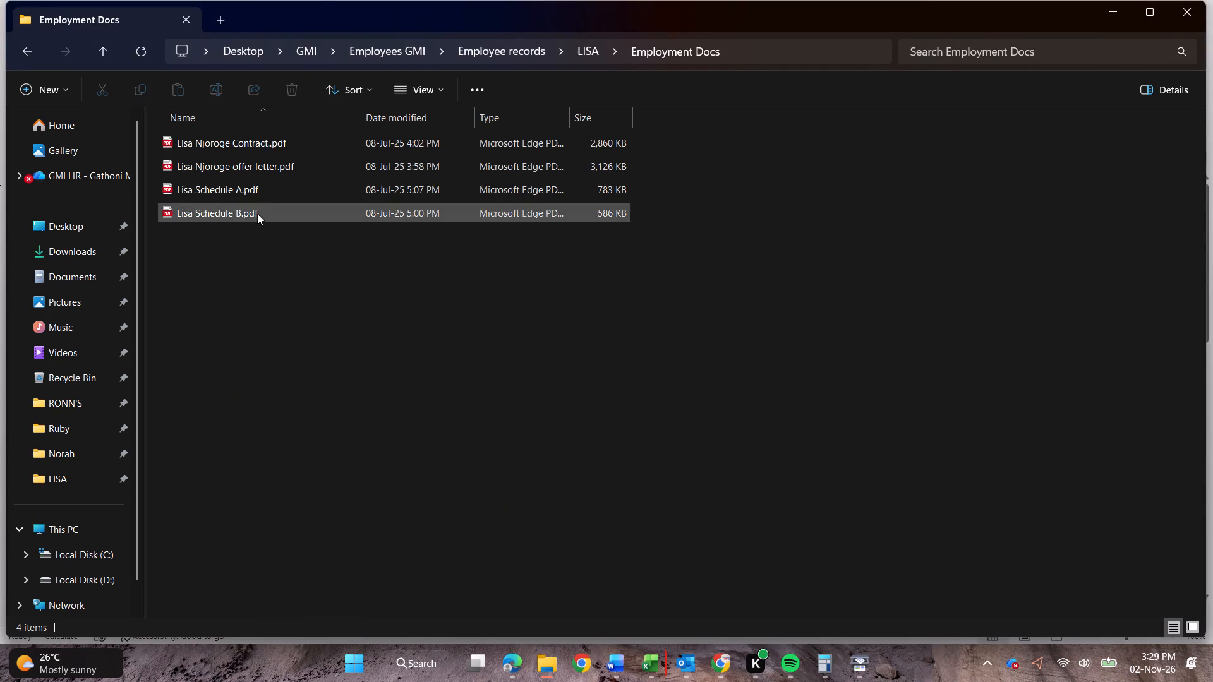
double_click(253, 140)
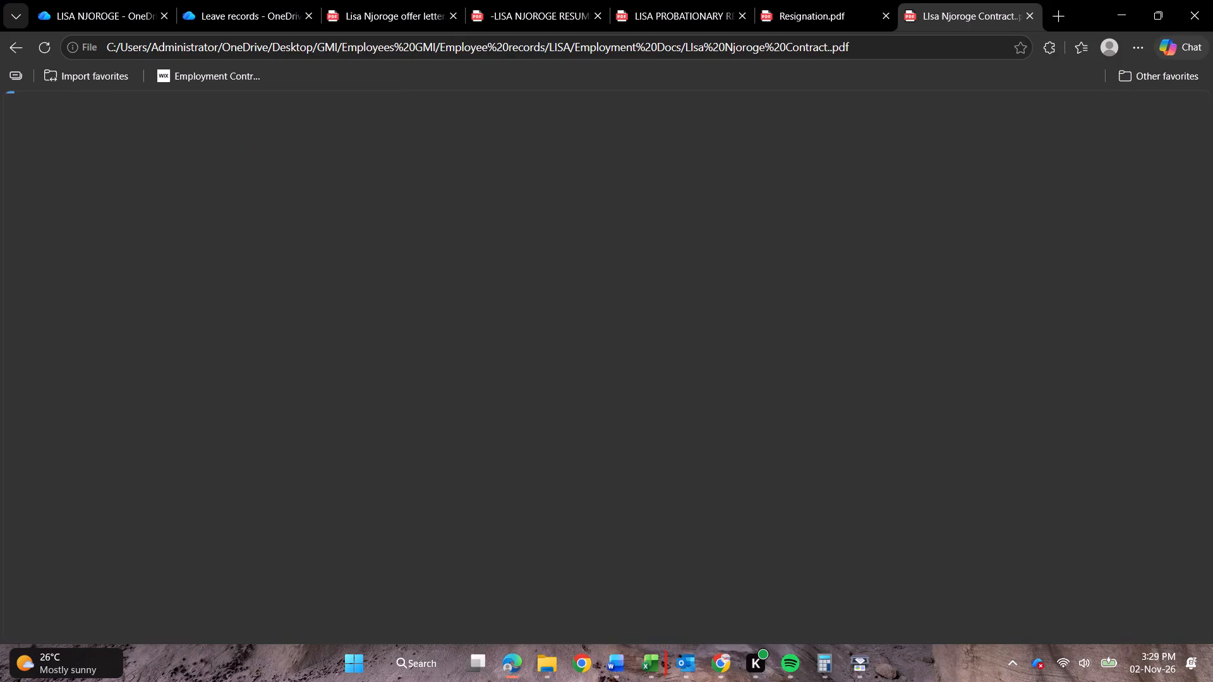
click(577, 106)
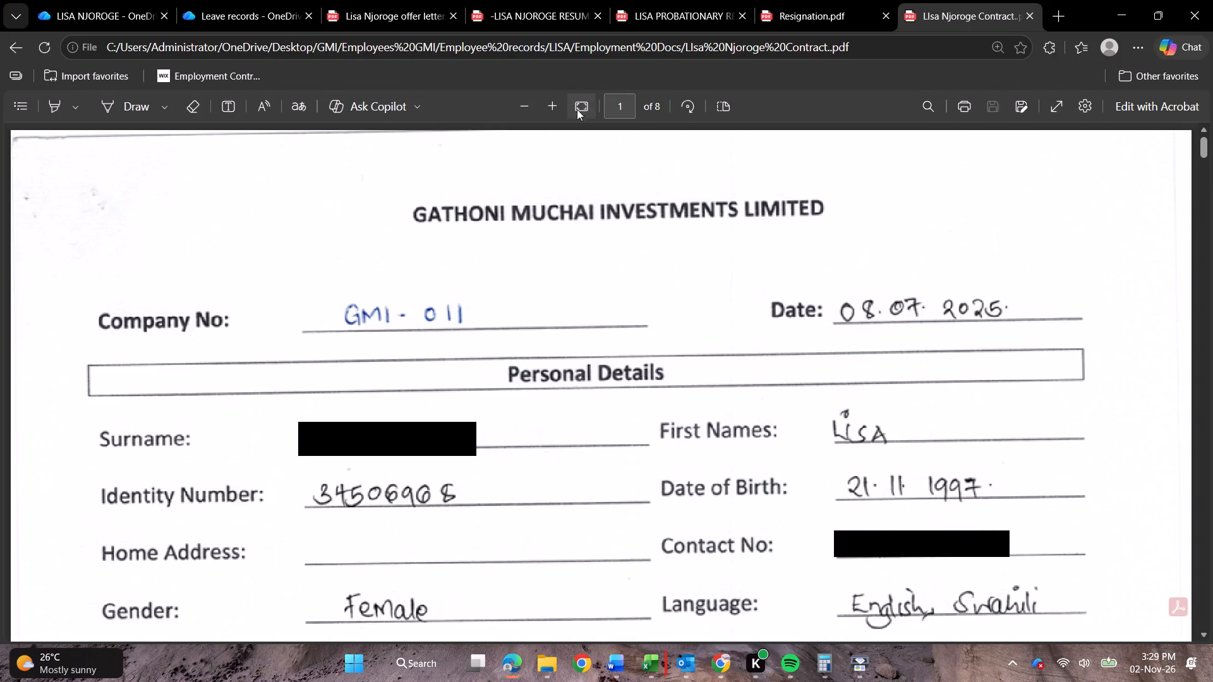
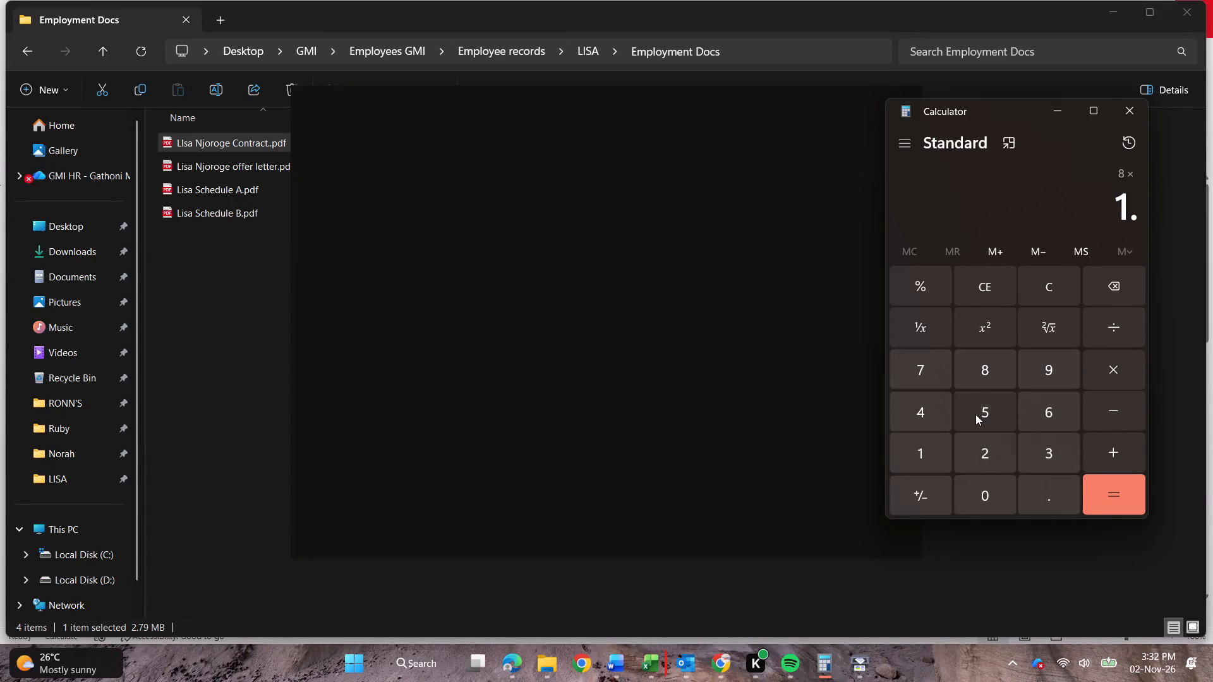
Calculate 8 × 1.75 and add 10.5 to the result.
click(926, 367)
click(983, 408)
click(1123, 503)
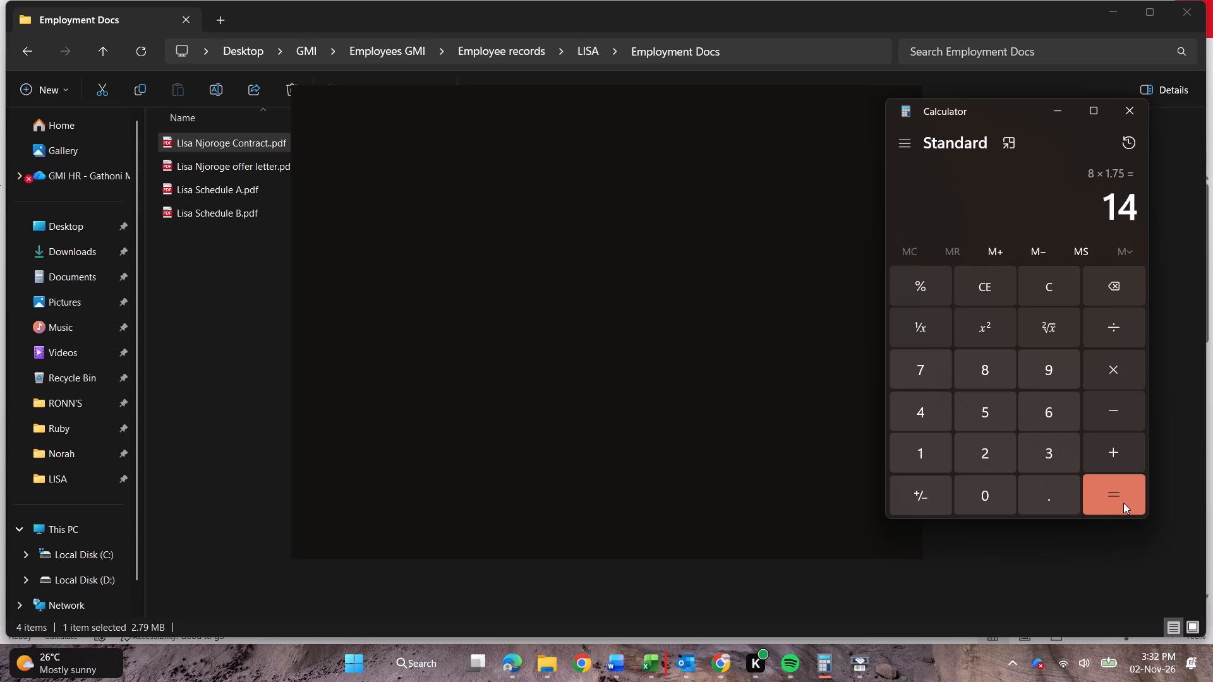
click(1140, 450)
click(941, 458)
click(974, 488)
click(1048, 500)
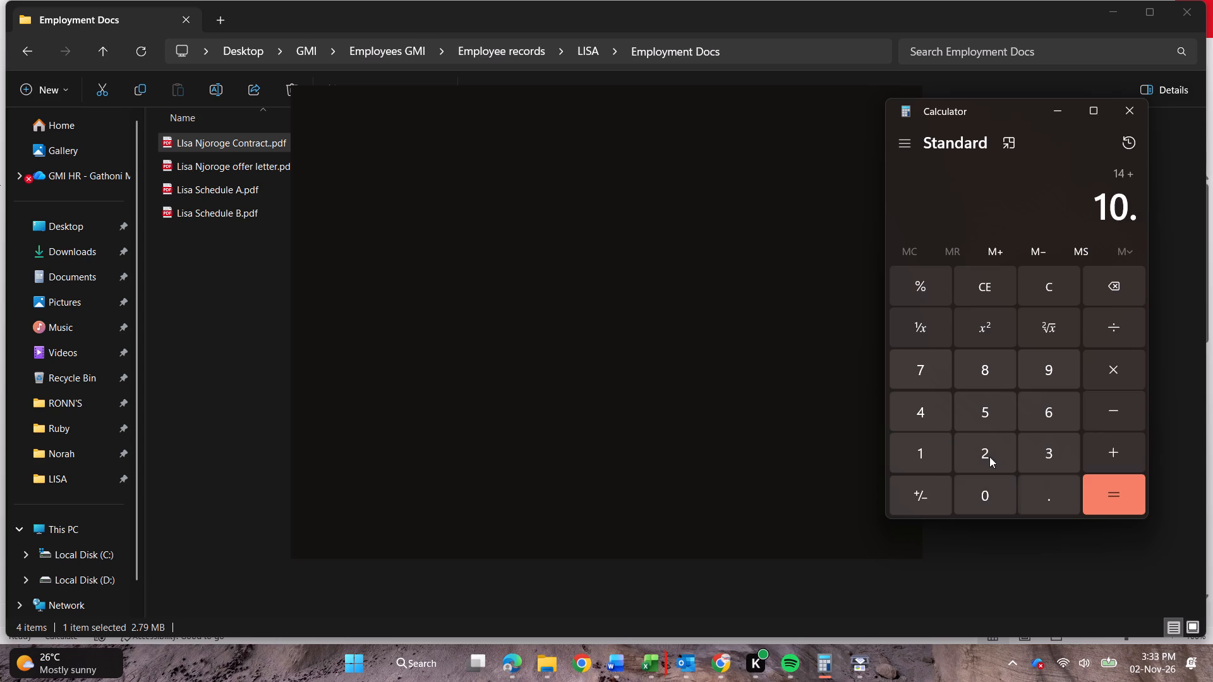
click(985, 412)
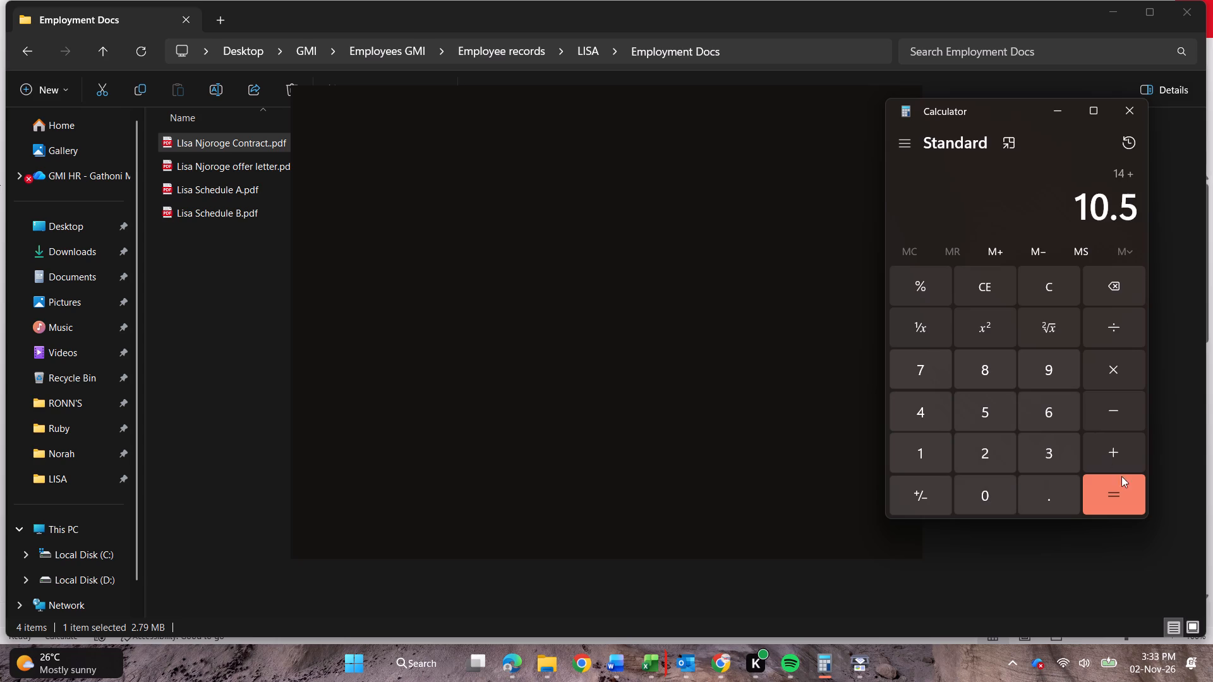
click(1119, 485)
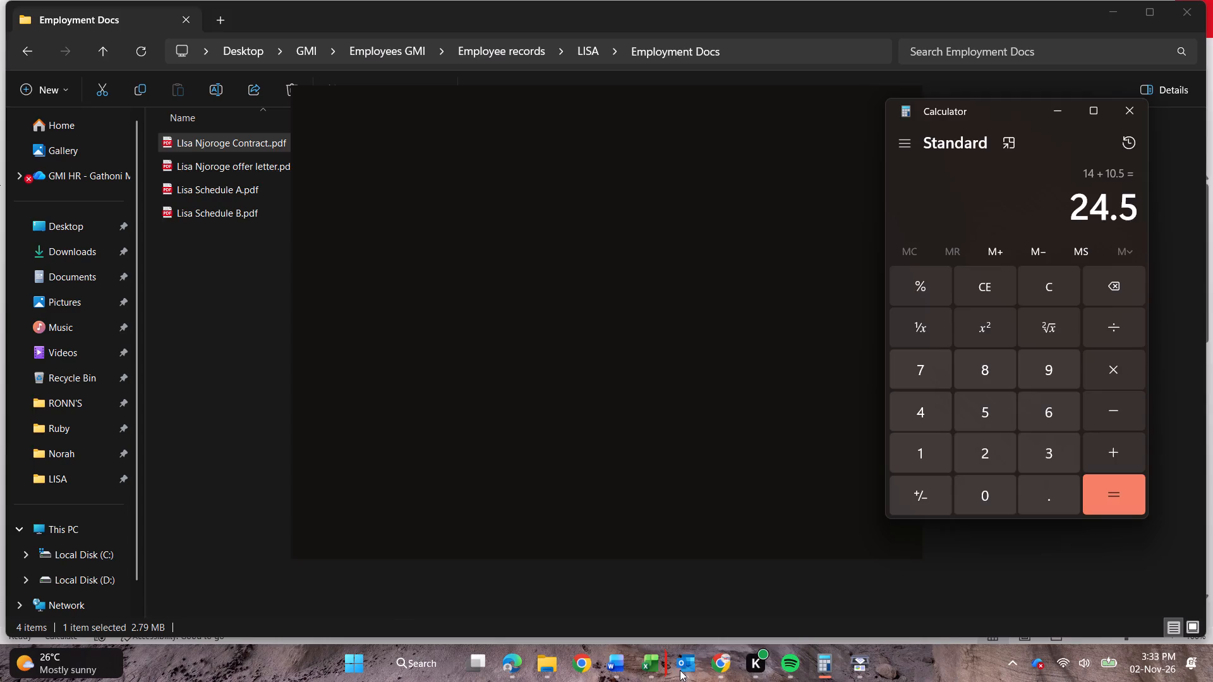
Close the 360 REVIEW (Responses) and Norah Q3 workbooks, leaving GMI LEAVE 2026 open.
click(646, 667)
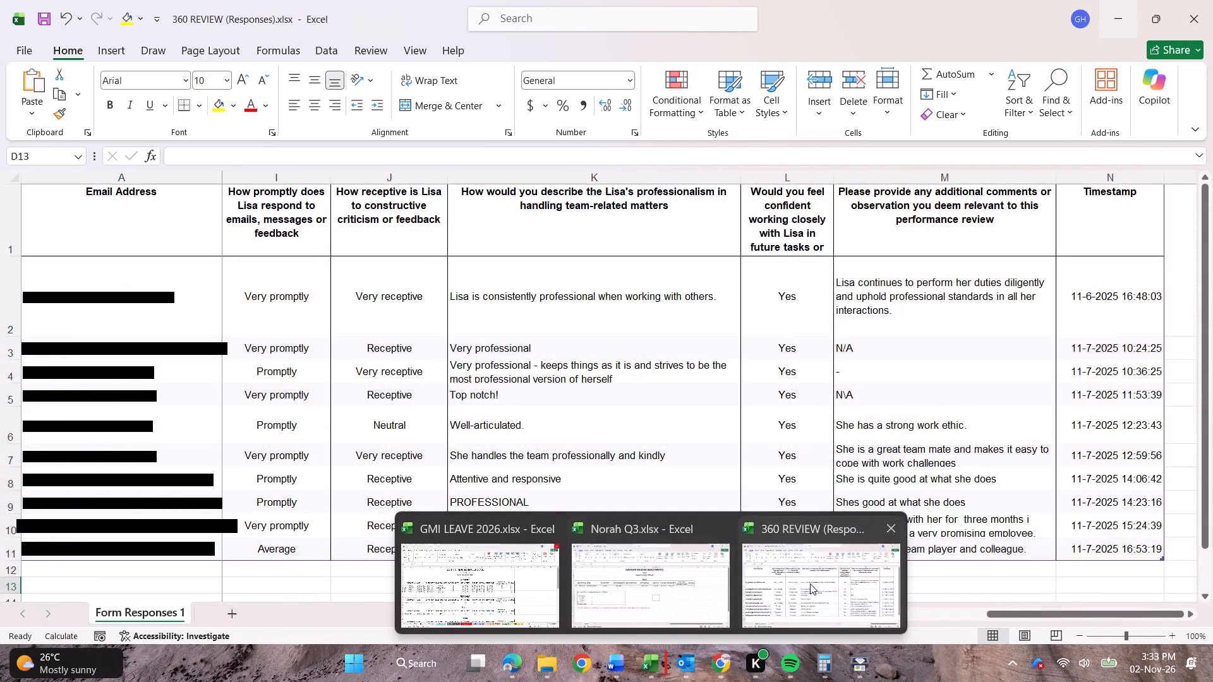
click(891, 533)
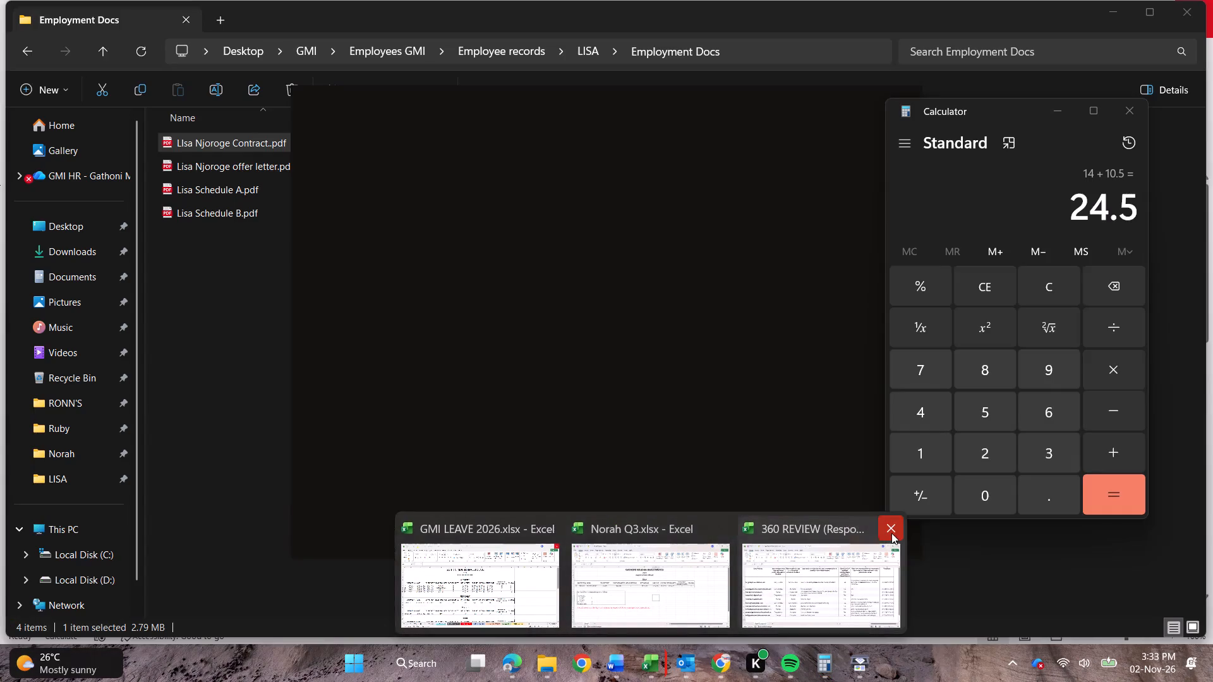
click(729, 567)
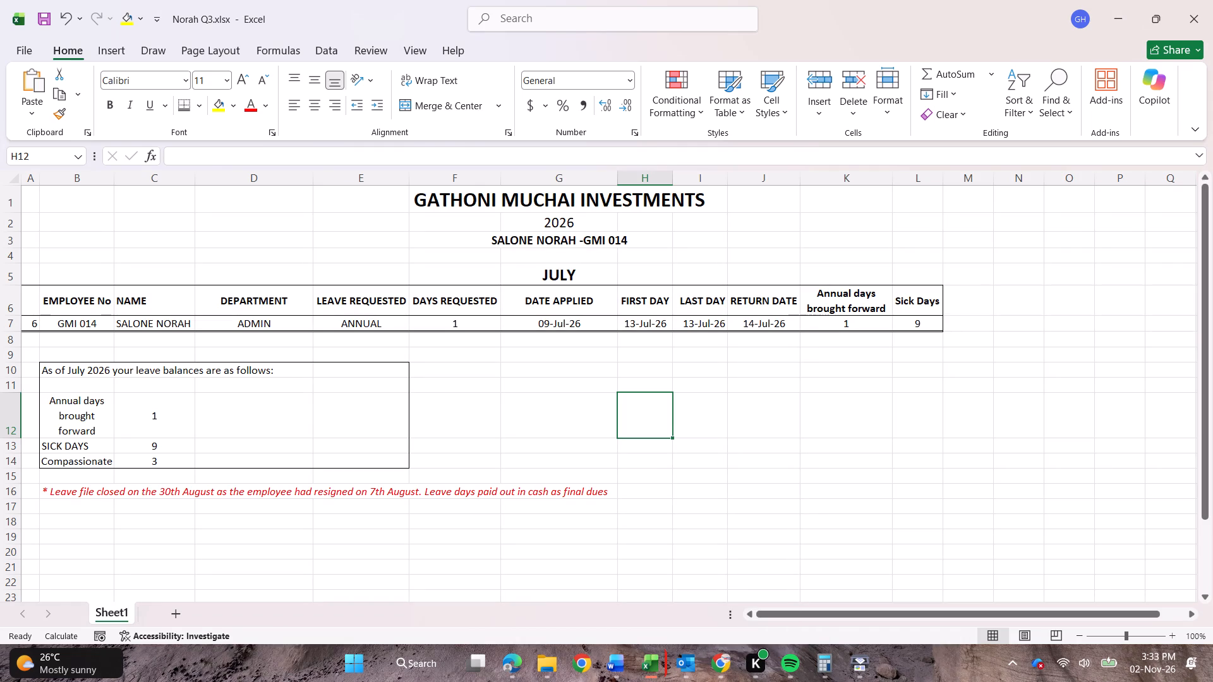
scroll(652, 568, up, 3)
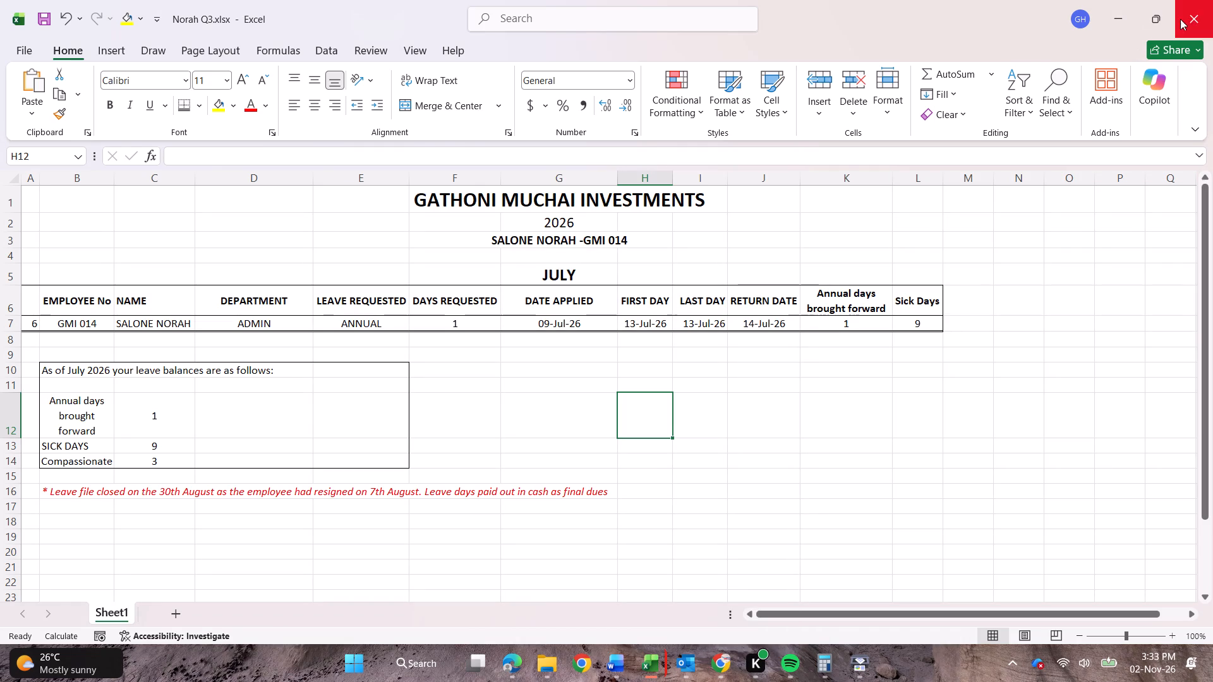
click(1180, 19)
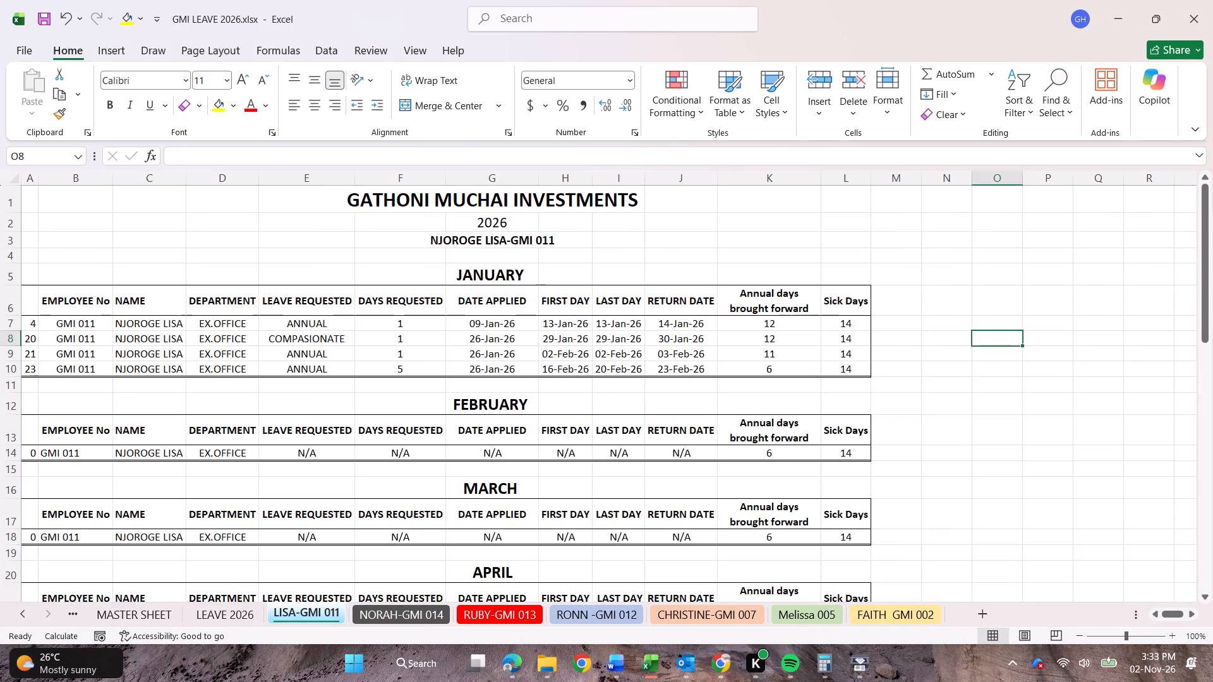
scroll(500, 444, down, 2)
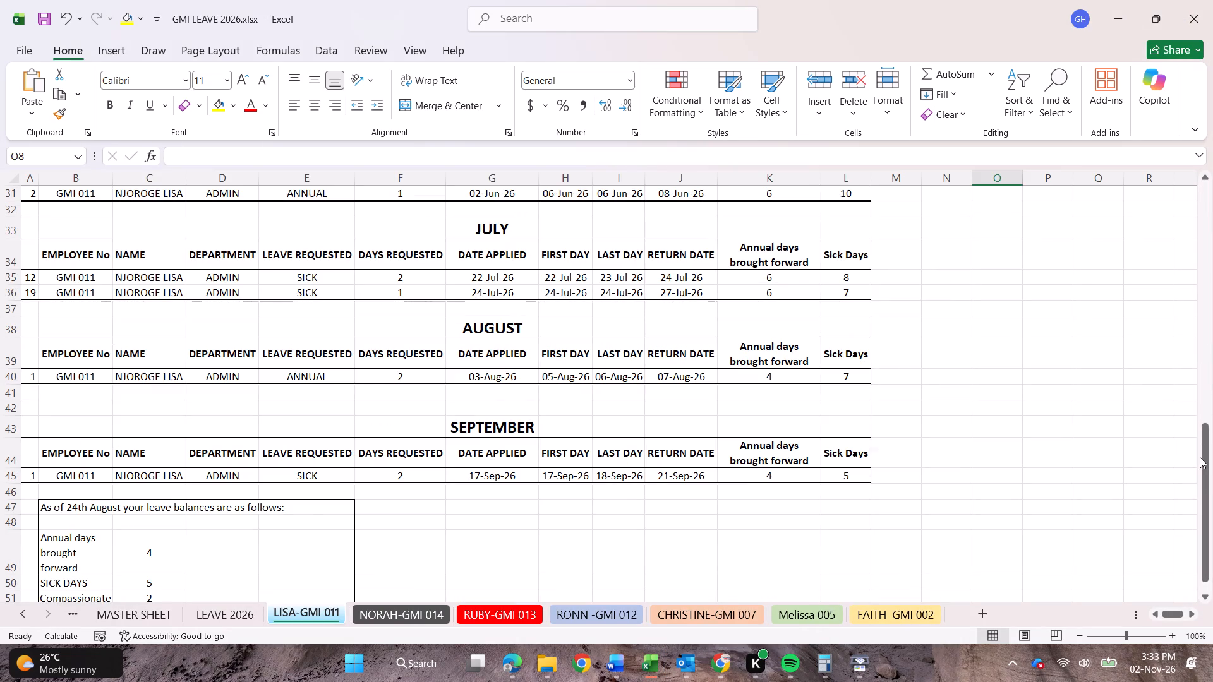
drag(1200, 457, 1212, 215)
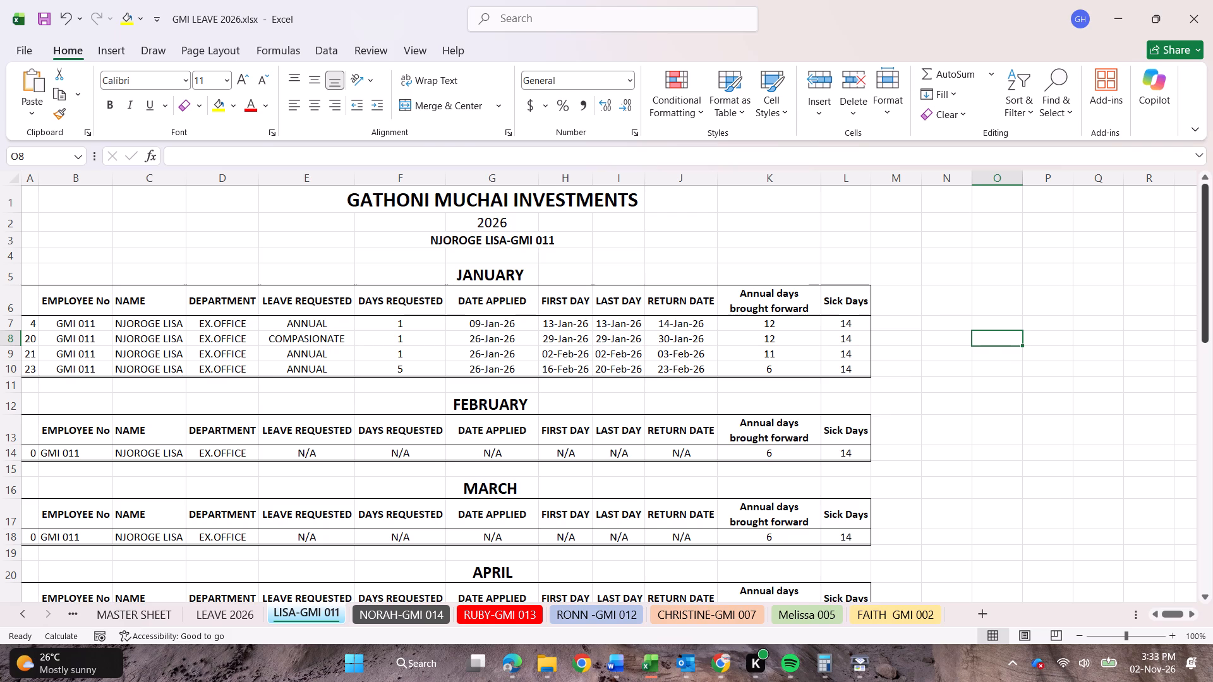
drag(1202, 289, 1204, 292)
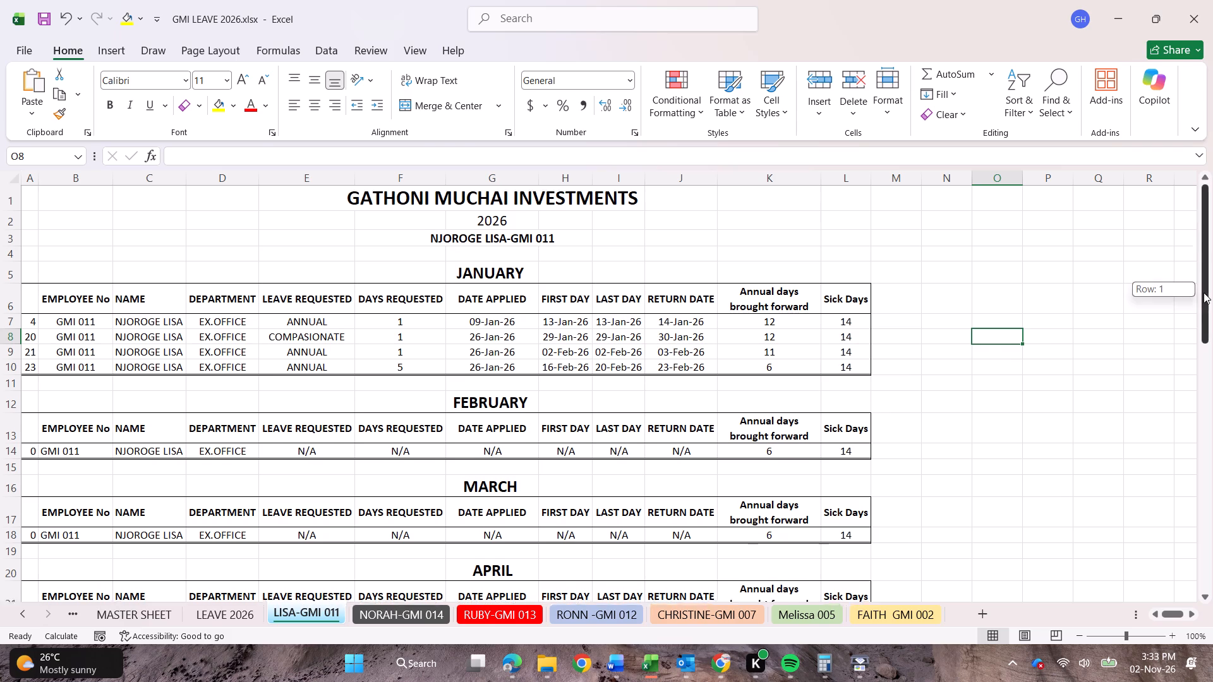
drag(1204, 292, 1212, 381)
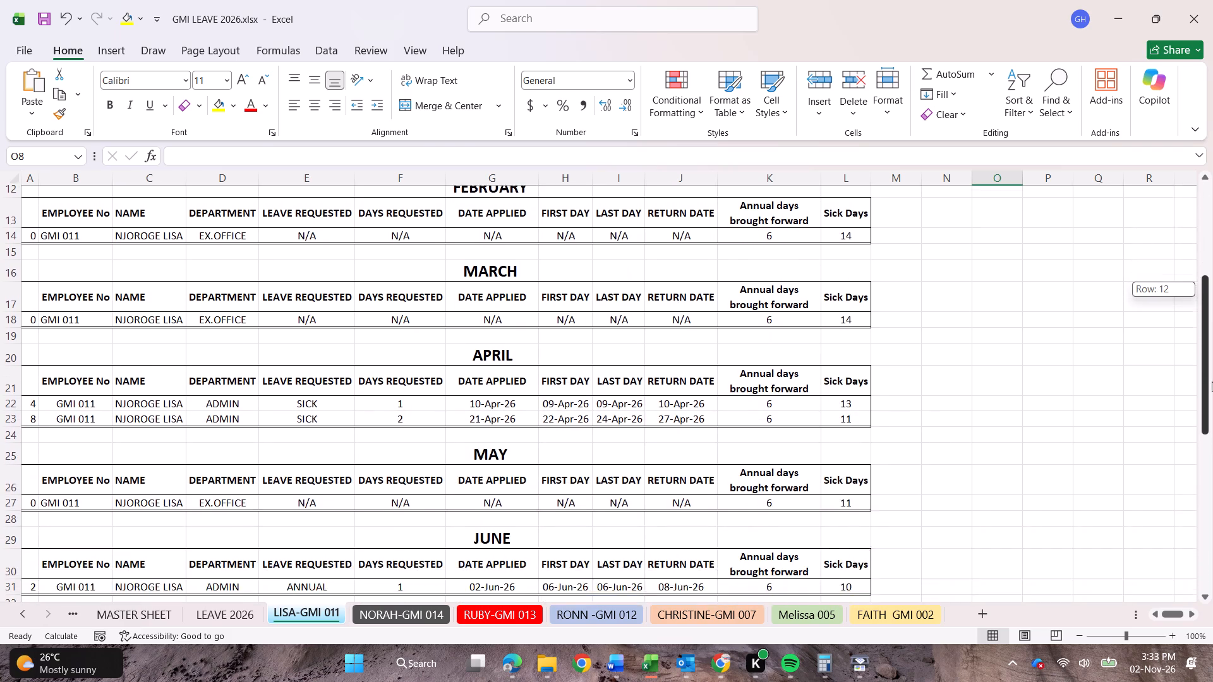
drag(1212, 381, 1212, 443)
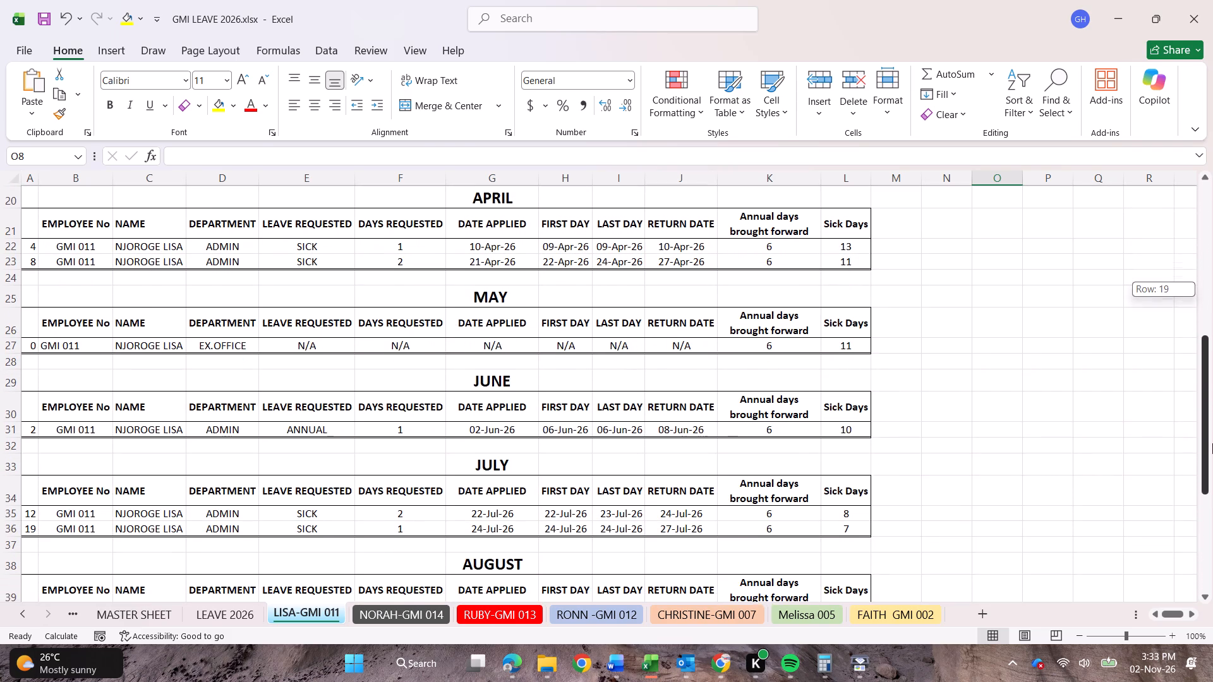
drag(1212, 443, 1212, 452)
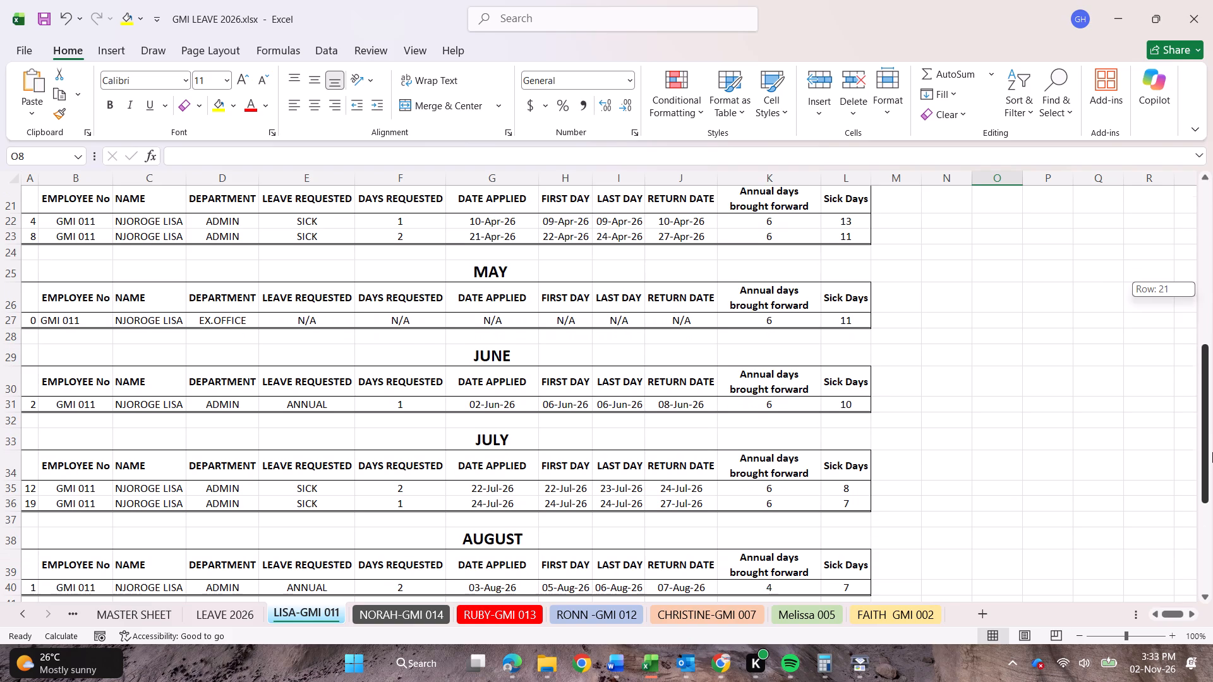
drag(1212, 452, 1212, 463)
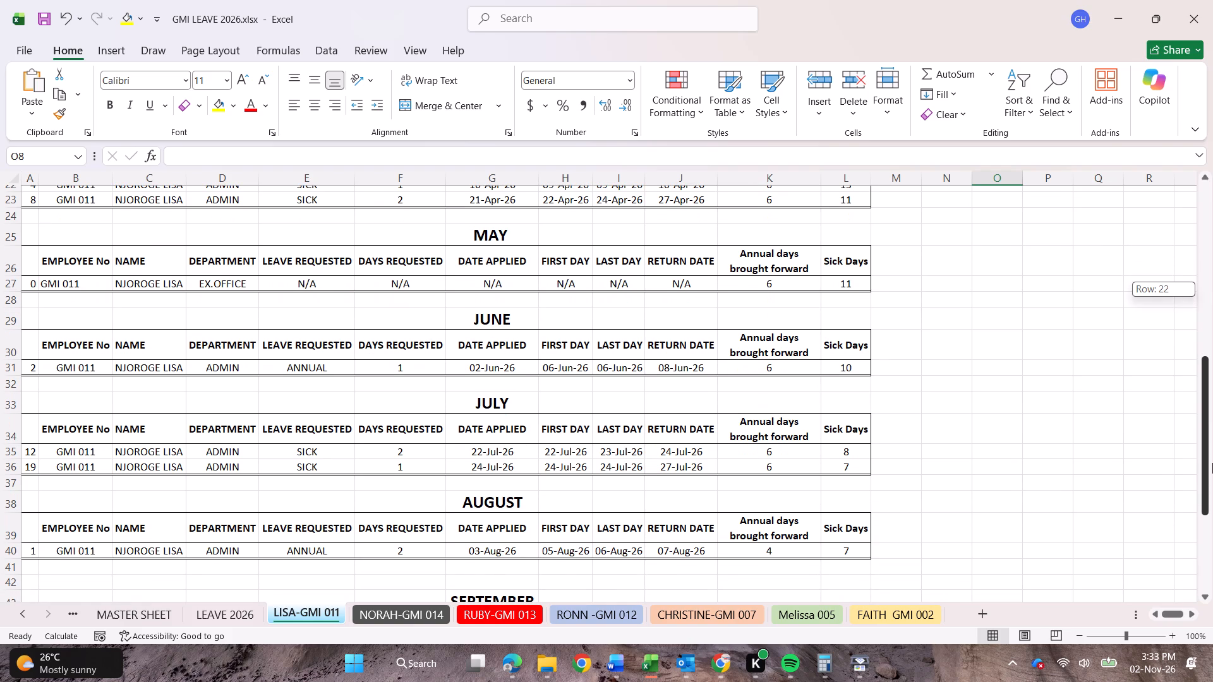
drag(1212, 463, 1212, 507)
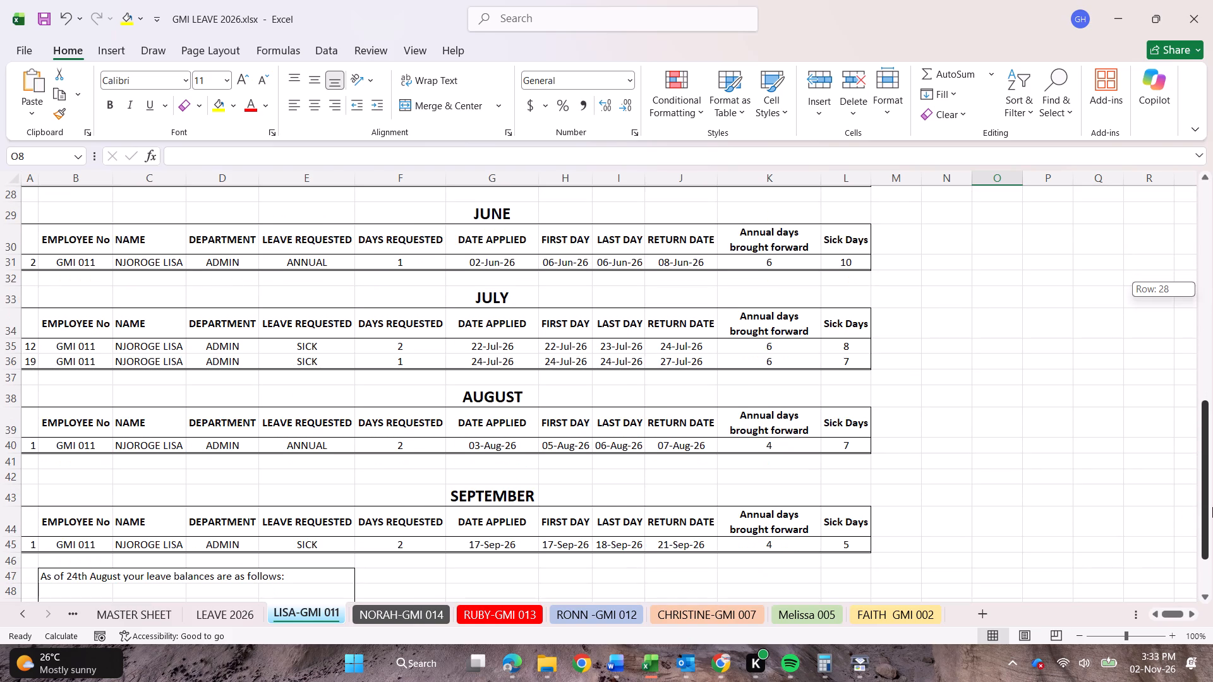
drag(1212, 507, 1212, 533)
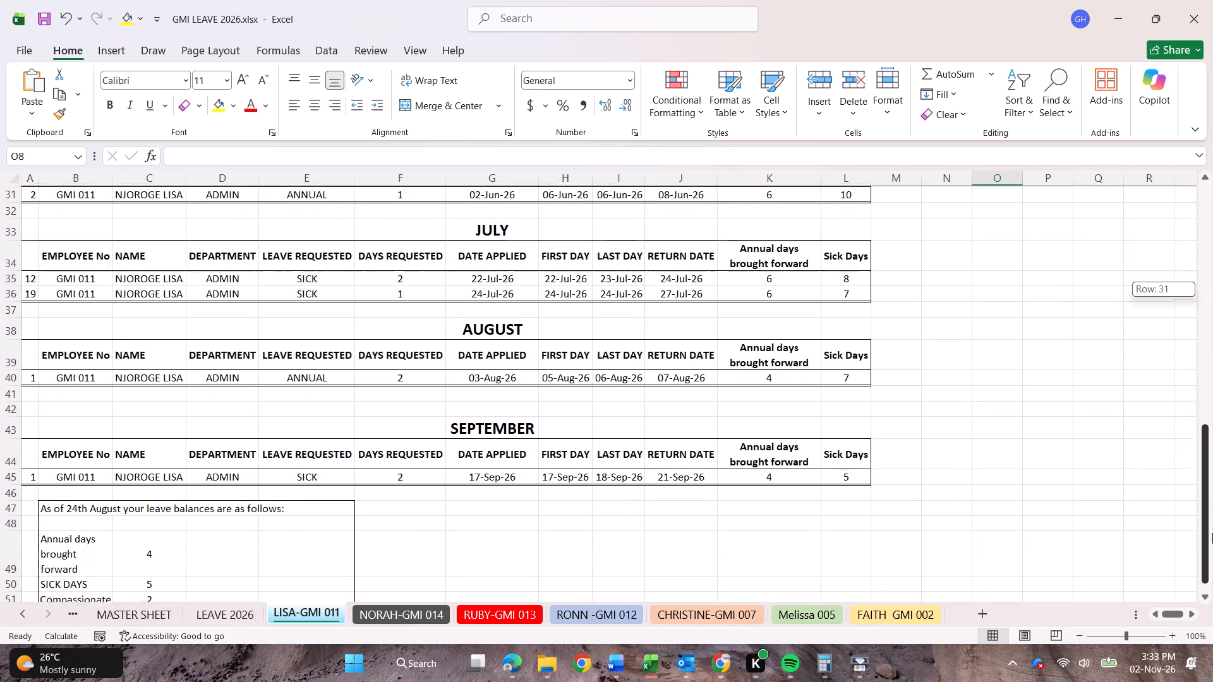
drag(1212, 533, 1212, 551)
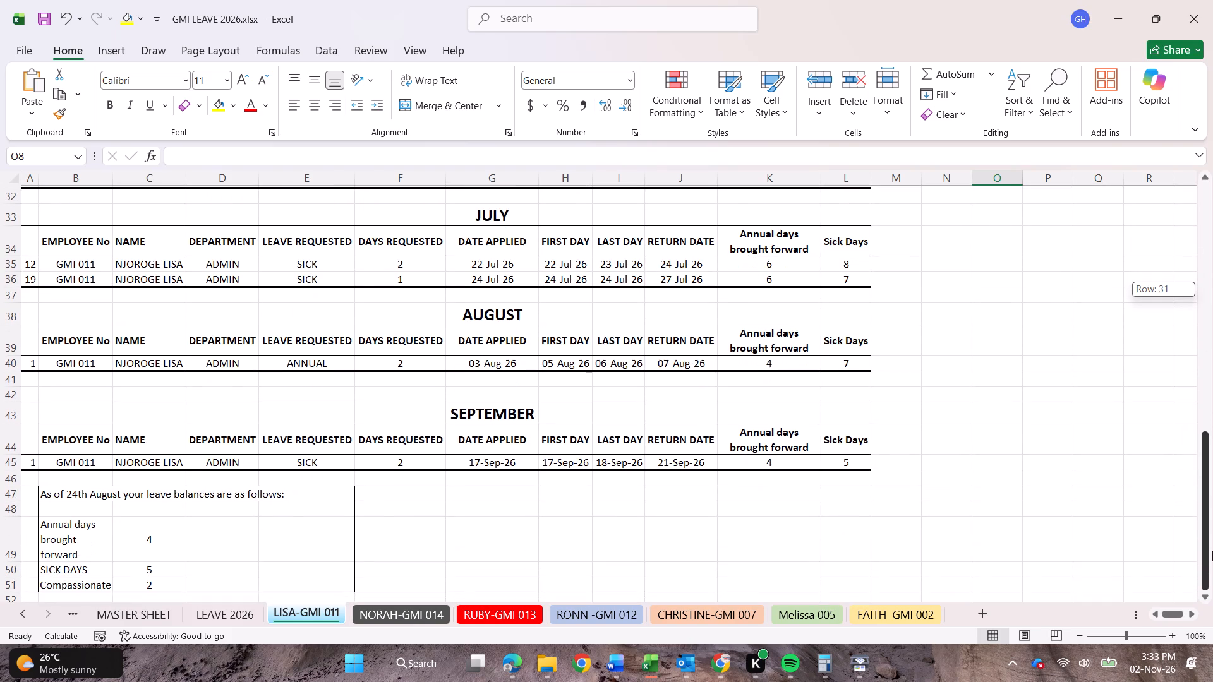
drag(1212, 551, 1212, 362)
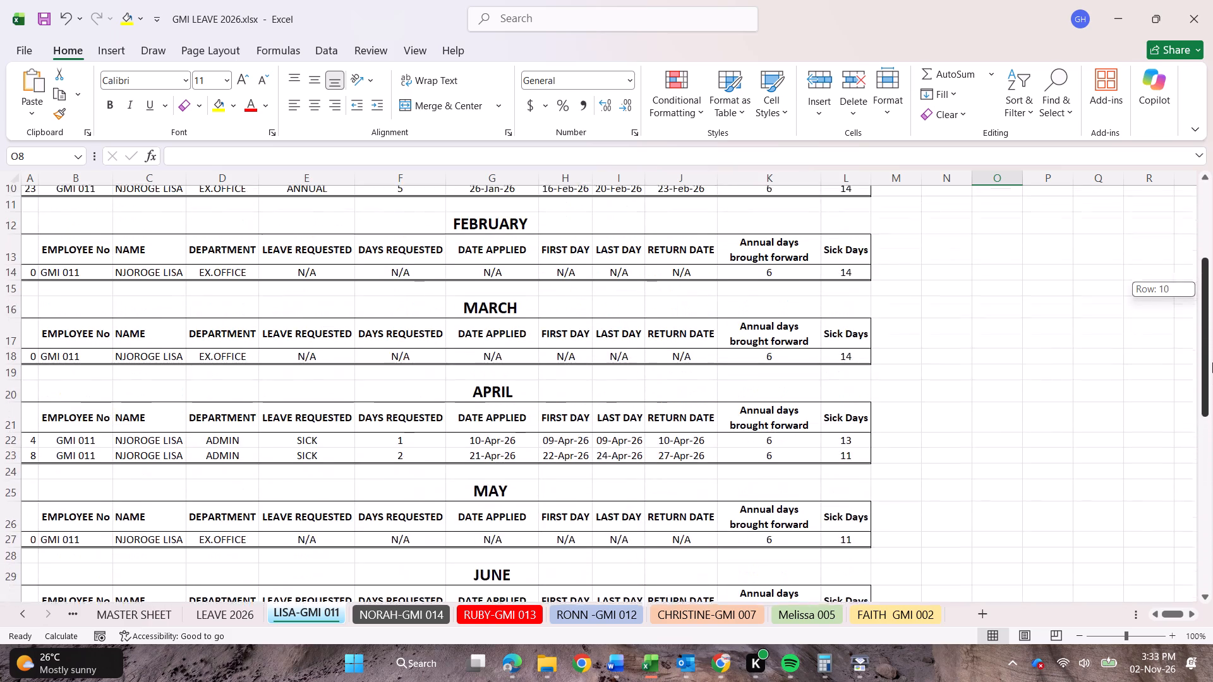
drag(1212, 362, 1212, 277)
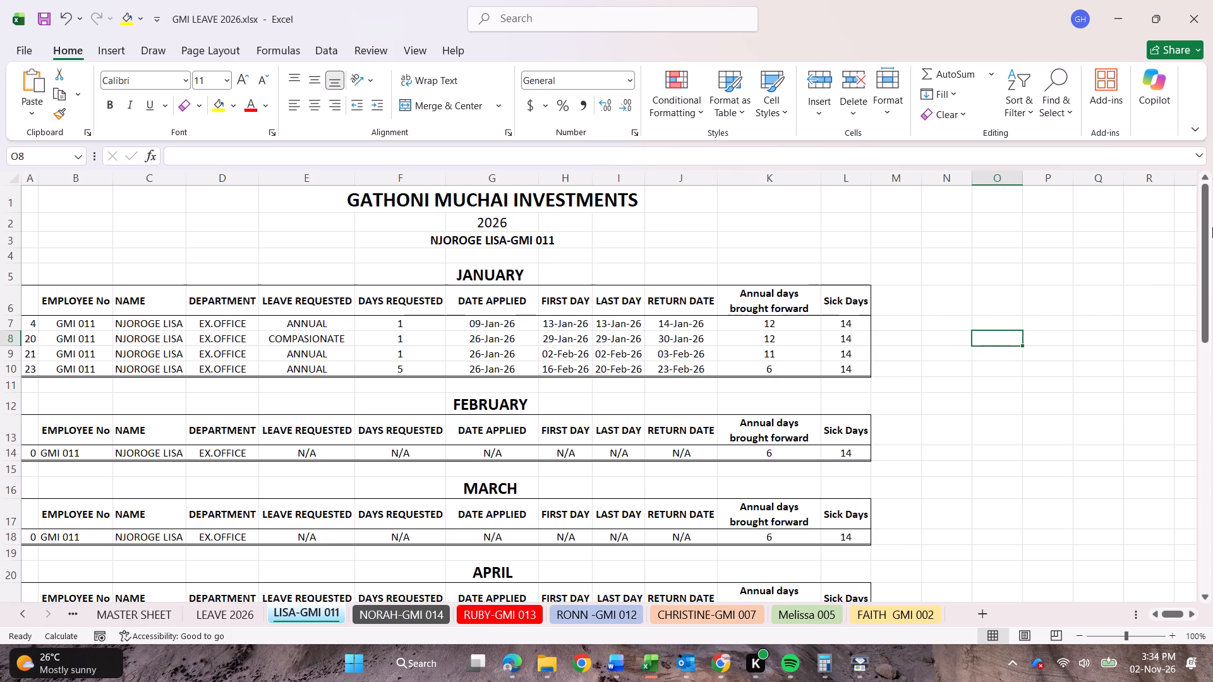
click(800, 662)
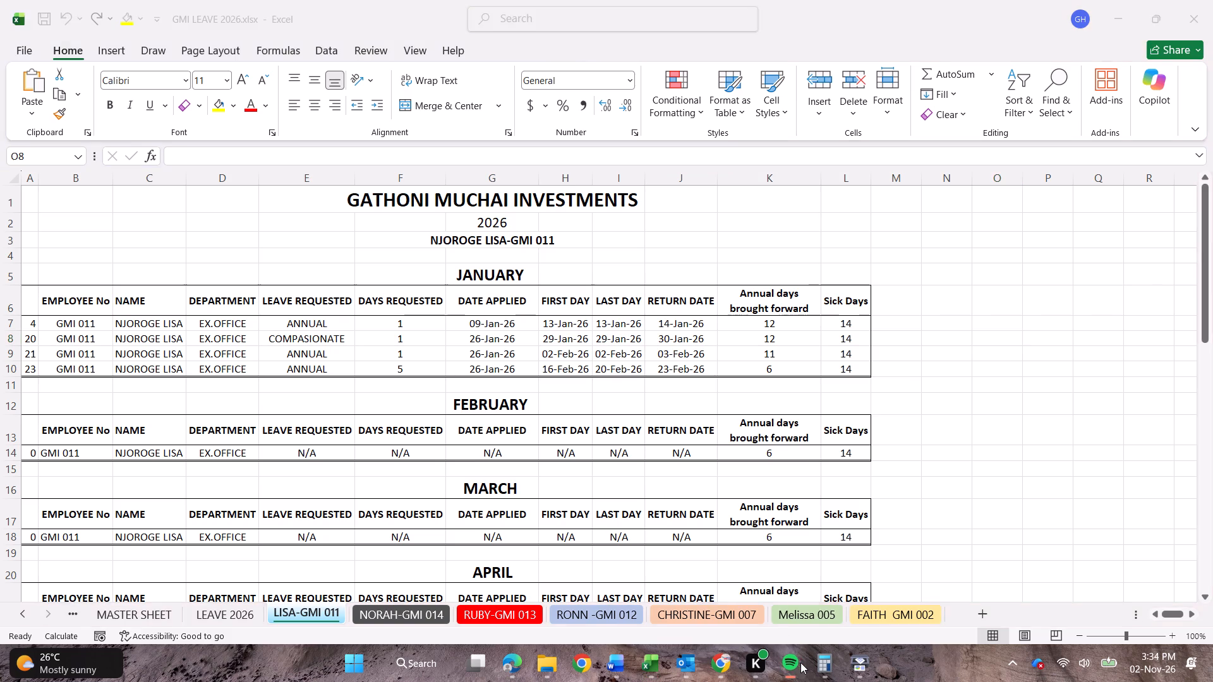
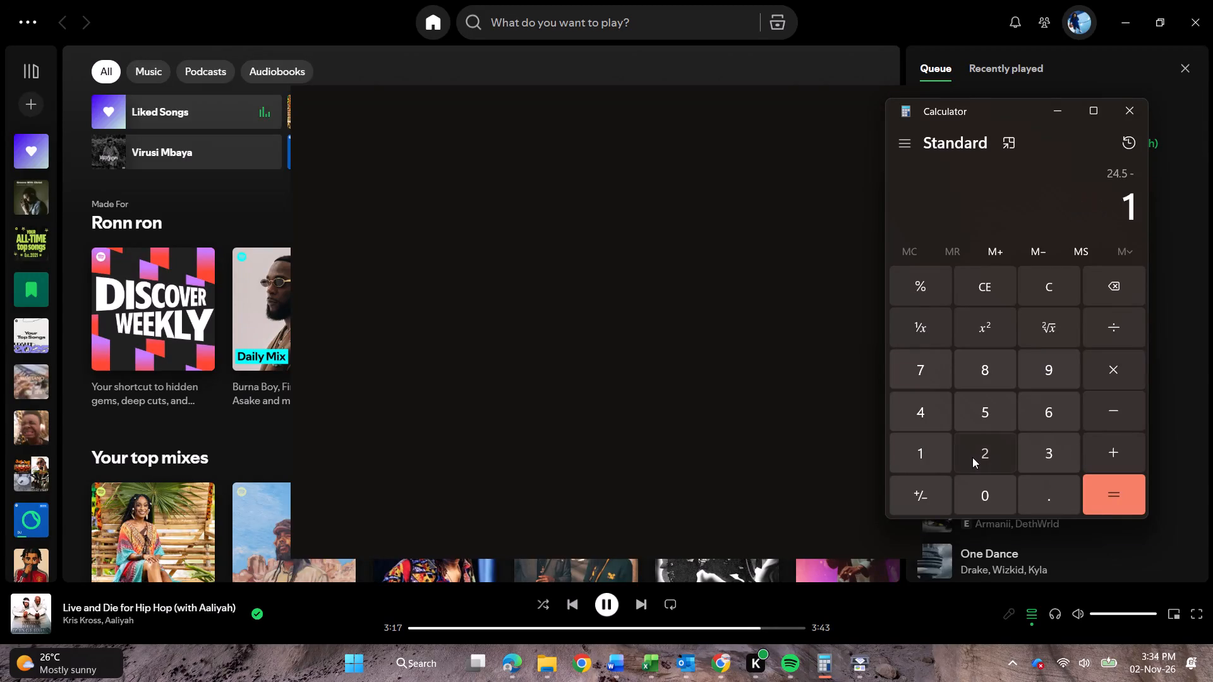
Subtract 12 from 24.5 in the calculation already entered.
click(1126, 493)
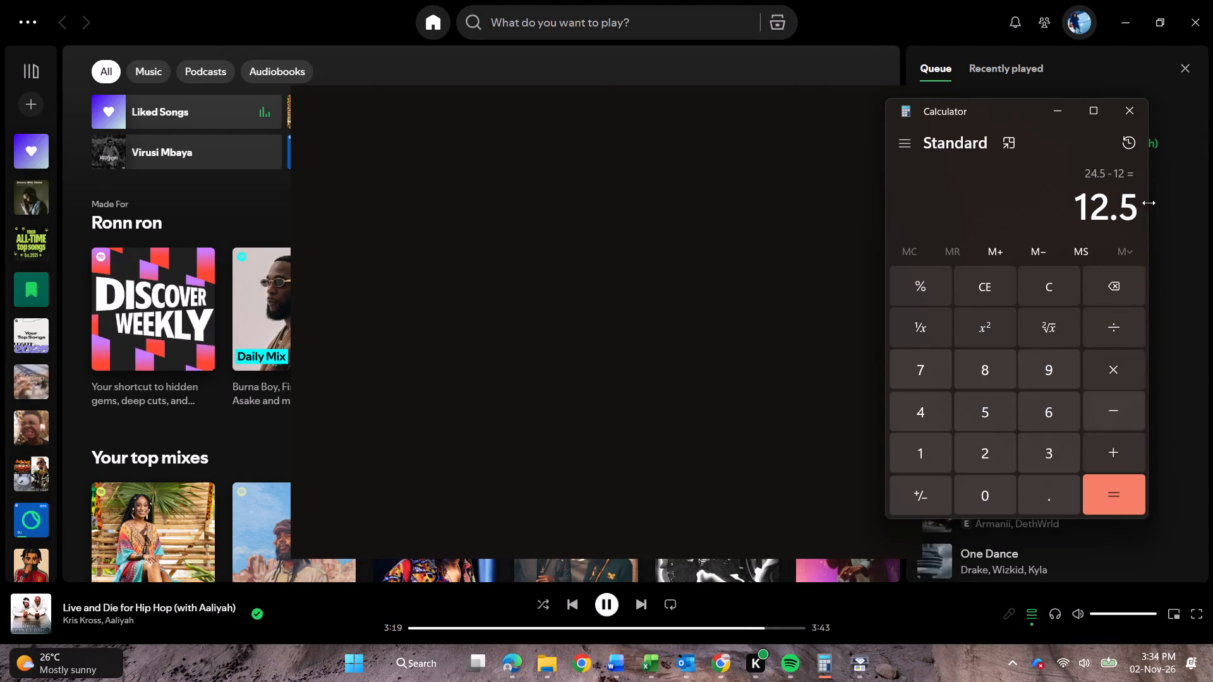
click(1125, 17)
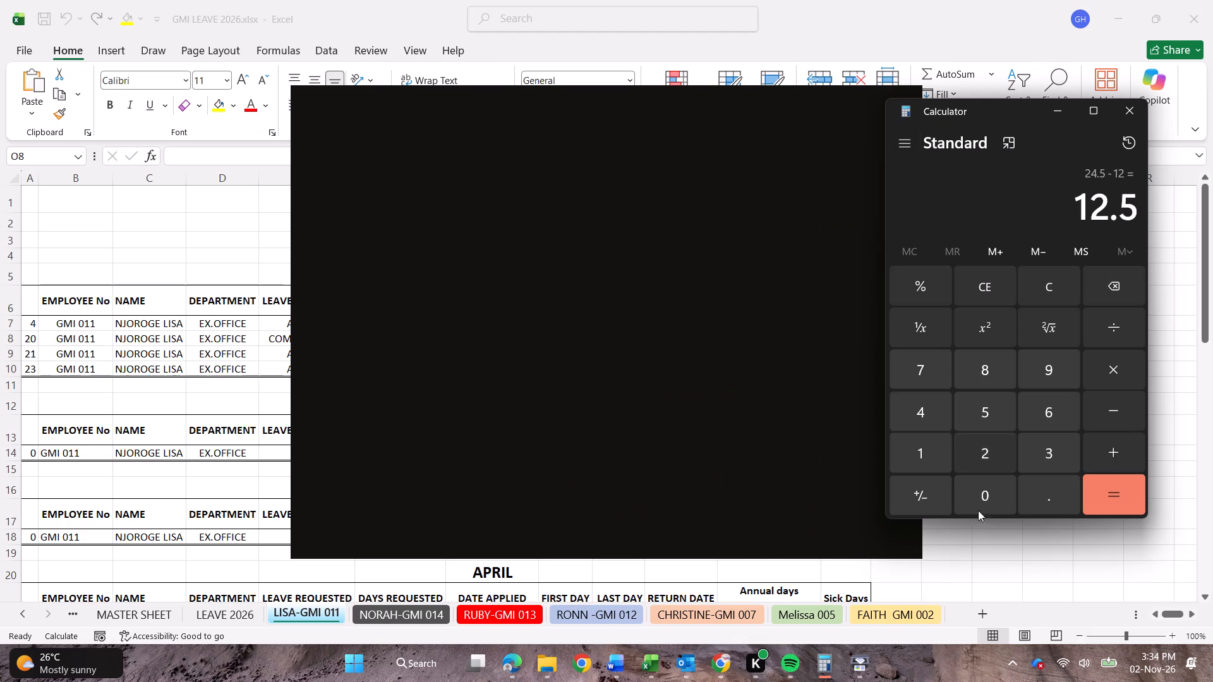
click(987, 558)
drag(1210, 294, 1212, 489)
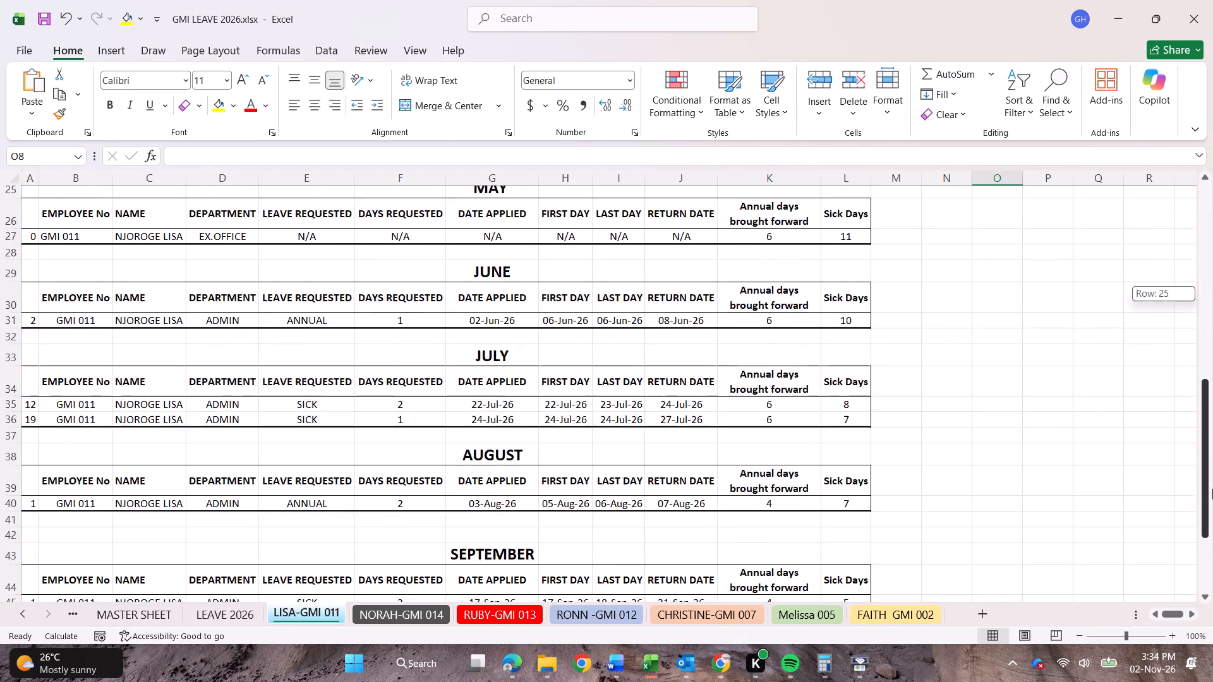
drag(1212, 489, 1212, 576)
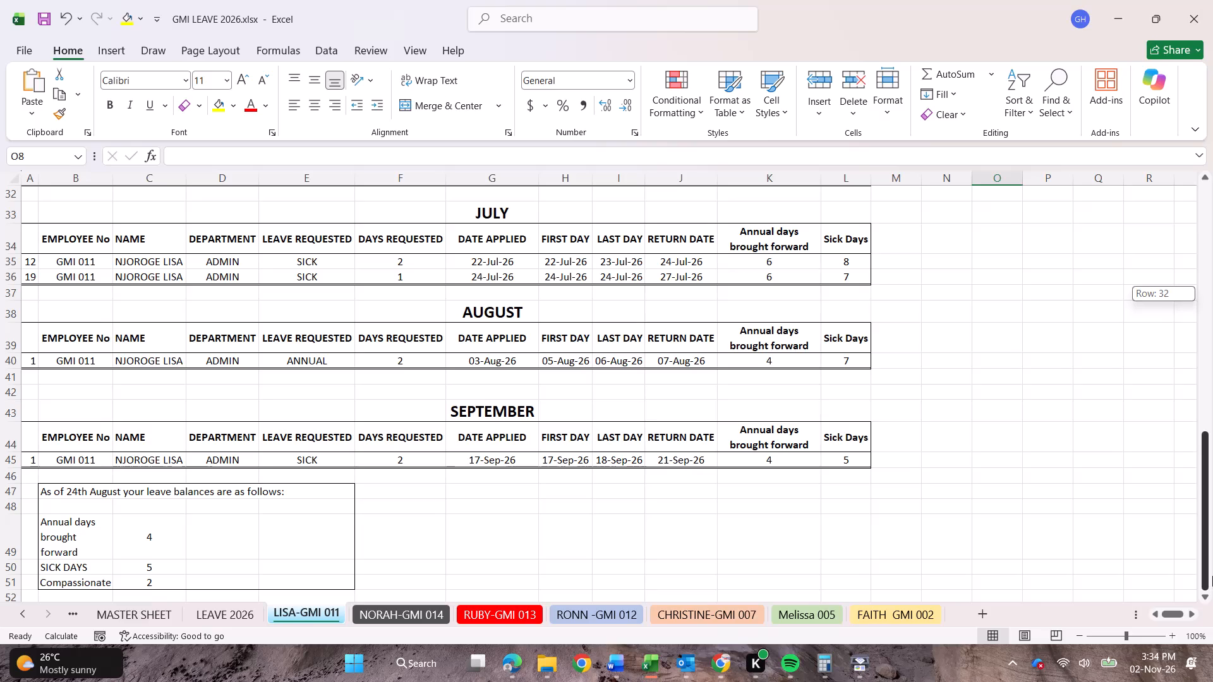
drag(1212, 576, 1207, 503)
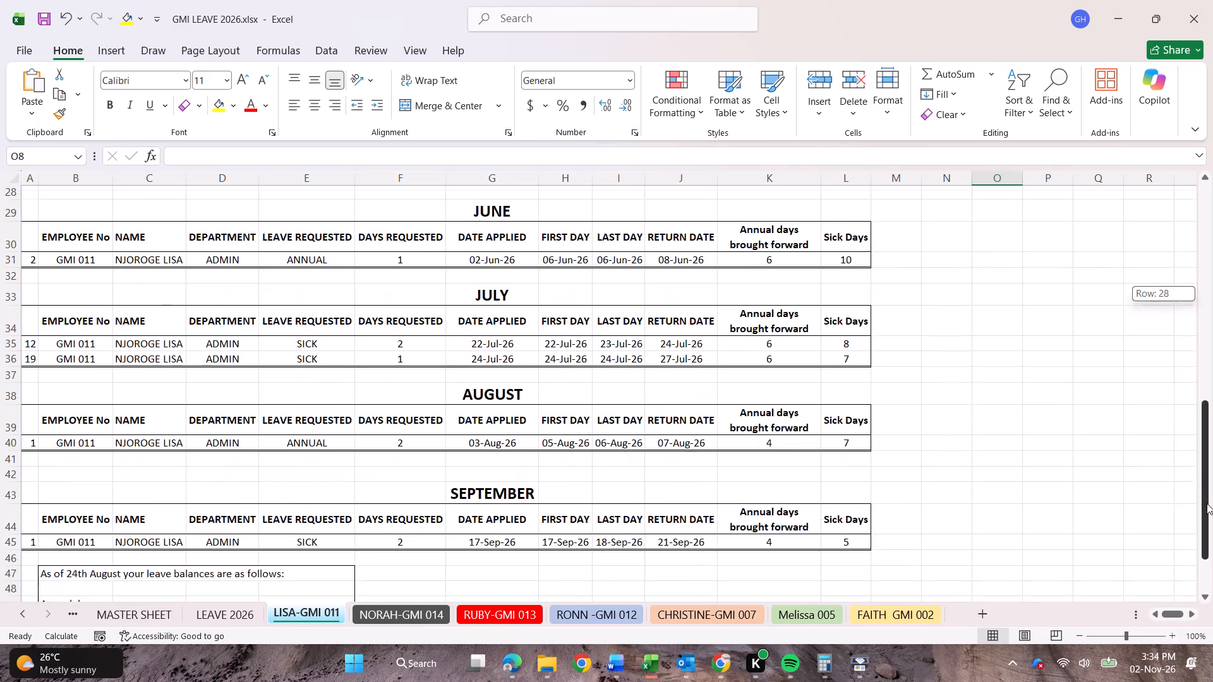
drag(1207, 503, 1212, 309)
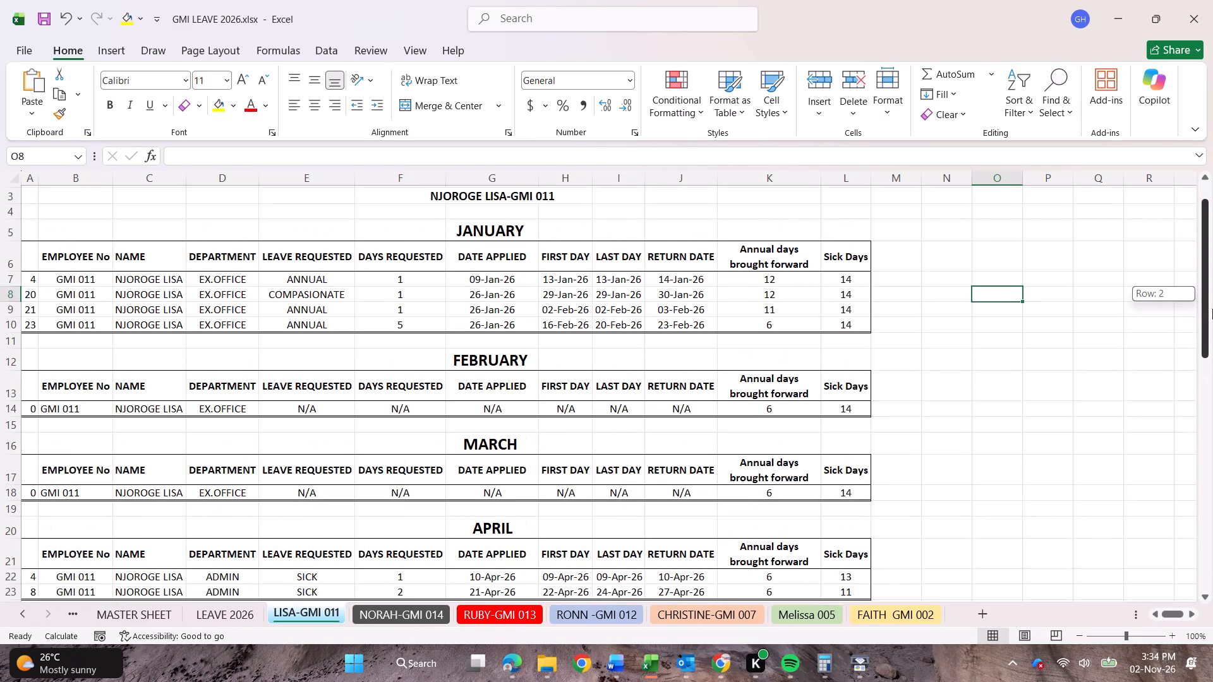
drag(1212, 309, 1212, 301)
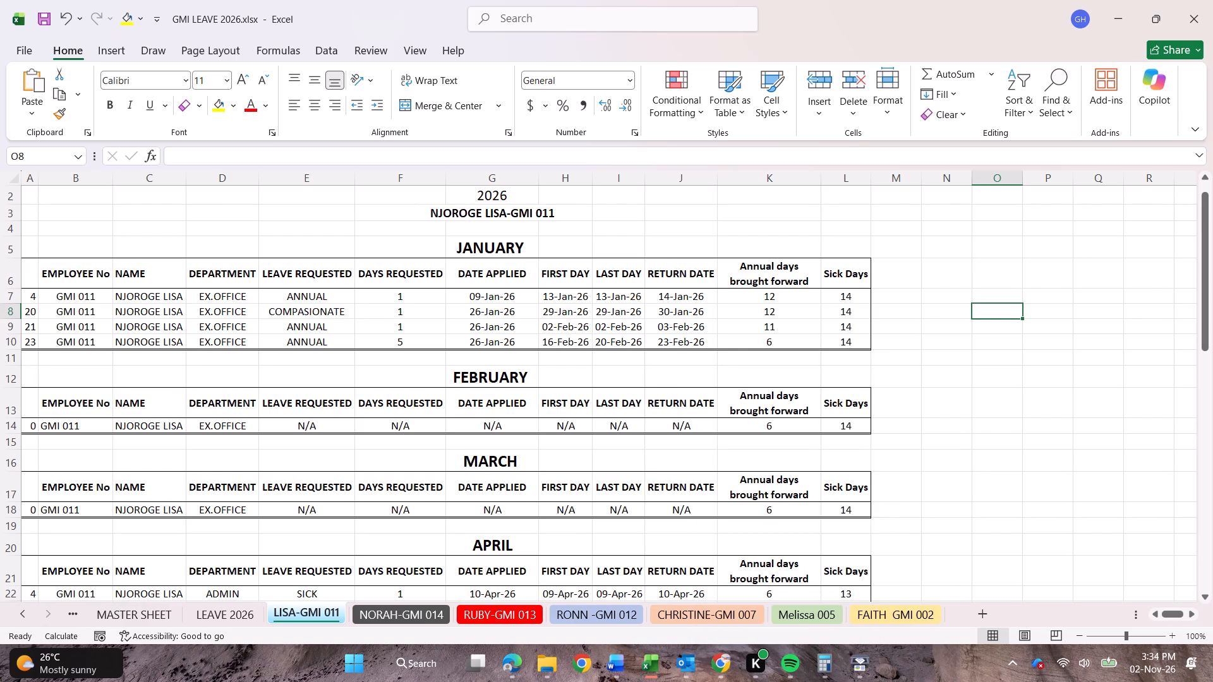
Switch to Chrome and ask Google AI Mode to calculate the daily rate for an employee who earns KES 80,000 a month.
click(723, 666)
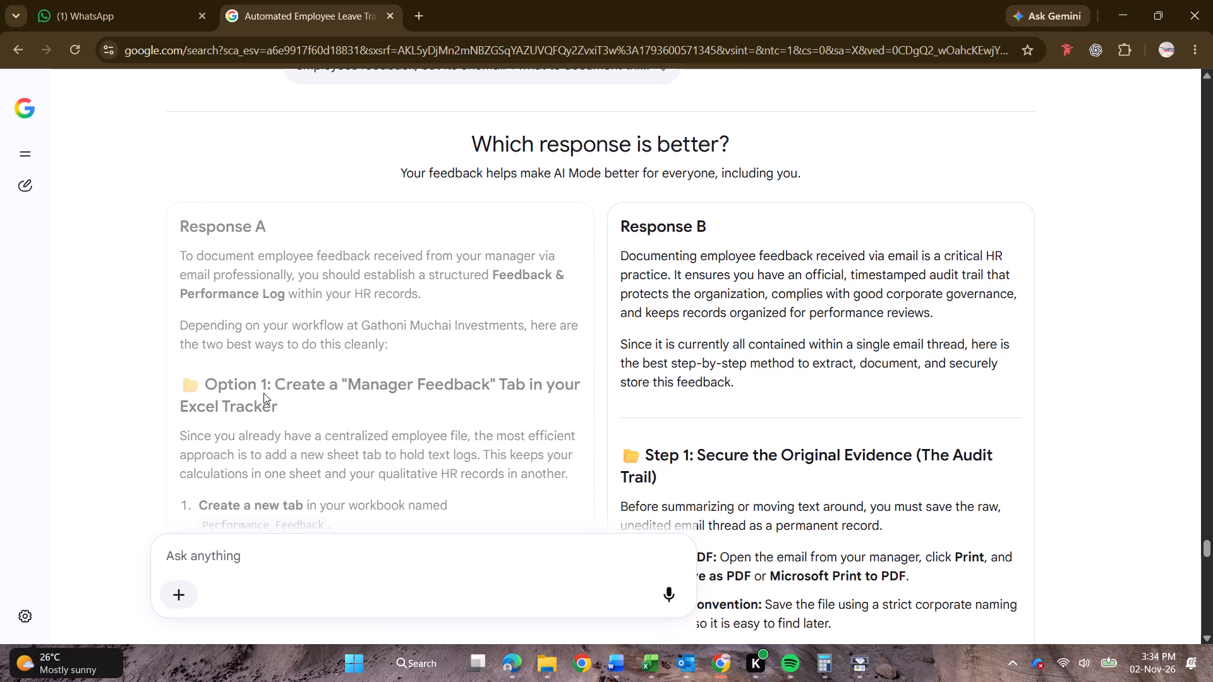
click(215, 546)
text(lxulate)
key(space)
key(BackSpace)
key(BackSpace)
key(BackSpace)
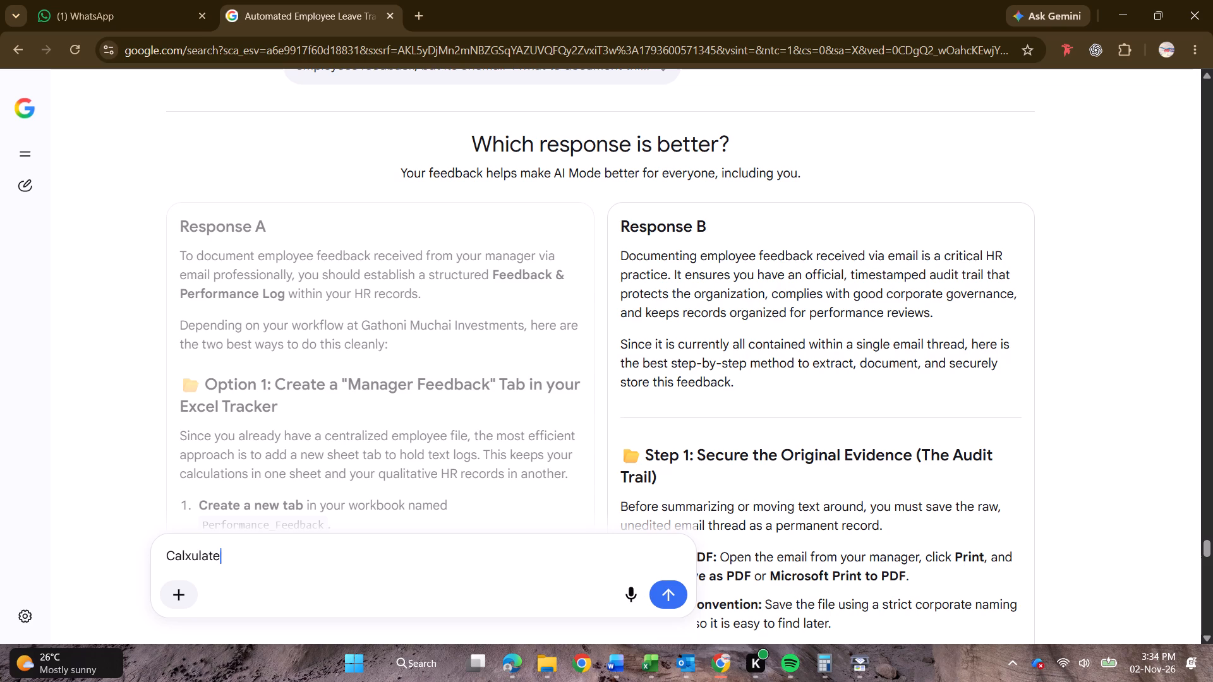
key(BackSpace)
key(BackSpace)
key(BackSpace)
key(BackSpace)
text(culate this daily rate for an employee h)
key(BackSpace)
text(who earn kes 80,000)
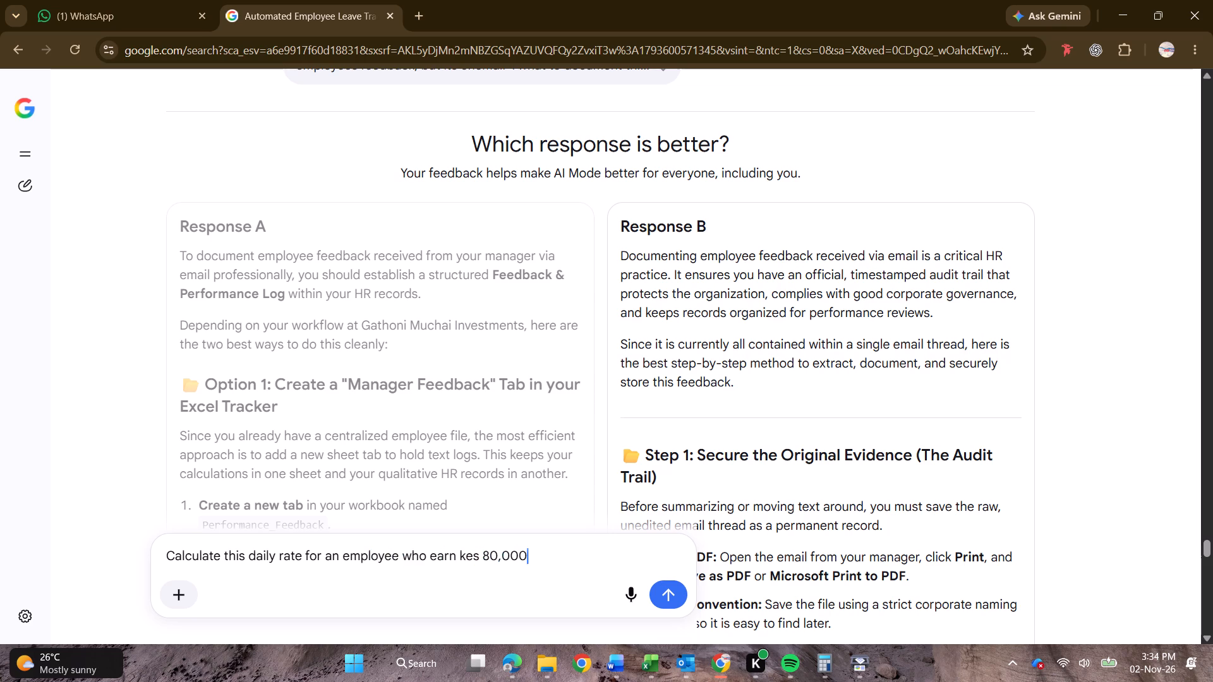
key(space)
text(a month)
key(space)
key(Return)
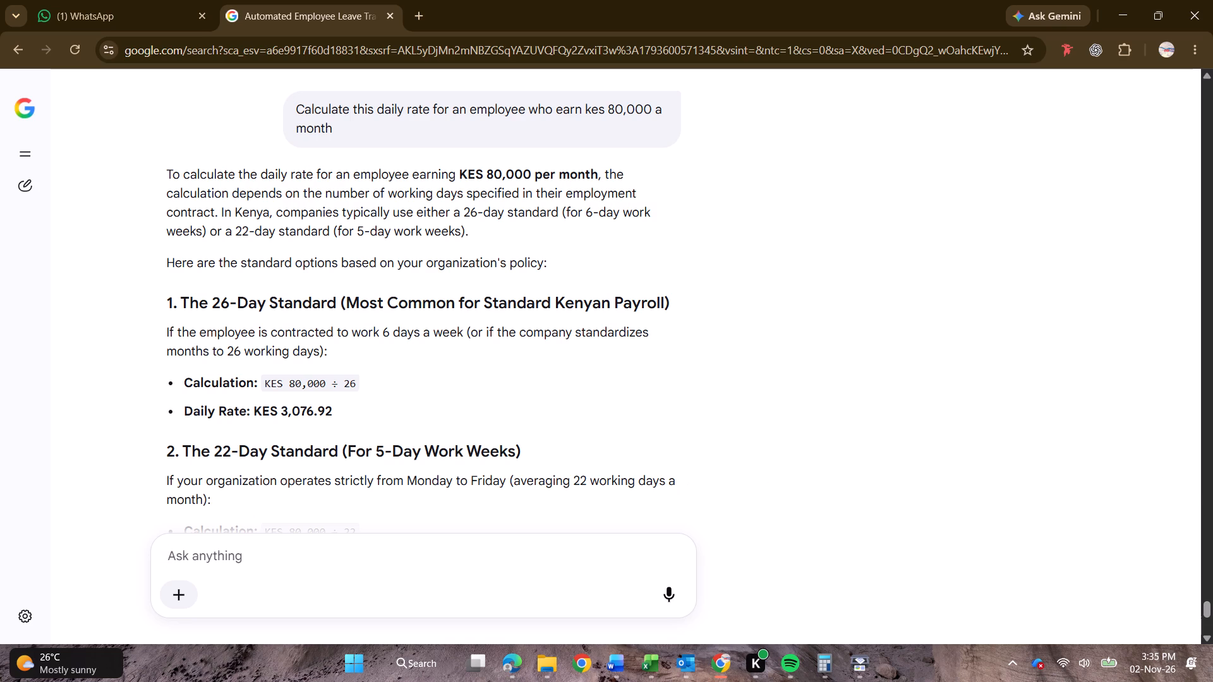
Read the daily rate options, and in Calculator multiply the 30-calendar-day rate, rounded to 2667, by 12.5.
scroll(482, 456, down, 1)
scroll(306, 347, down, 1)
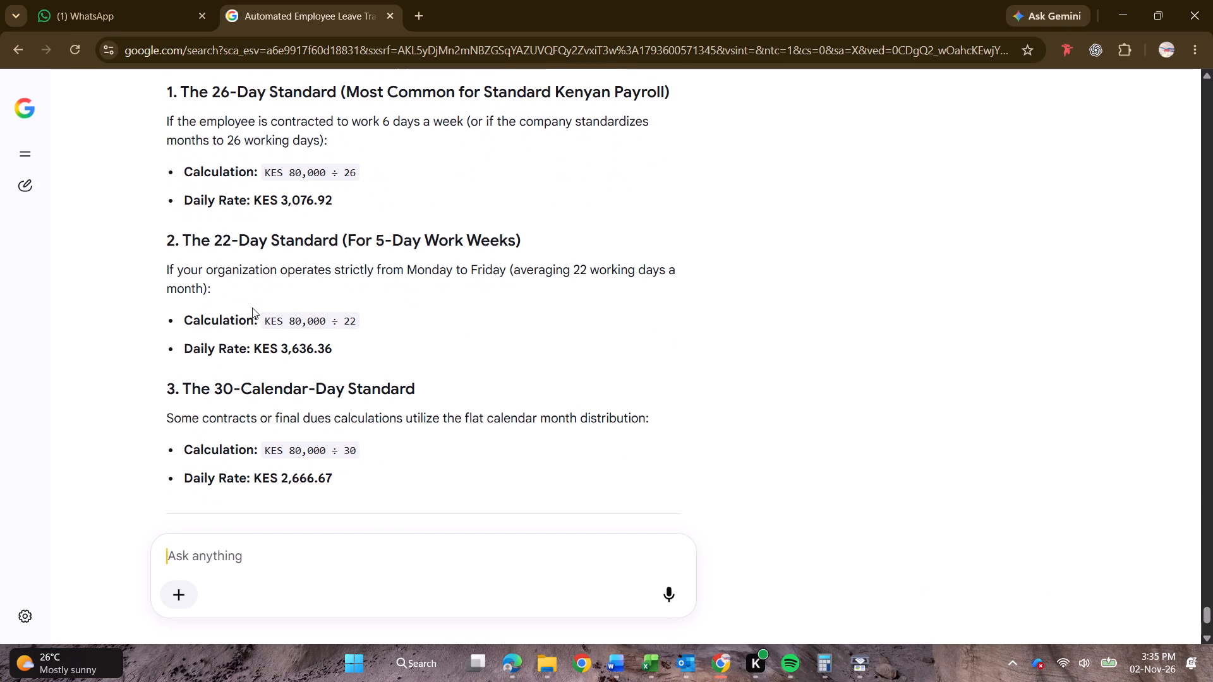
scroll(289, 347, down, 1)
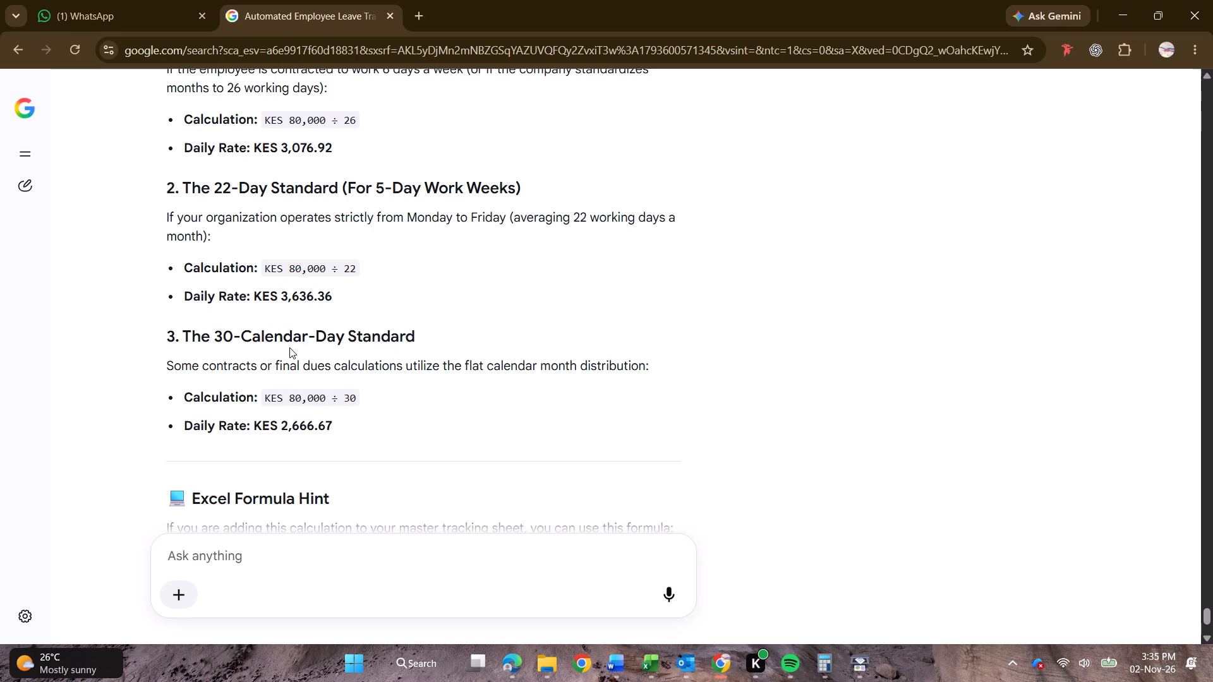
scroll(289, 347, down, 1)
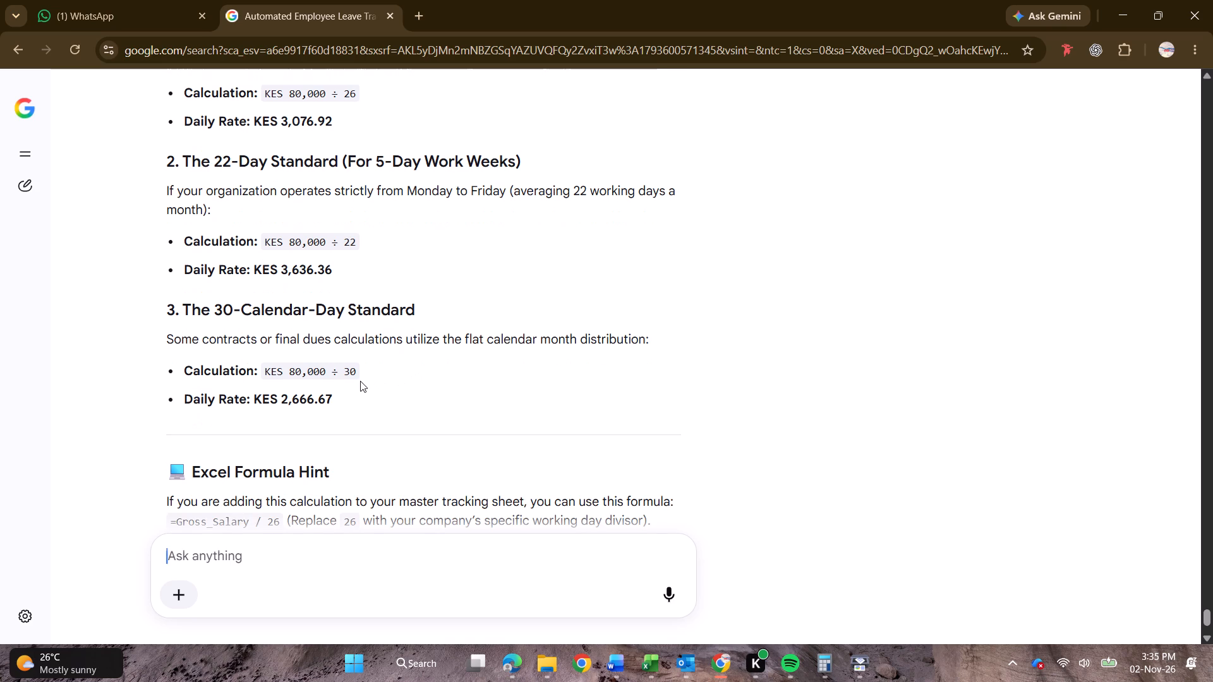
scroll(360, 381, down, 1)
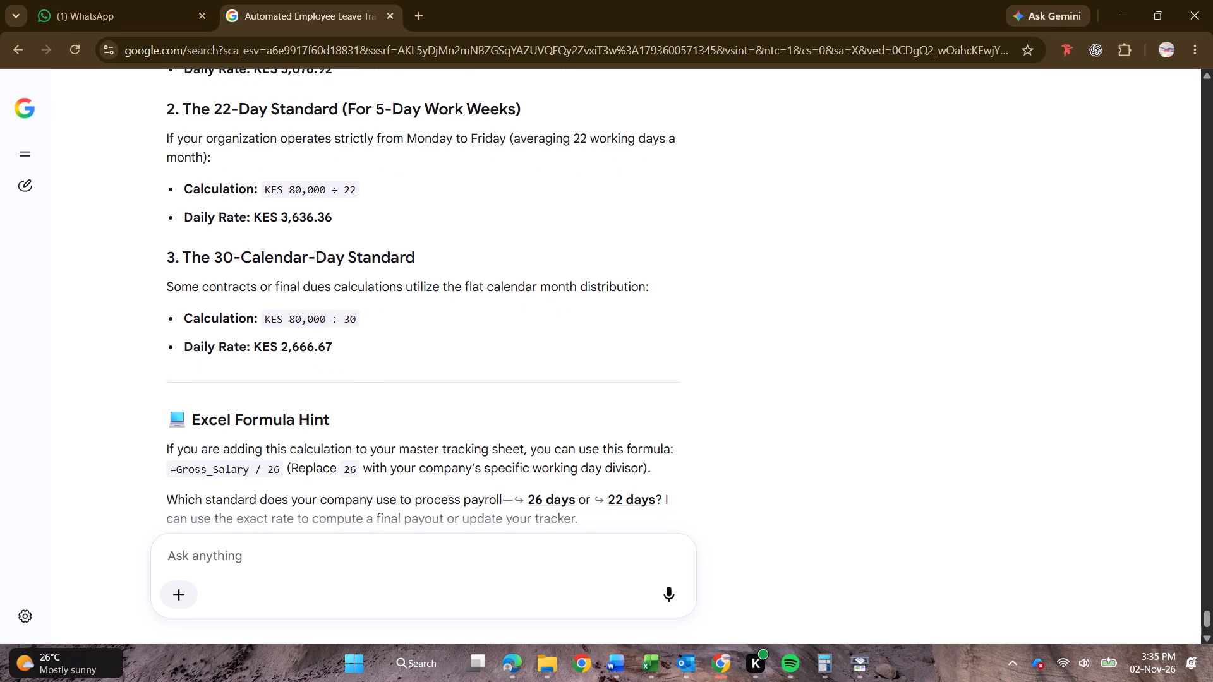
click(783, 670)
click(783, 670)
click(818, 674)
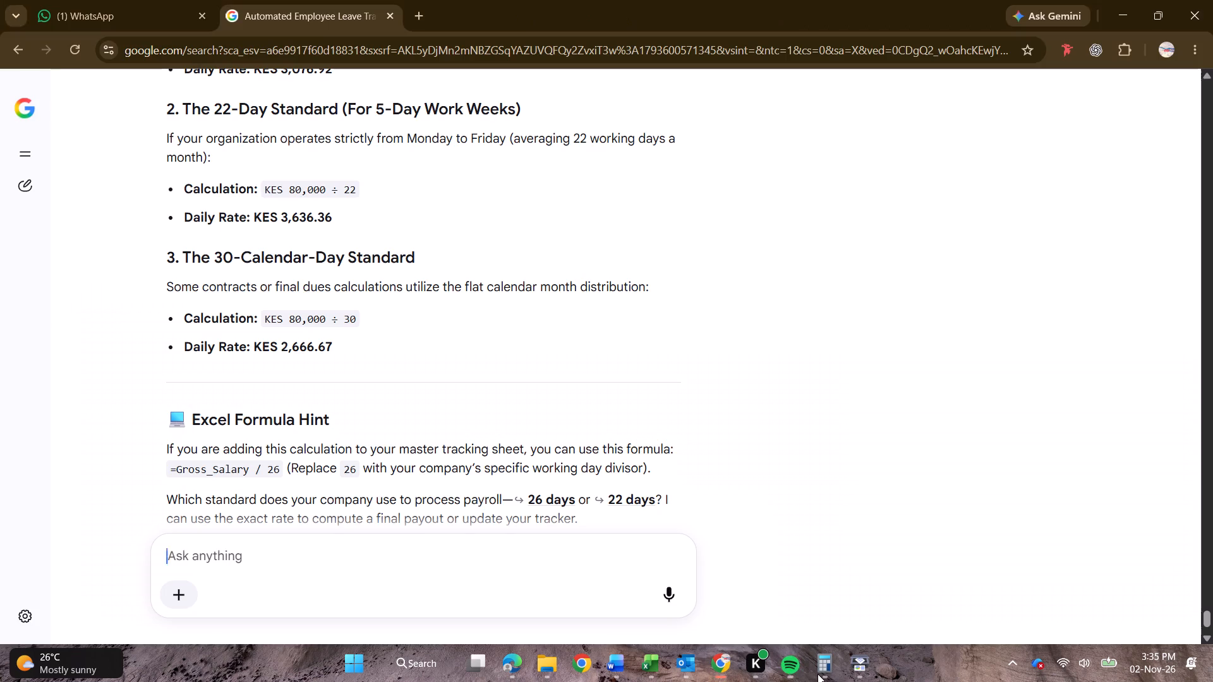
click(979, 453)
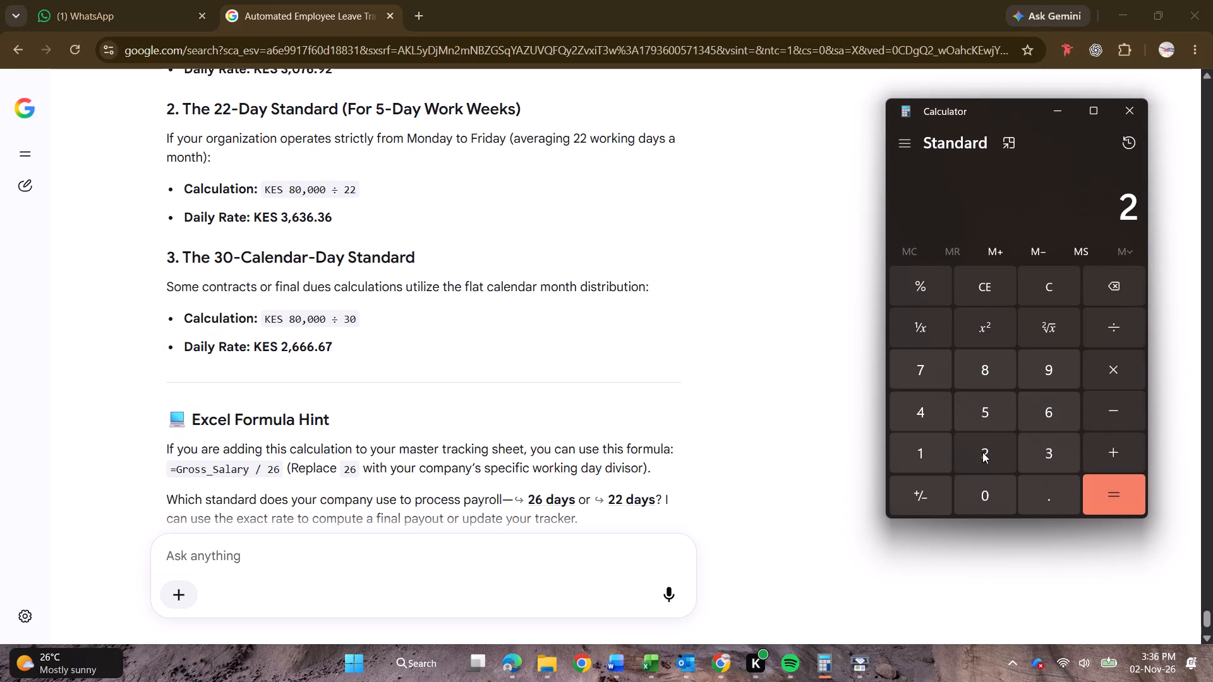
double_click(1061, 408)
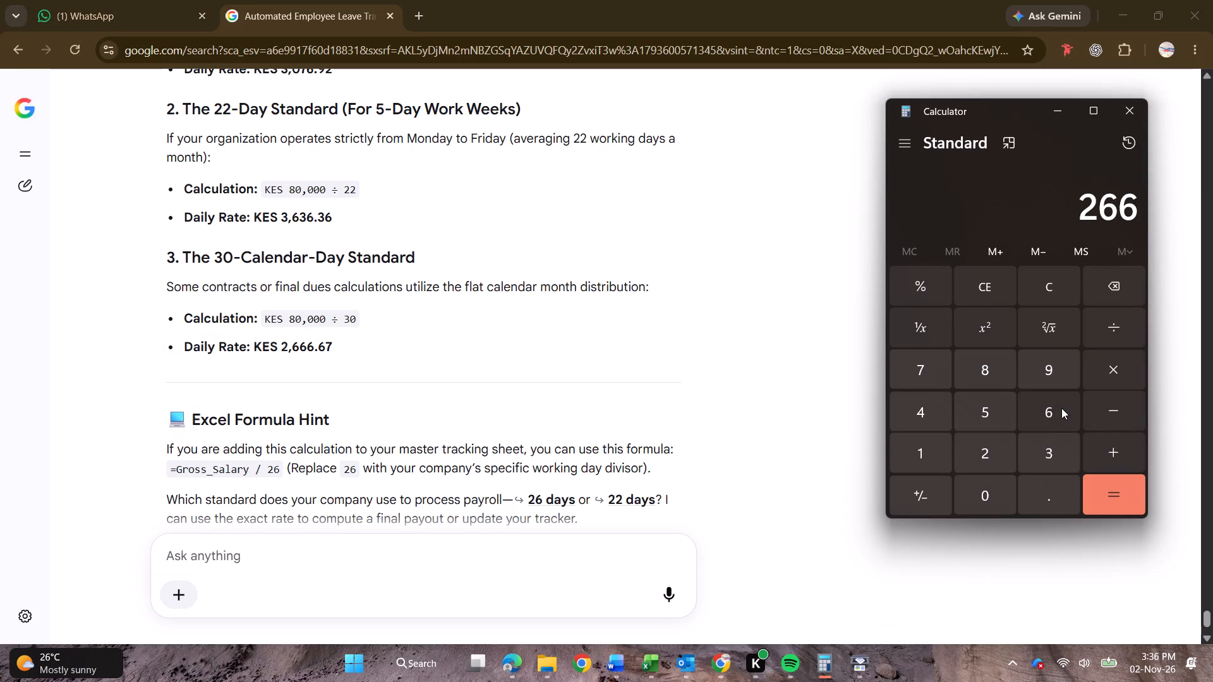
click(923, 366)
click(1109, 370)
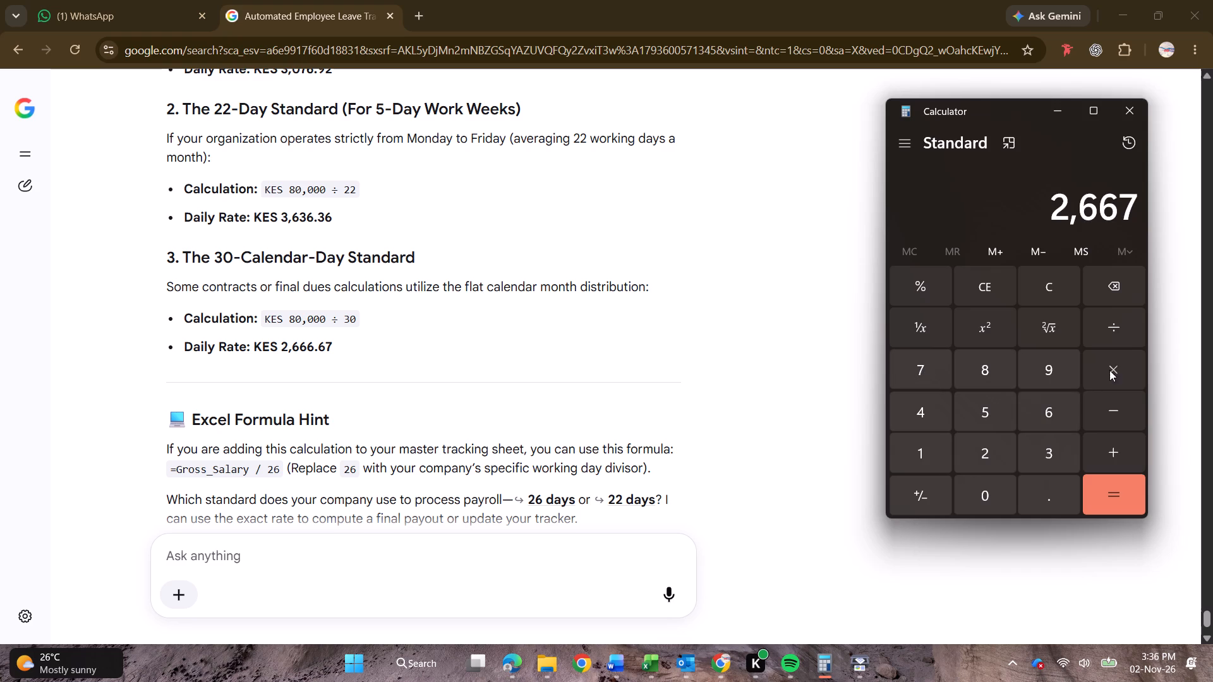
click(934, 452)
click(970, 452)
click(1054, 506)
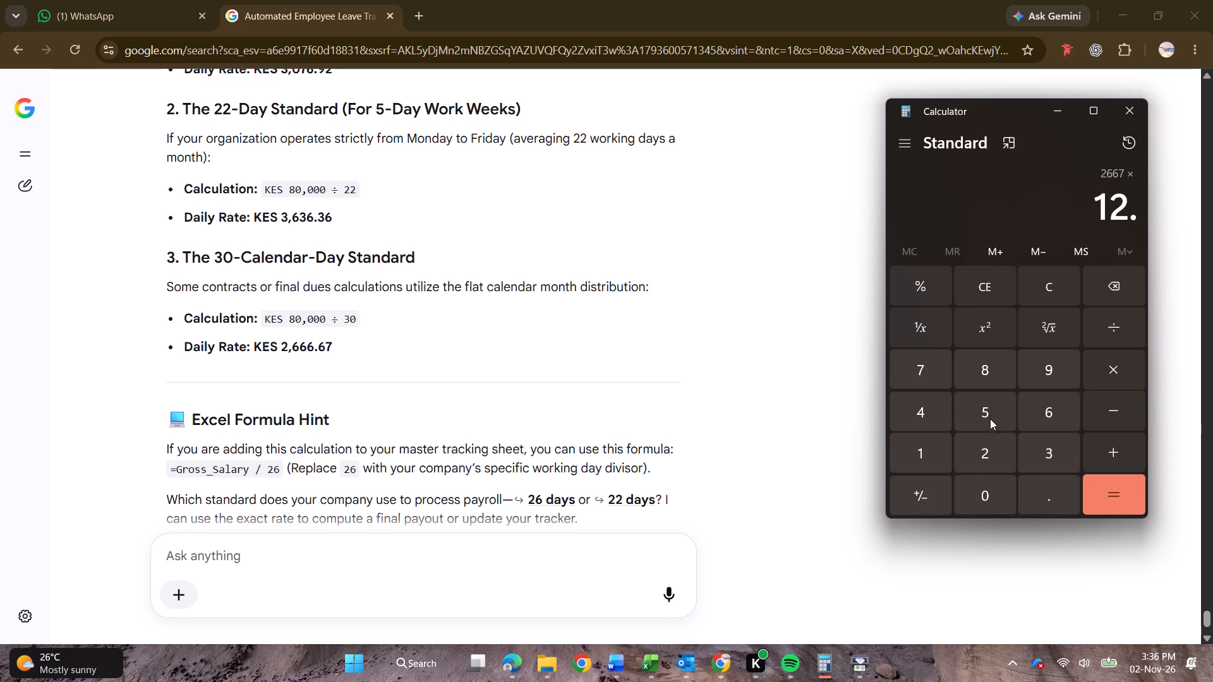
click(990, 415)
click(1097, 484)
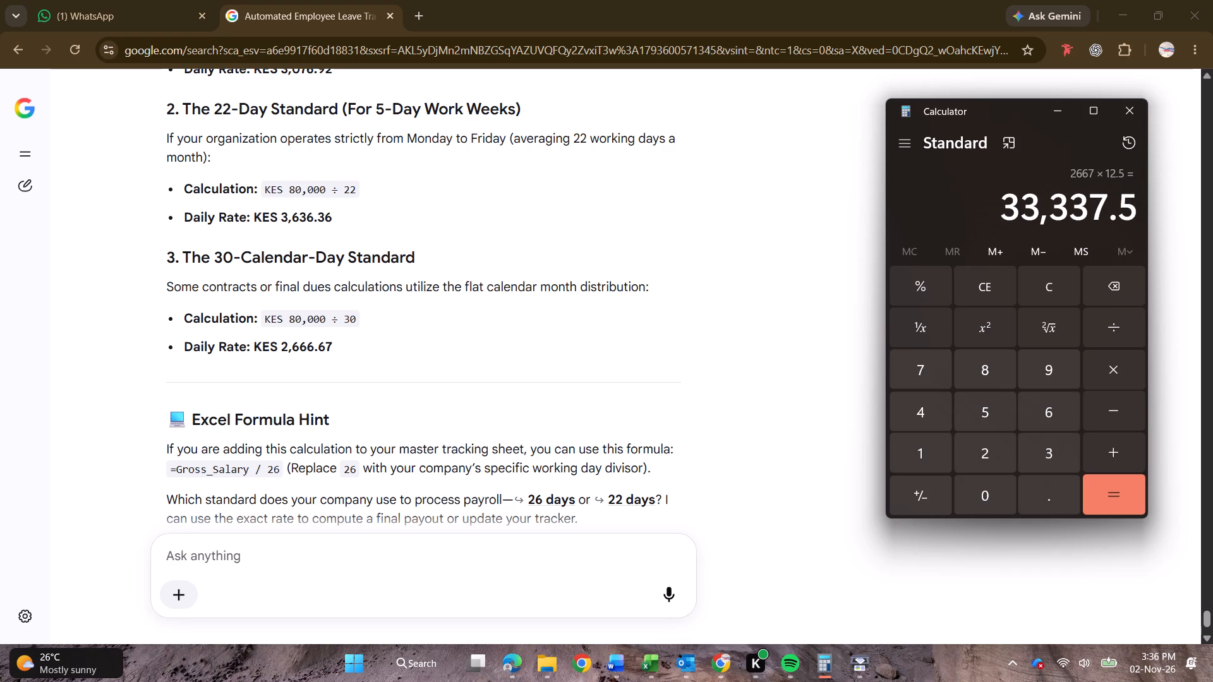
click(1062, 118)
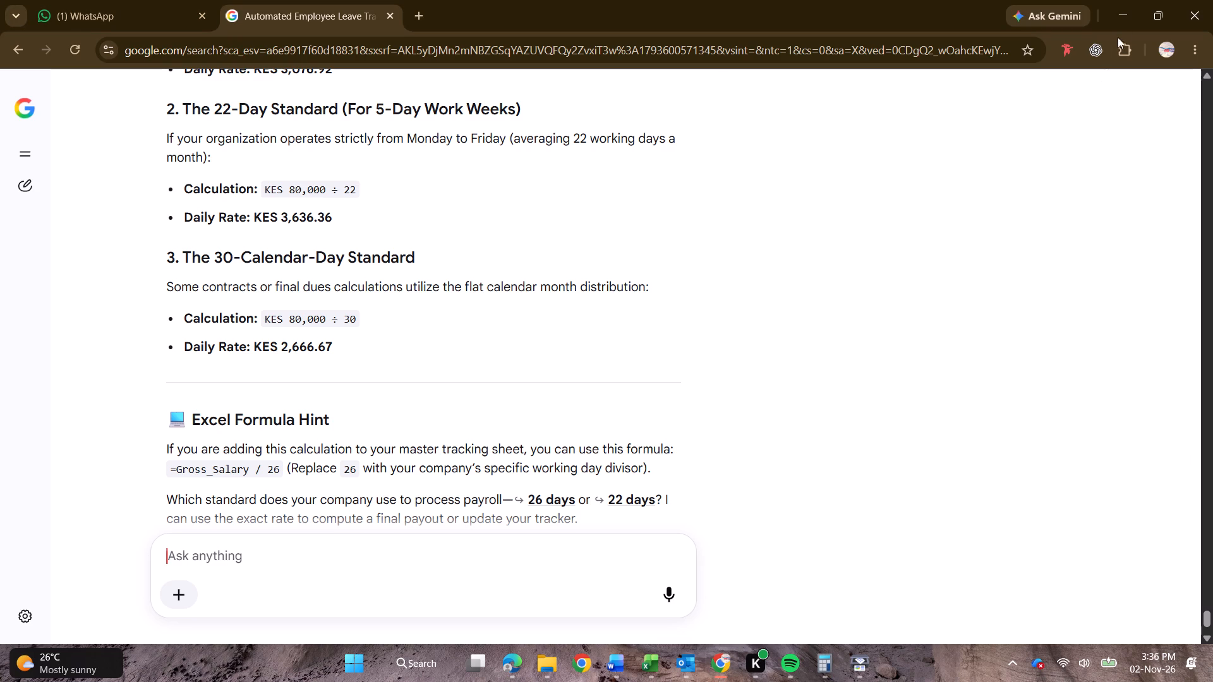
click(1122, 17)
scroll(910, 389, up, 2)
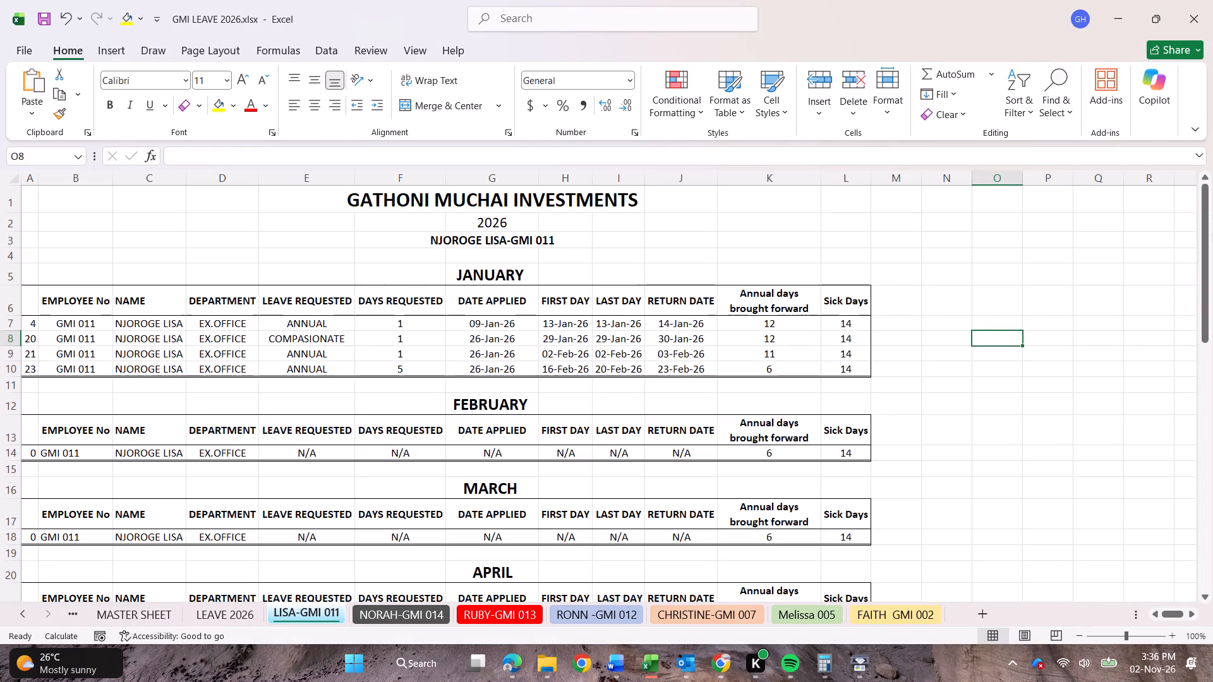
click(397, 611)
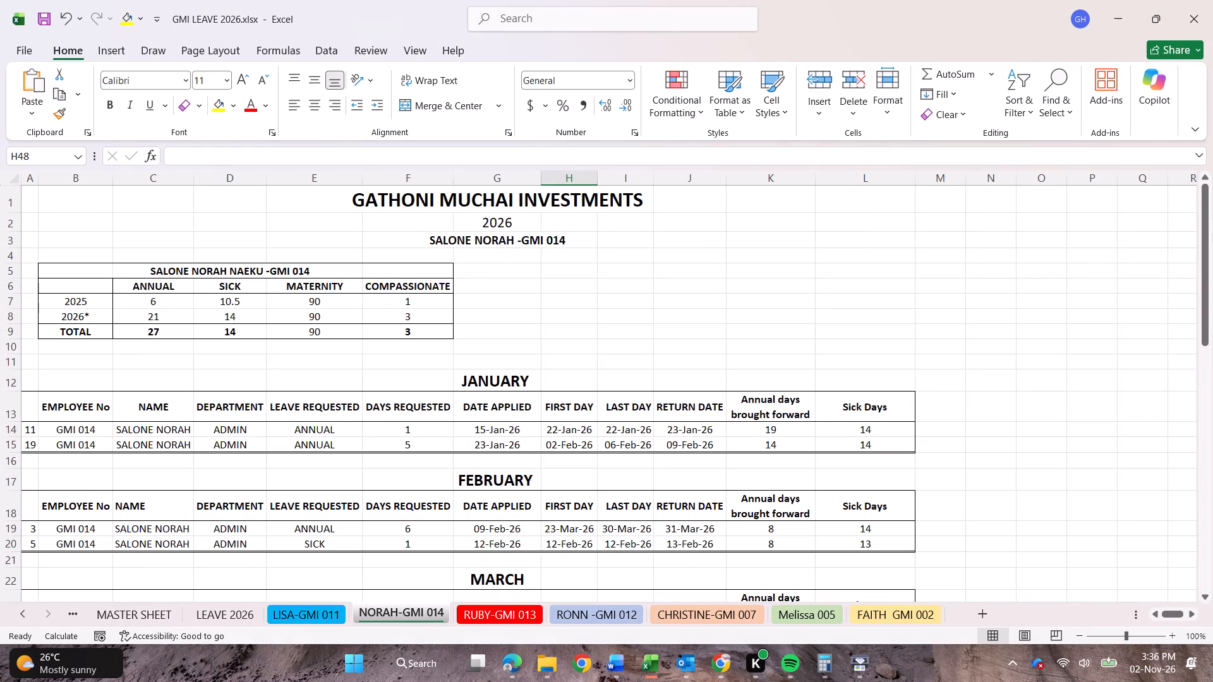
drag(35, 263, 251, 278)
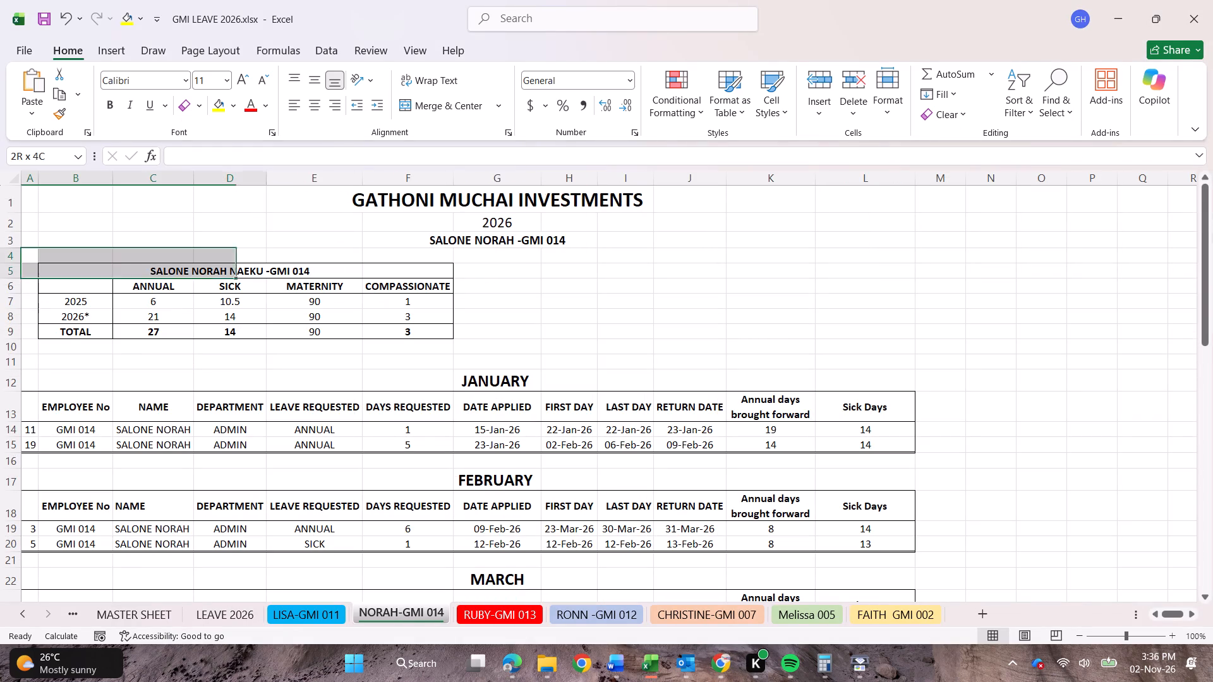
drag(251, 278, 409, 314)
click(582, 318)
drag(38, 268, 428, 331)
click(600, 333)
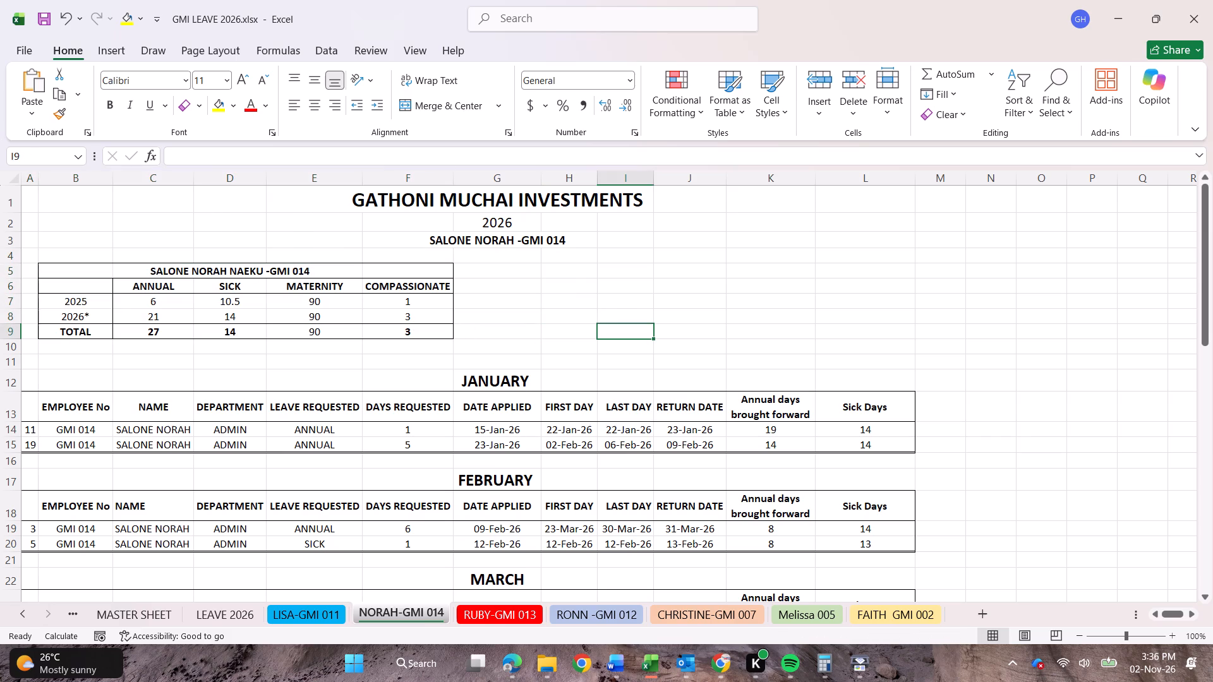
drag(40, 269, 407, 335)
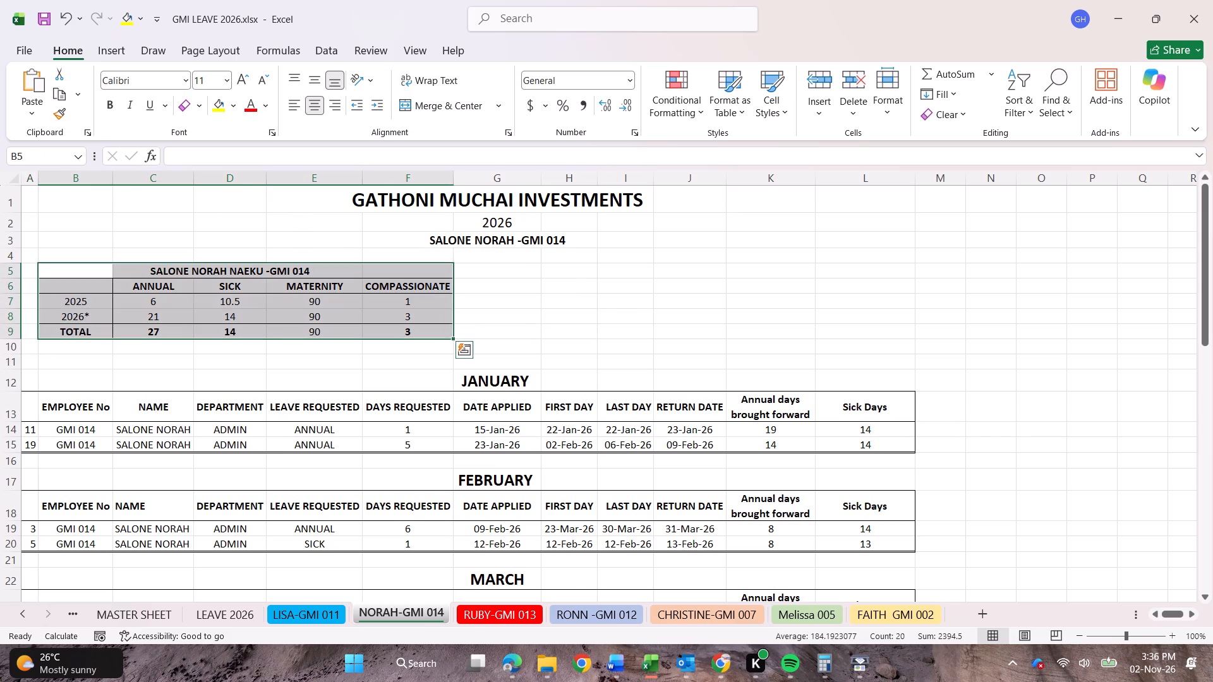
right_click(390, 292)
click(449, 224)
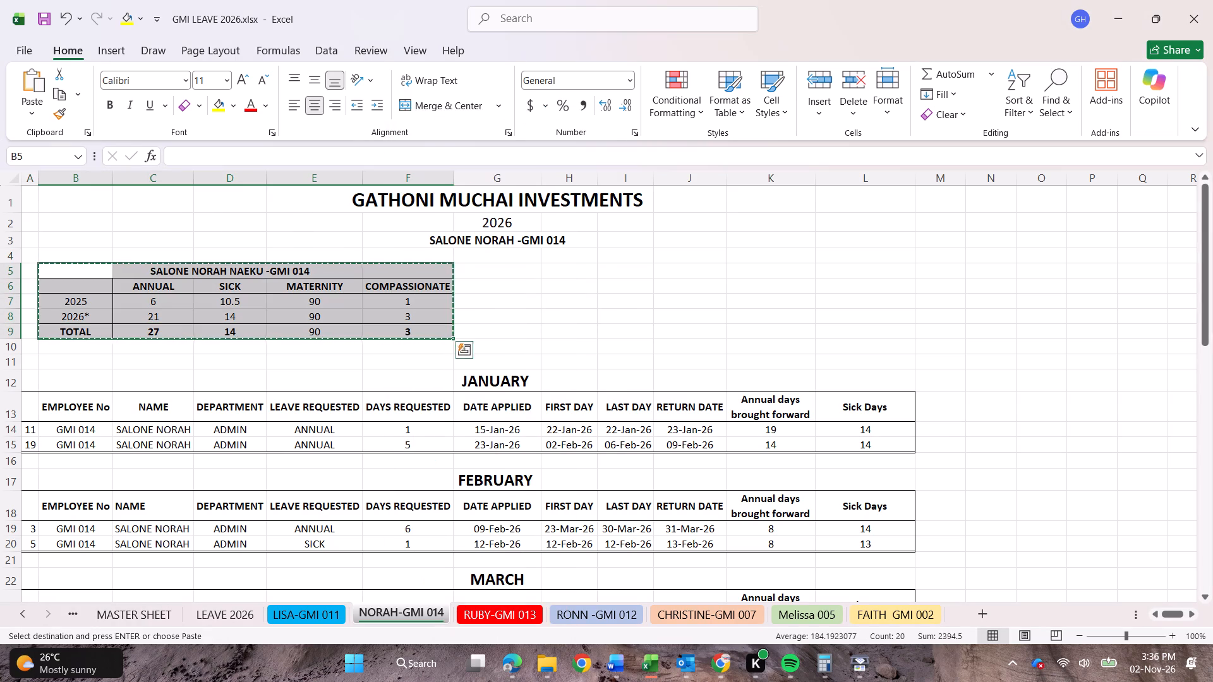
right_click(397, 318)
click(433, 226)
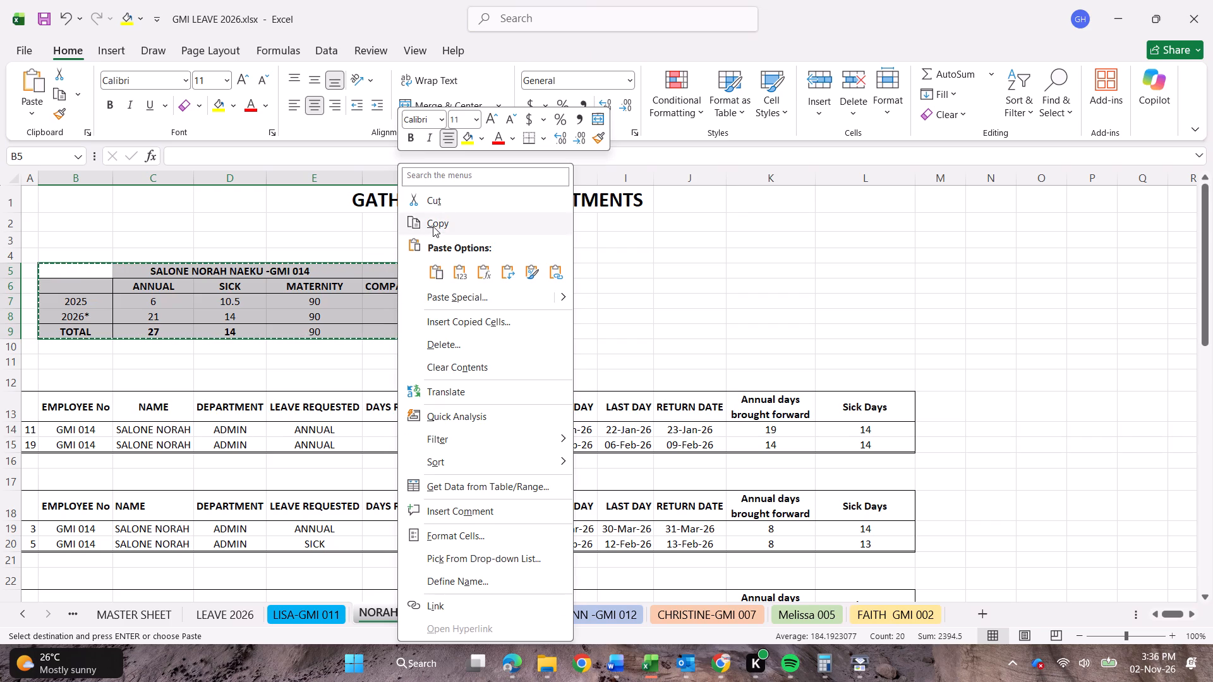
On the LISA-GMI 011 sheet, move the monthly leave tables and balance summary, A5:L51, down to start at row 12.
click(309, 618)
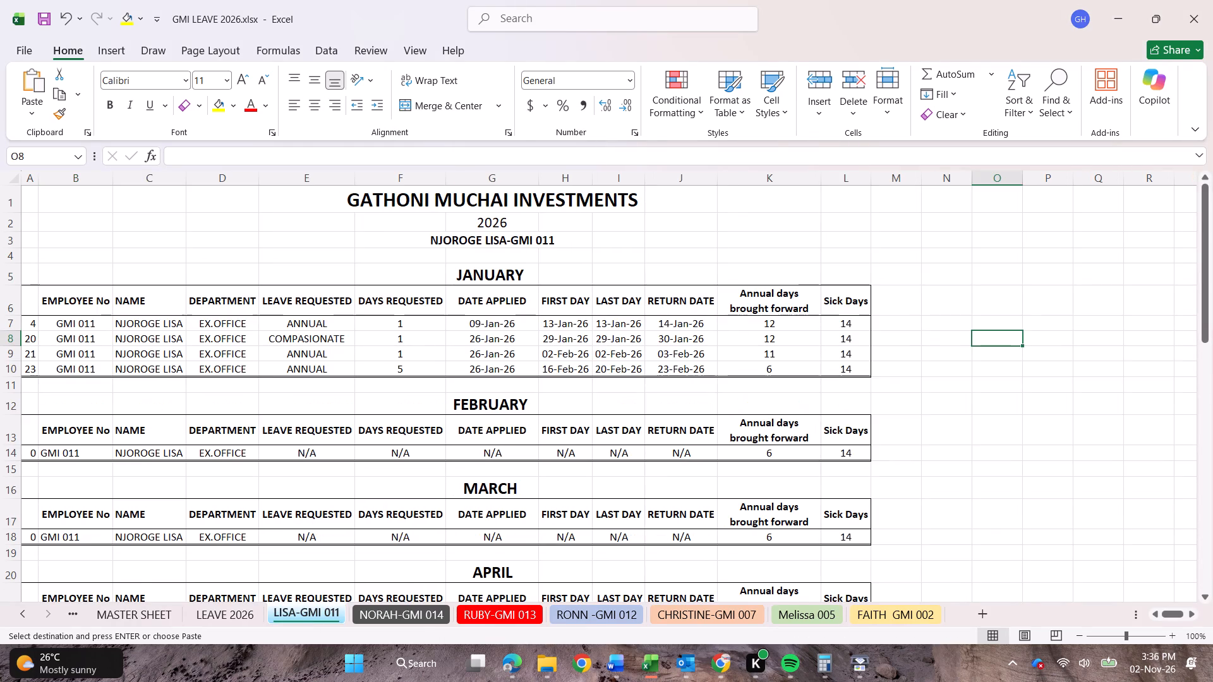
drag(31, 275, 775, 356)
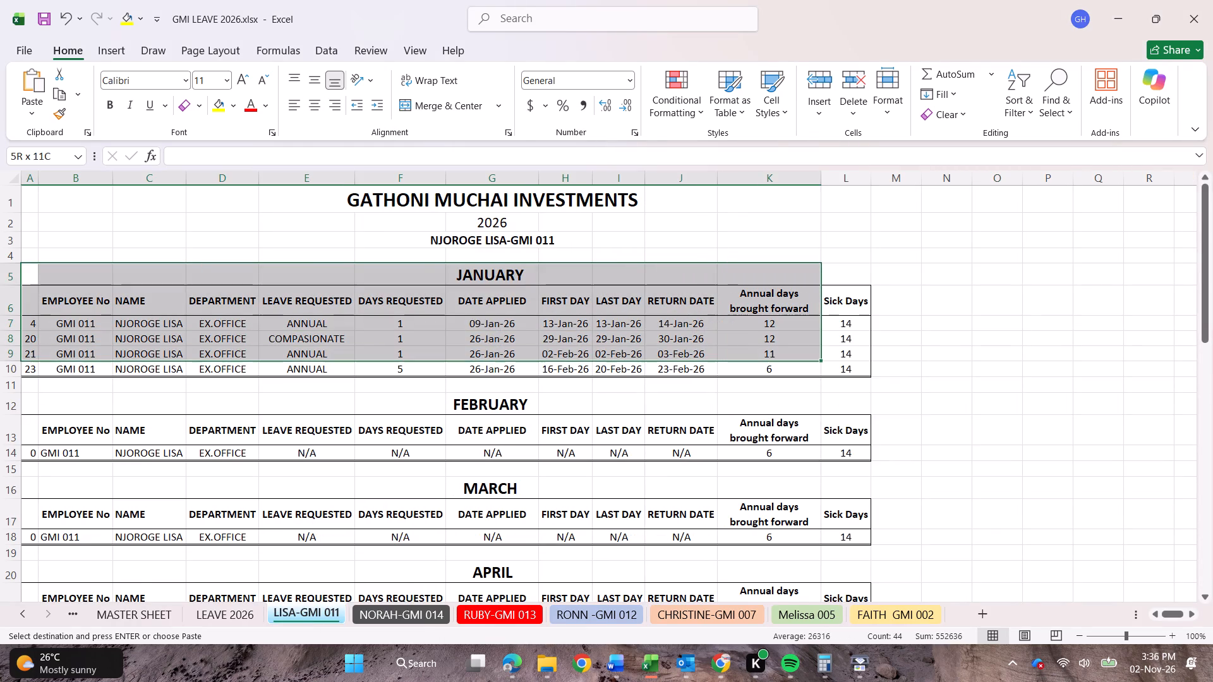
drag(775, 356, 859, 681)
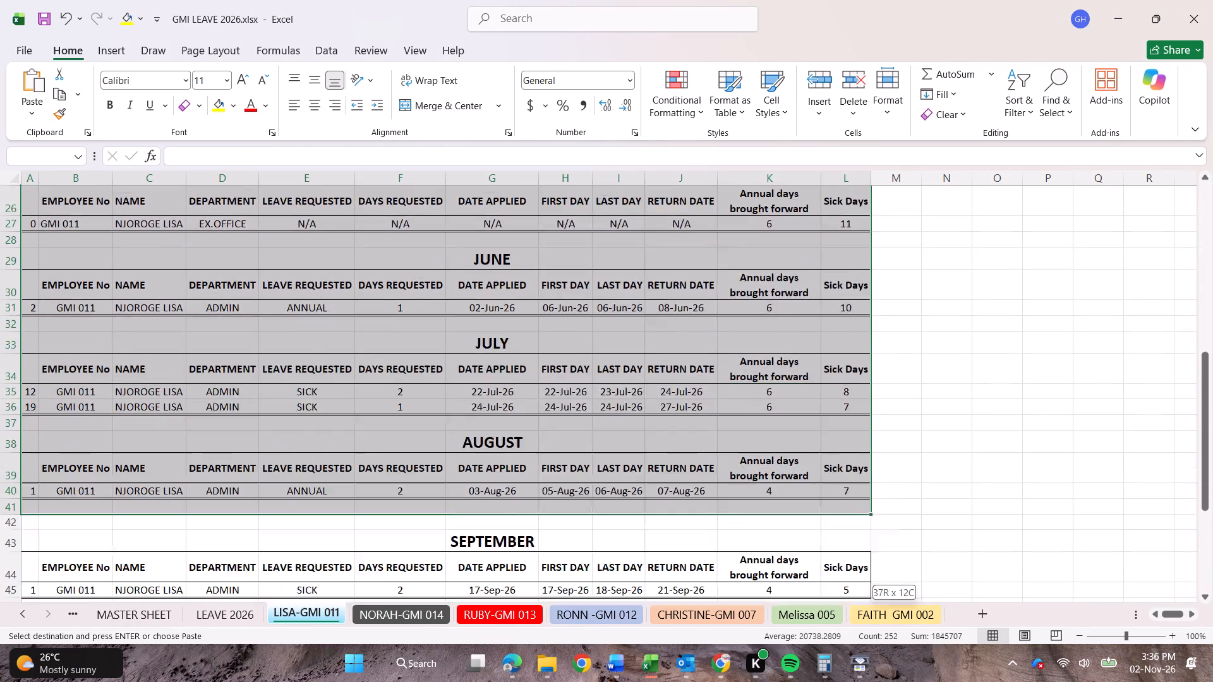
drag(859, 681, 864, 651)
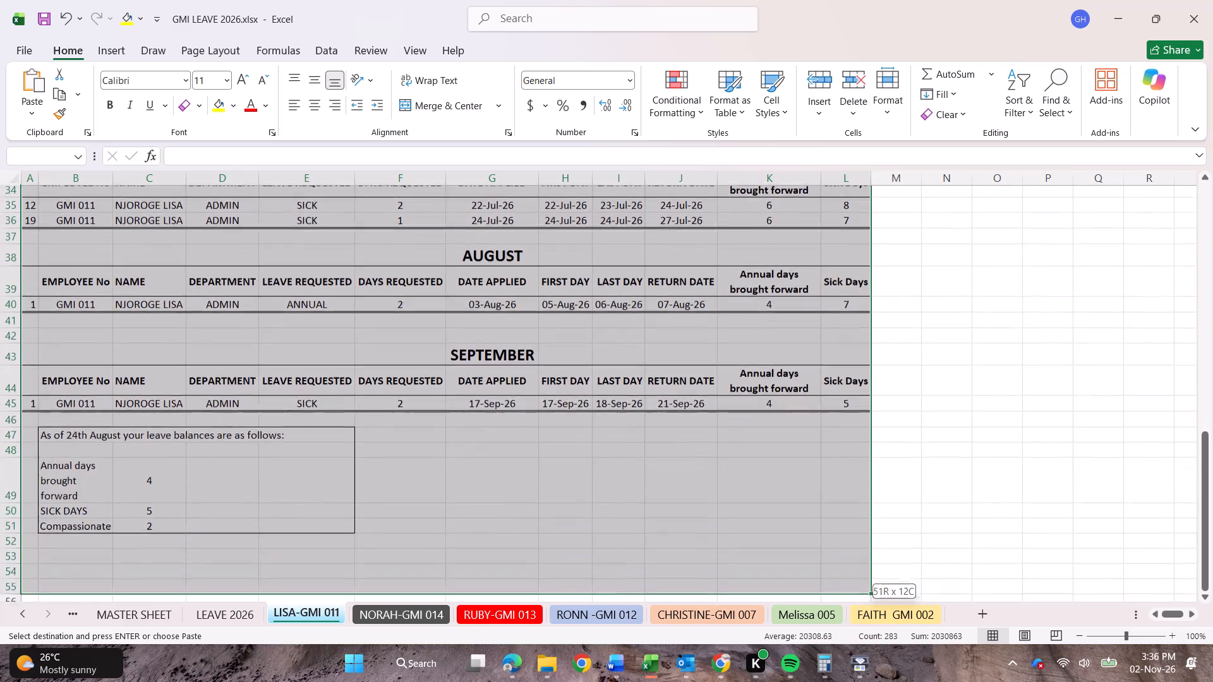
drag(864, 651, 825, 285)
scroll(780, 362, up, 4)
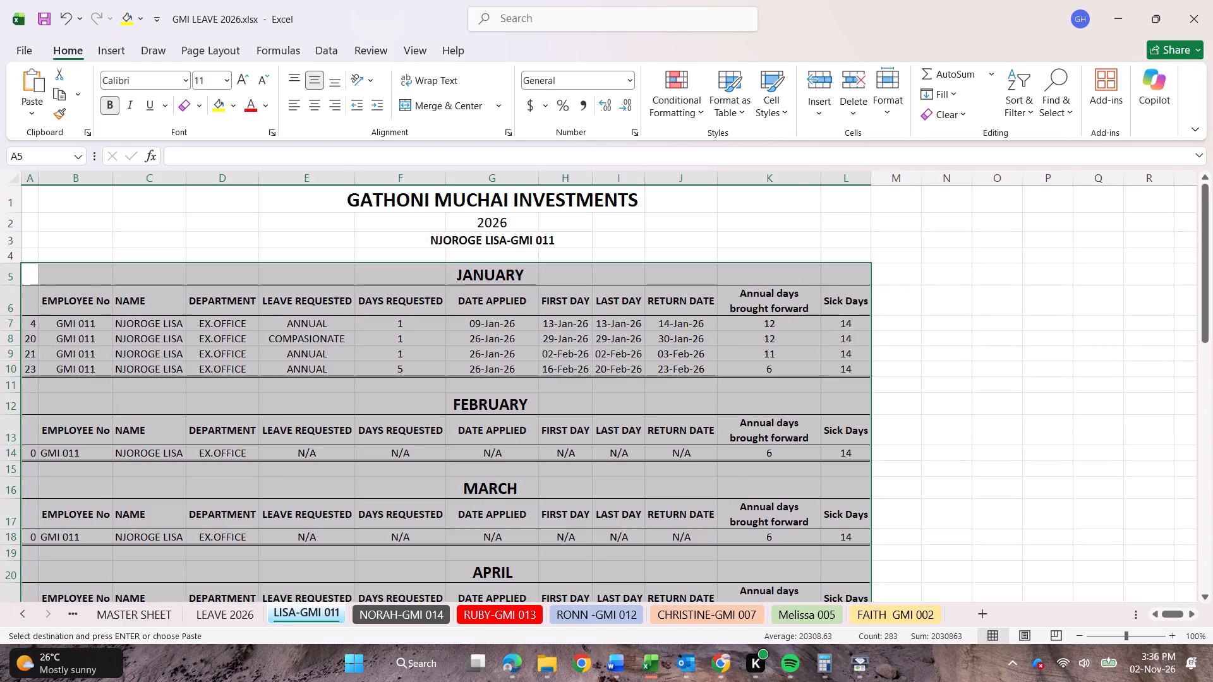
drag(493, 261, 485, 414)
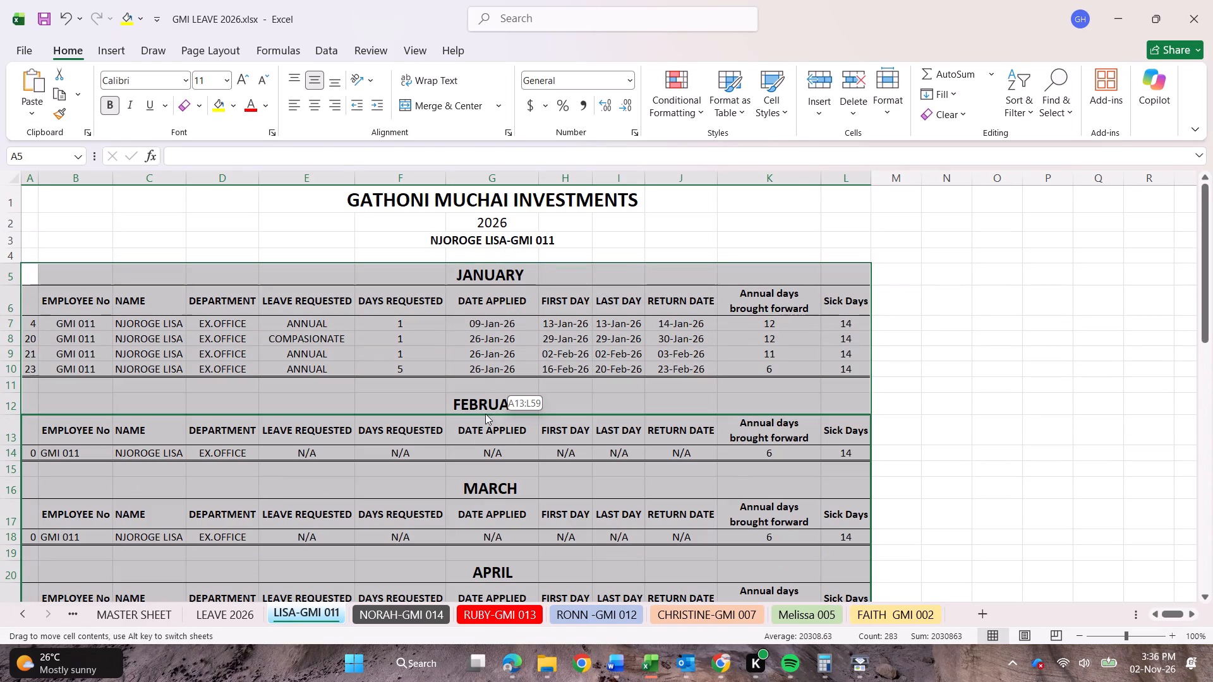
drag(485, 414, 486, 393)
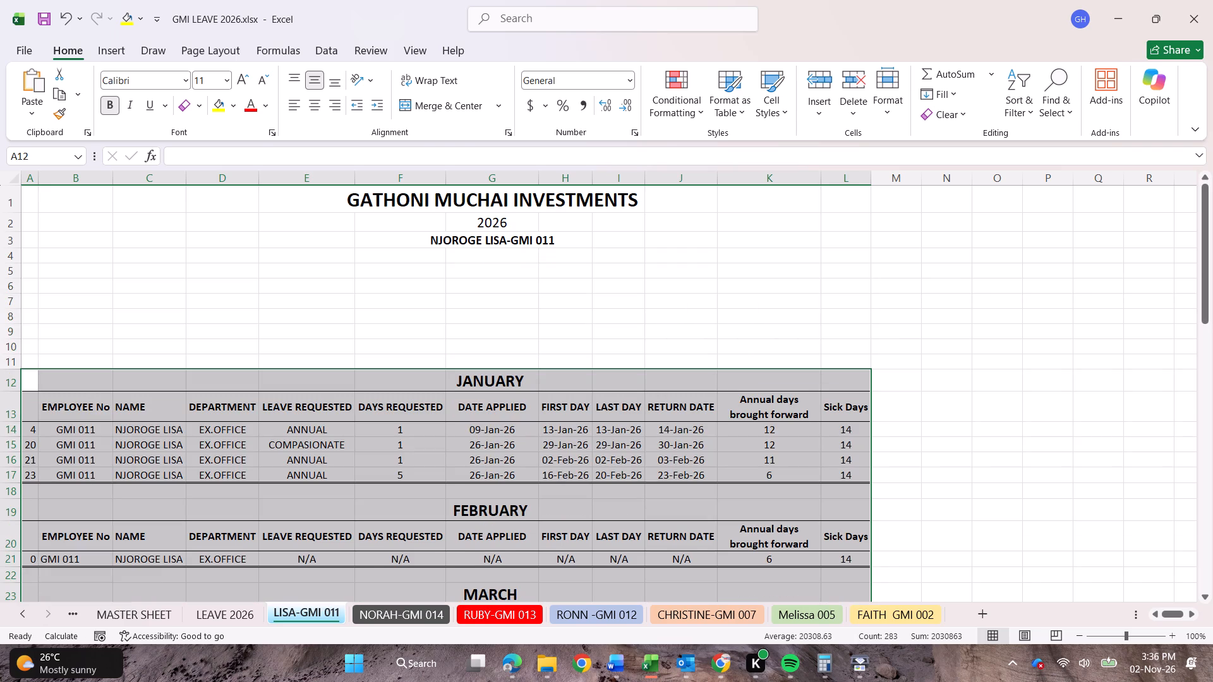
Try to paste the copied leave entitlement table at A6, above the January table, and check the sheet.
click(25, 280)
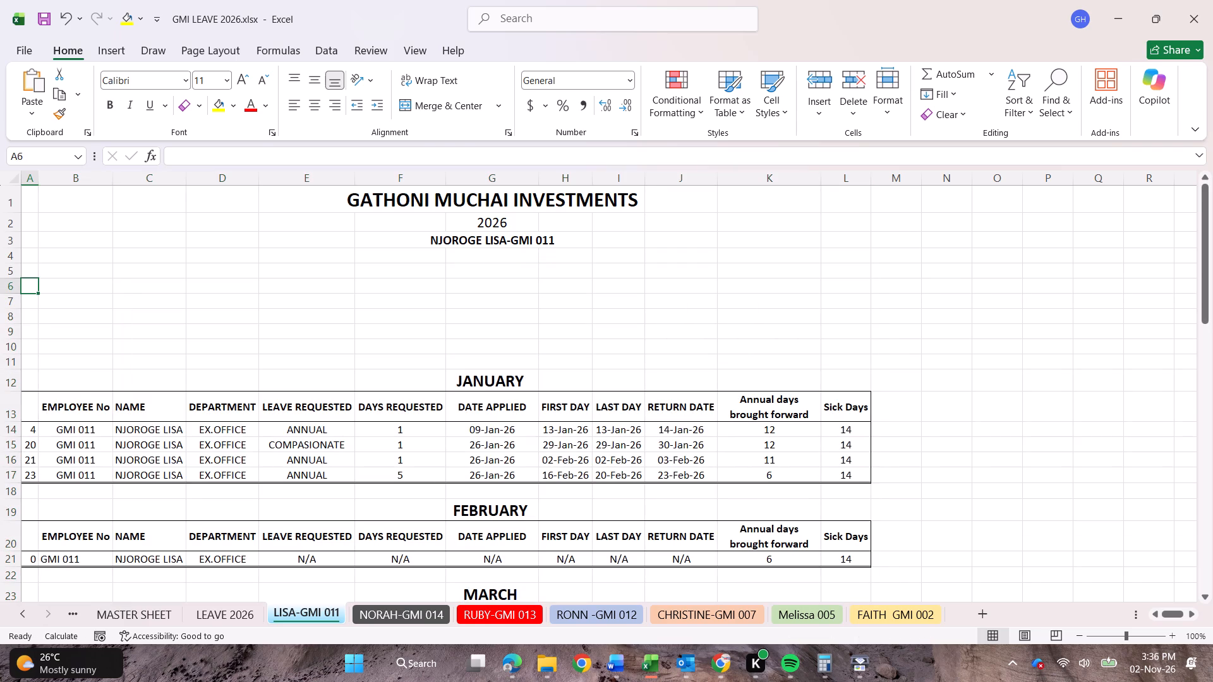
key(ctrl+v)
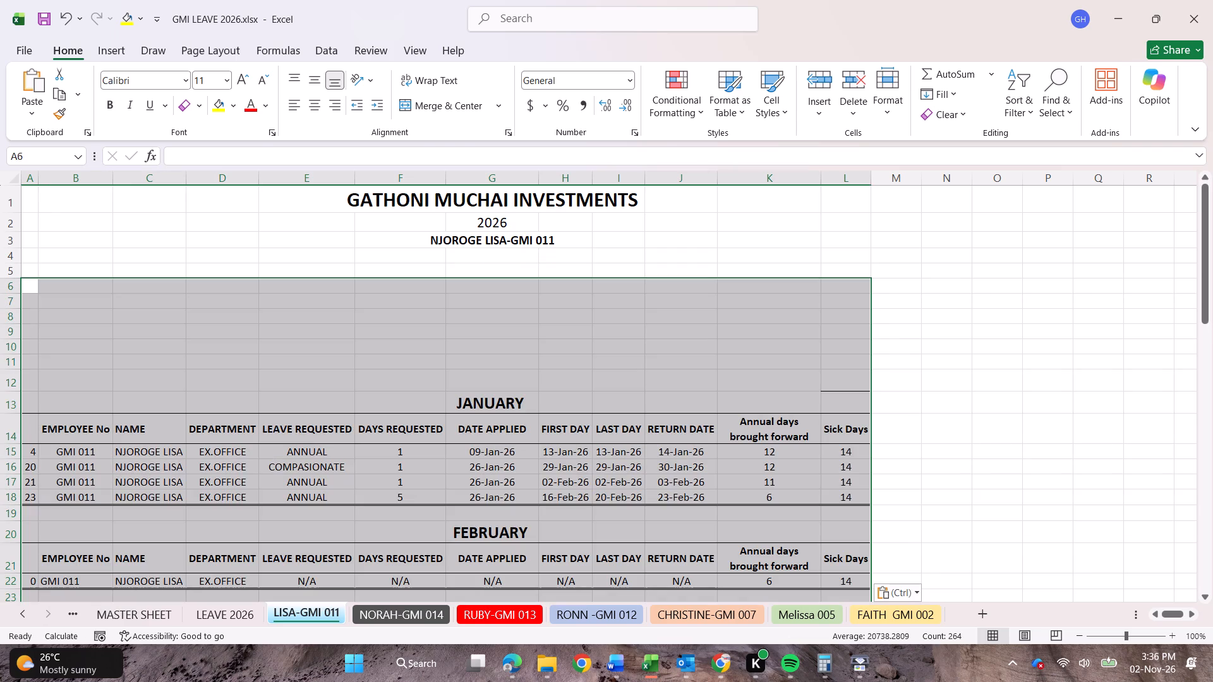
scroll(222, 321, down, 12)
scroll(220, 325, up, 6)
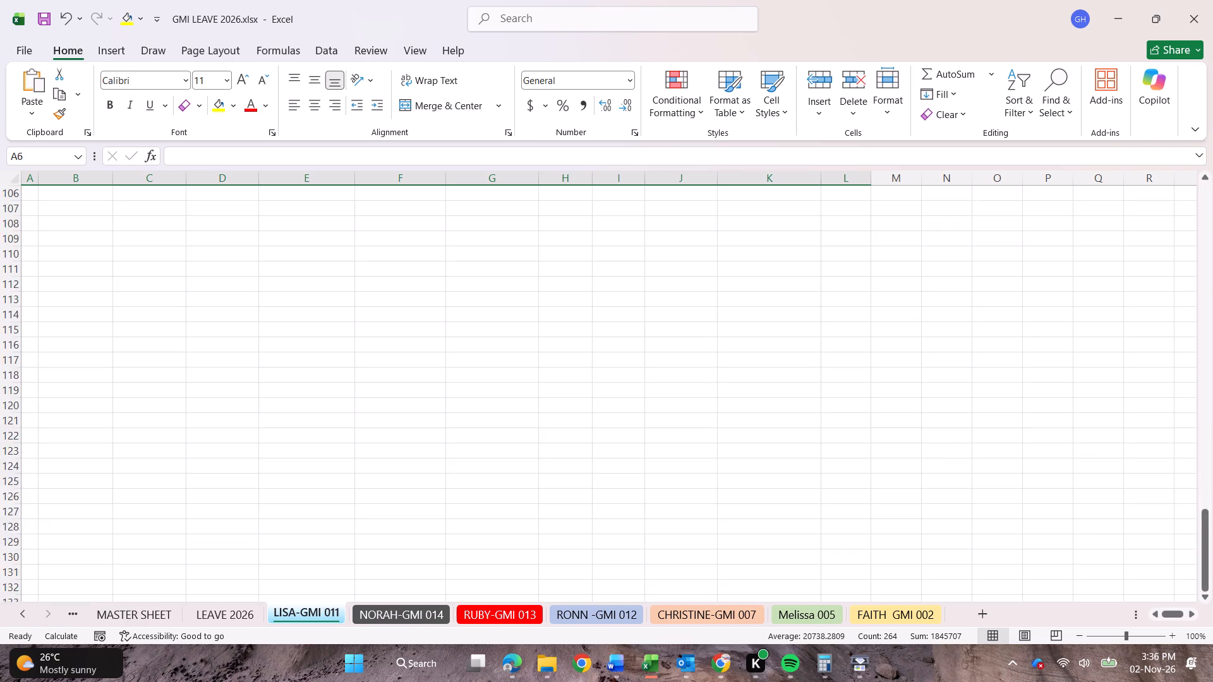
scroll(220, 324, up, 7)
Select cell A5 at the start of the empty area above Lisa's January table.
click(20, 270)
click(32, 275)
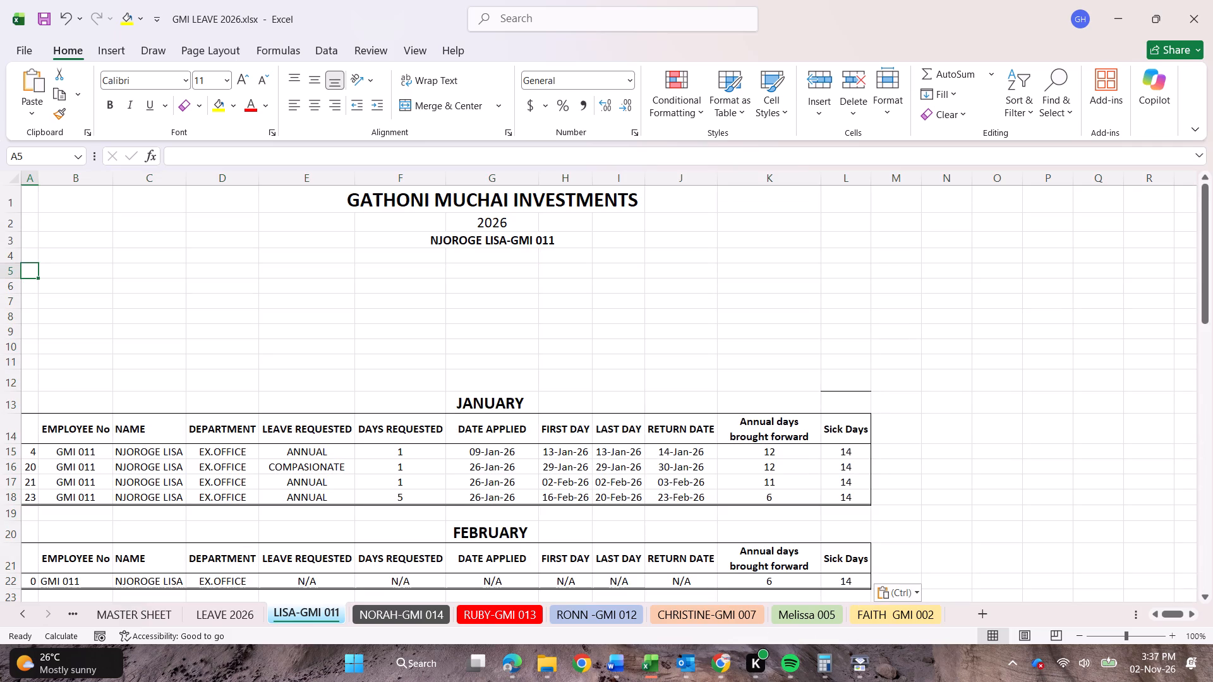
click(9, 275)
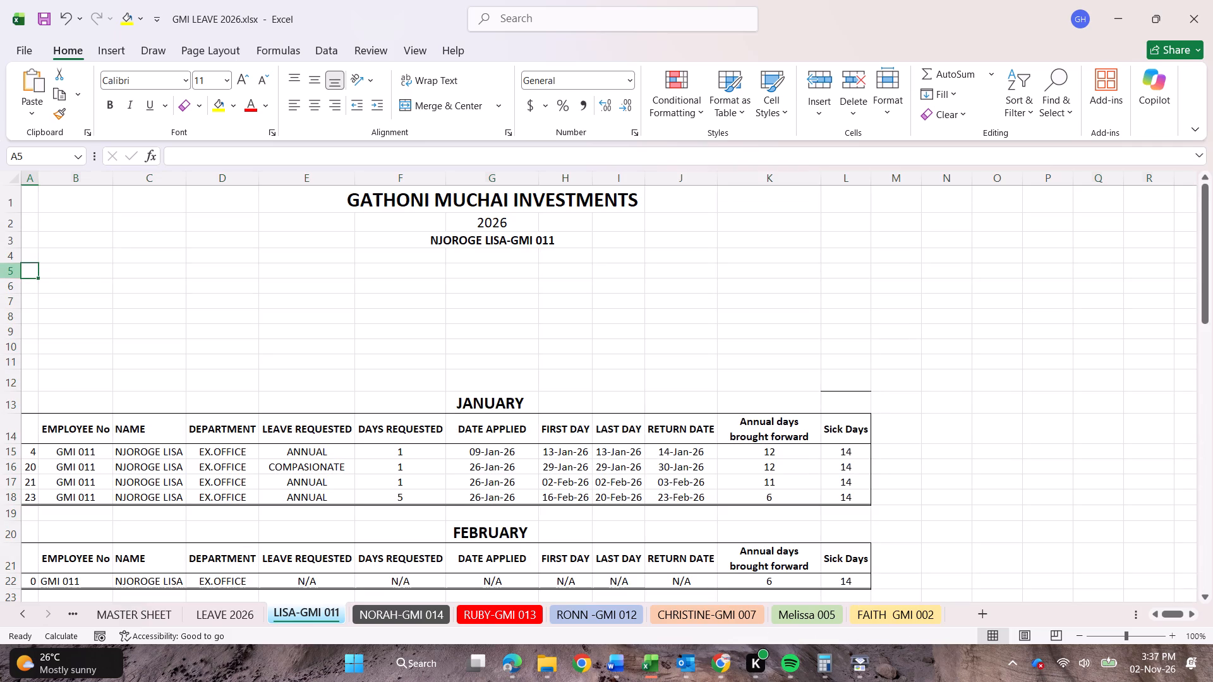
click(4, 269)
click(27, 272)
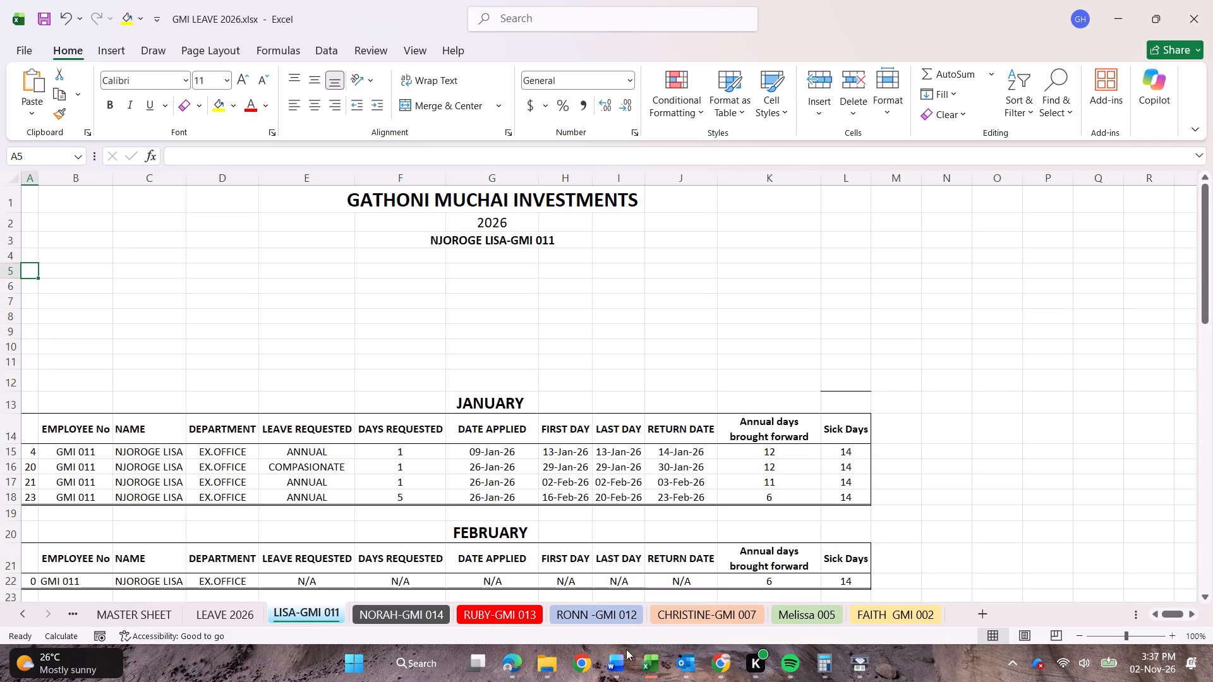
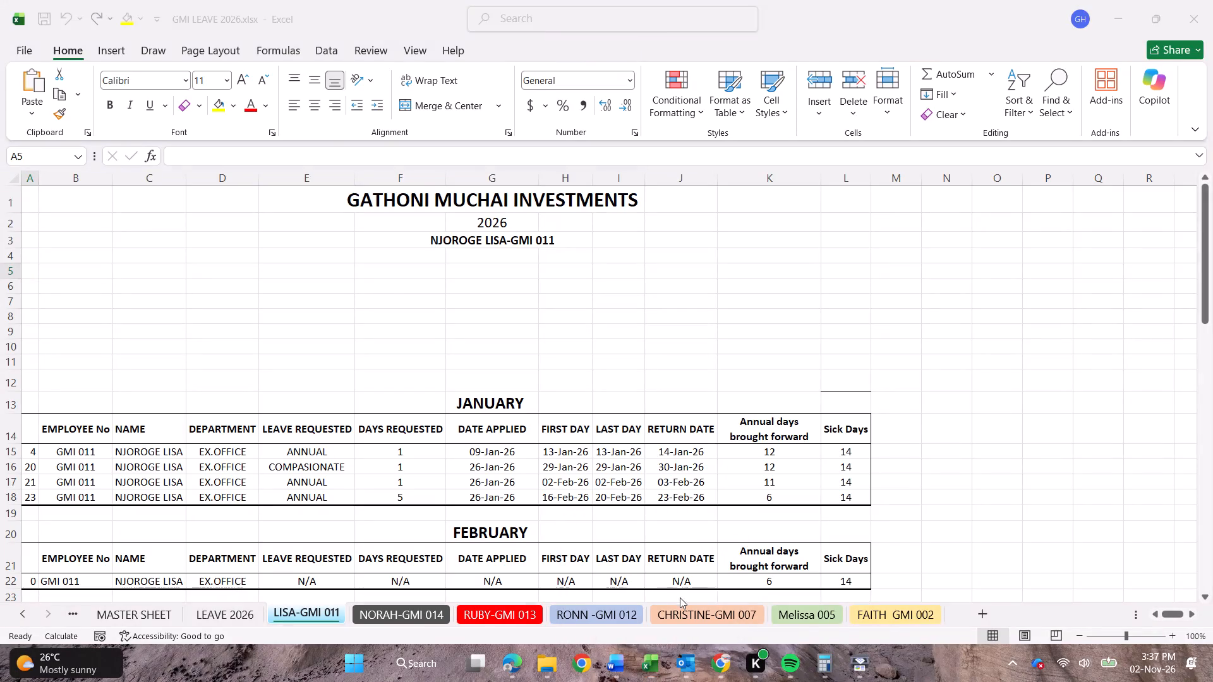
click(411, 617)
right_click(198, 313)
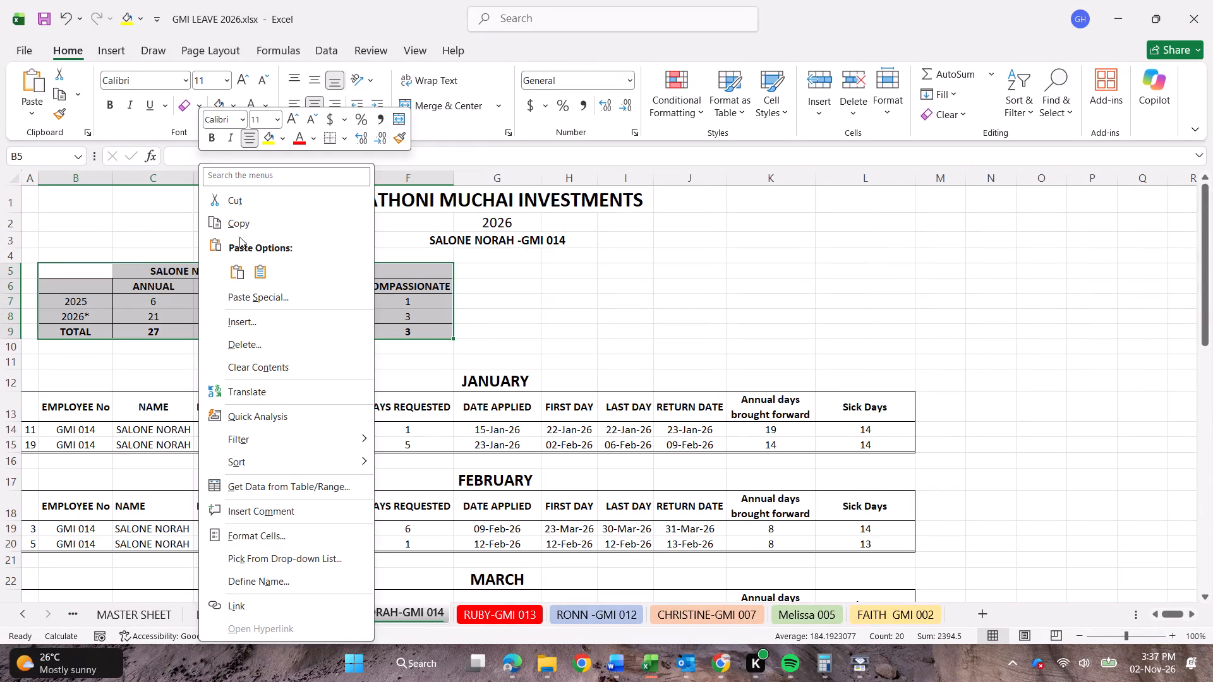
click(240, 230)
click(320, 619)
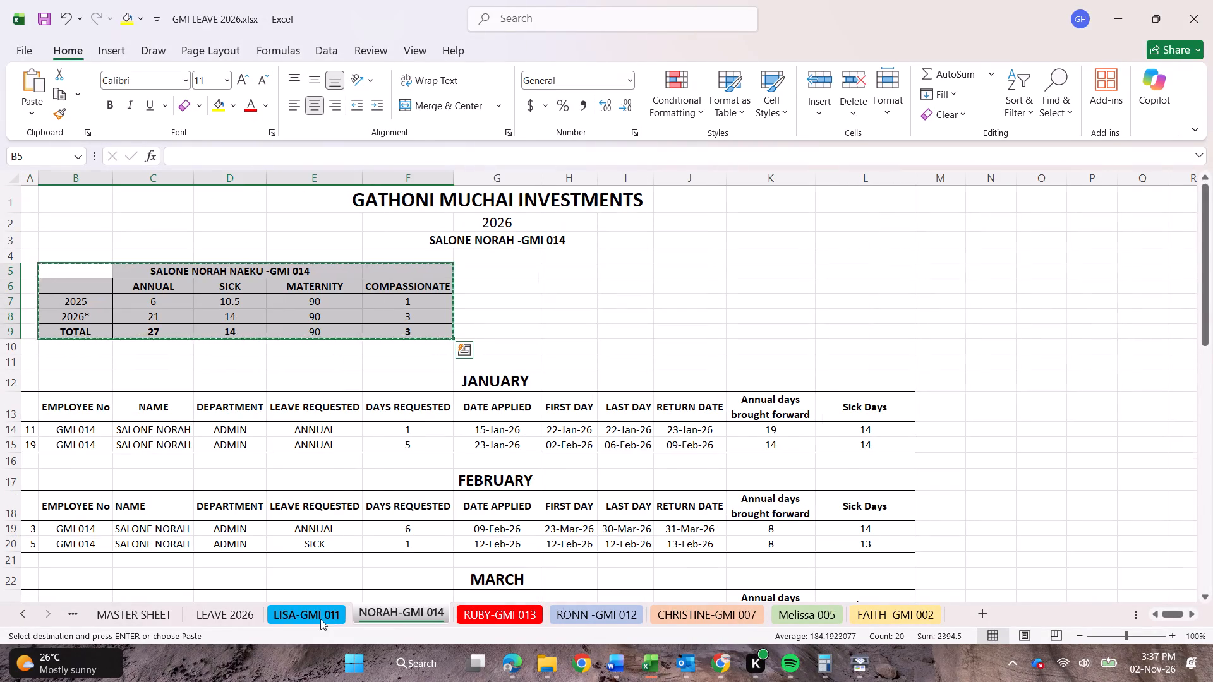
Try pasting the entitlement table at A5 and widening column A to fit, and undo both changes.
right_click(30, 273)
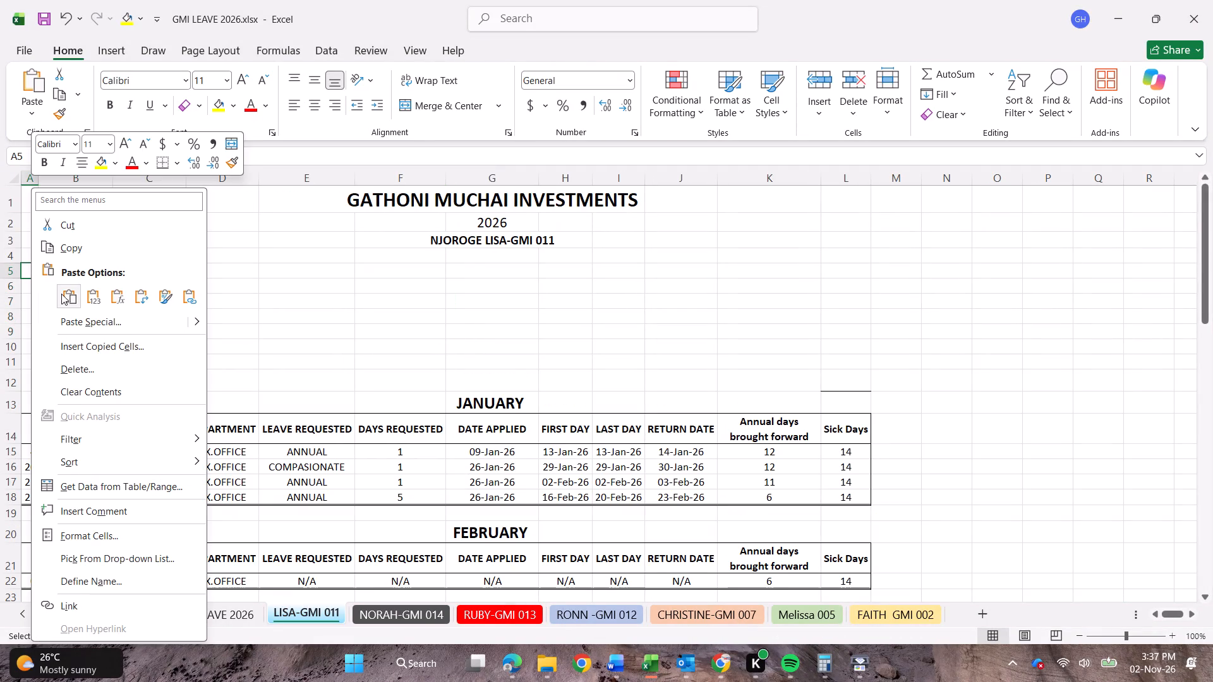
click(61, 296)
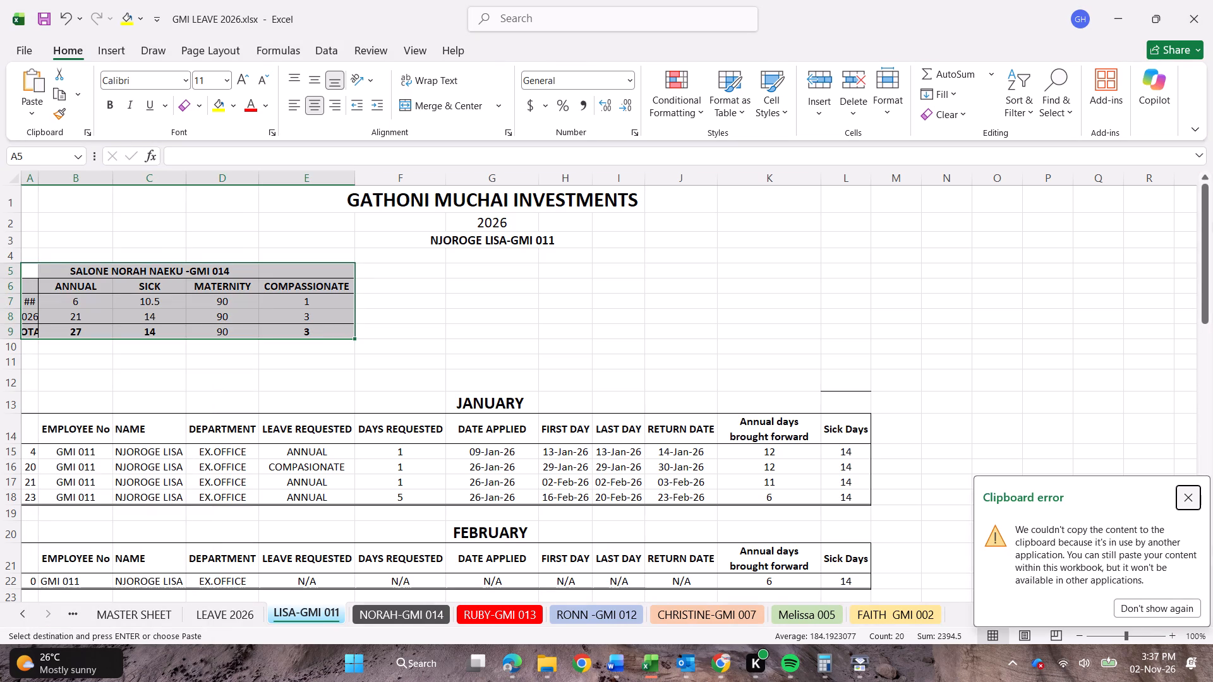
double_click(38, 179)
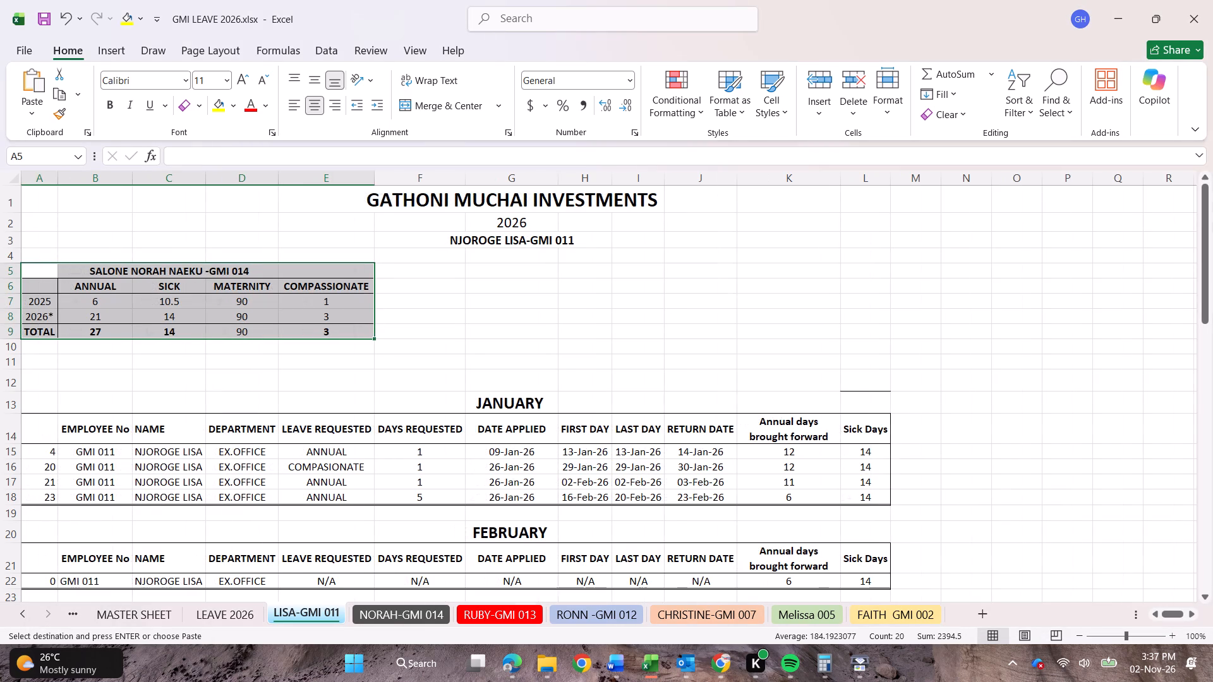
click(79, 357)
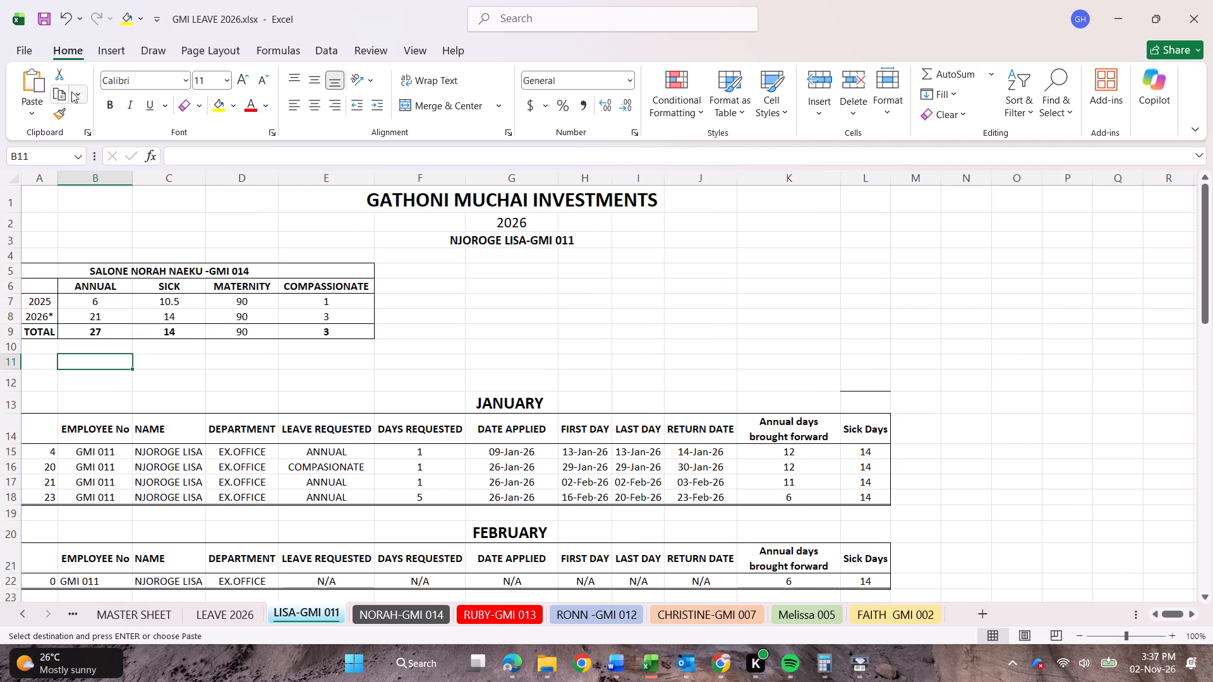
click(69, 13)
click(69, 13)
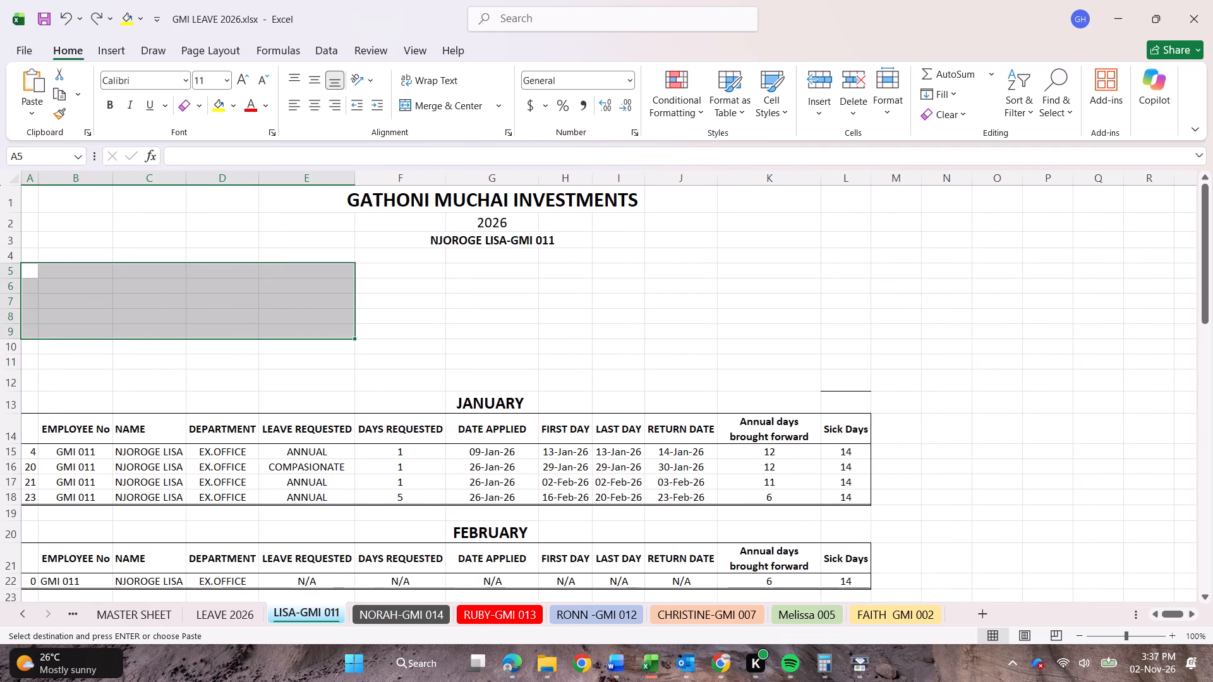
Paste the copied leave entitlement table at B5, above Lisa's January table.
click(53, 285)
click(52, 271)
right_click(52, 271)
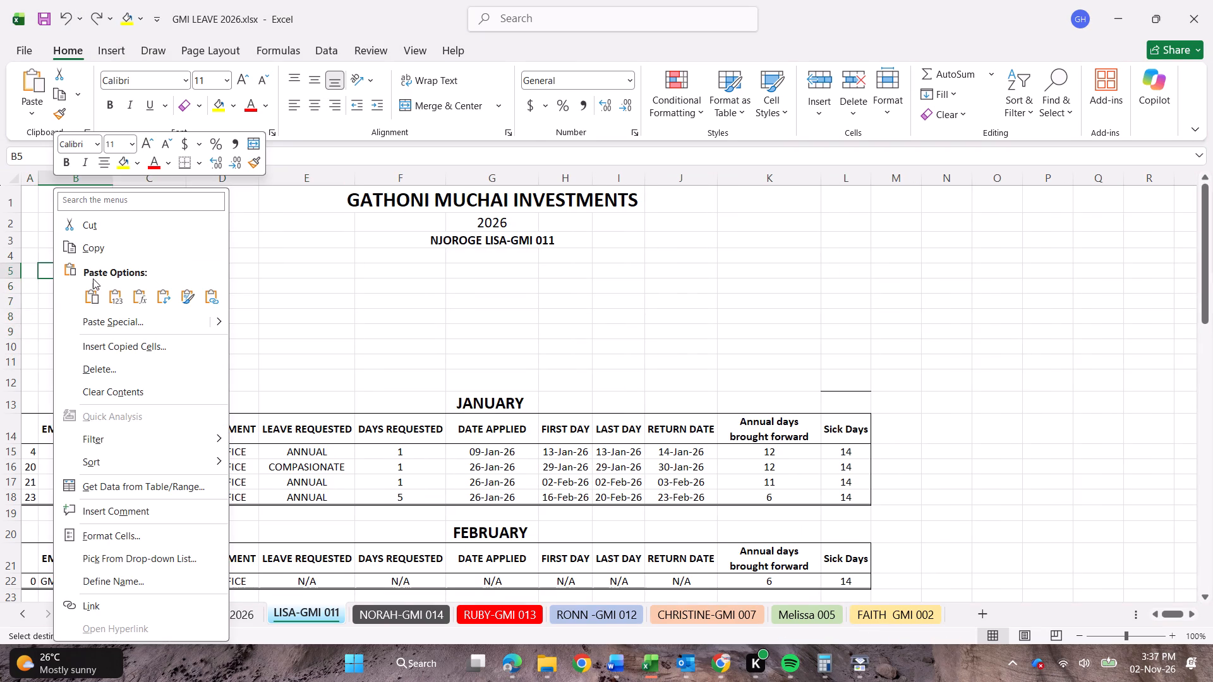
click(90, 292)
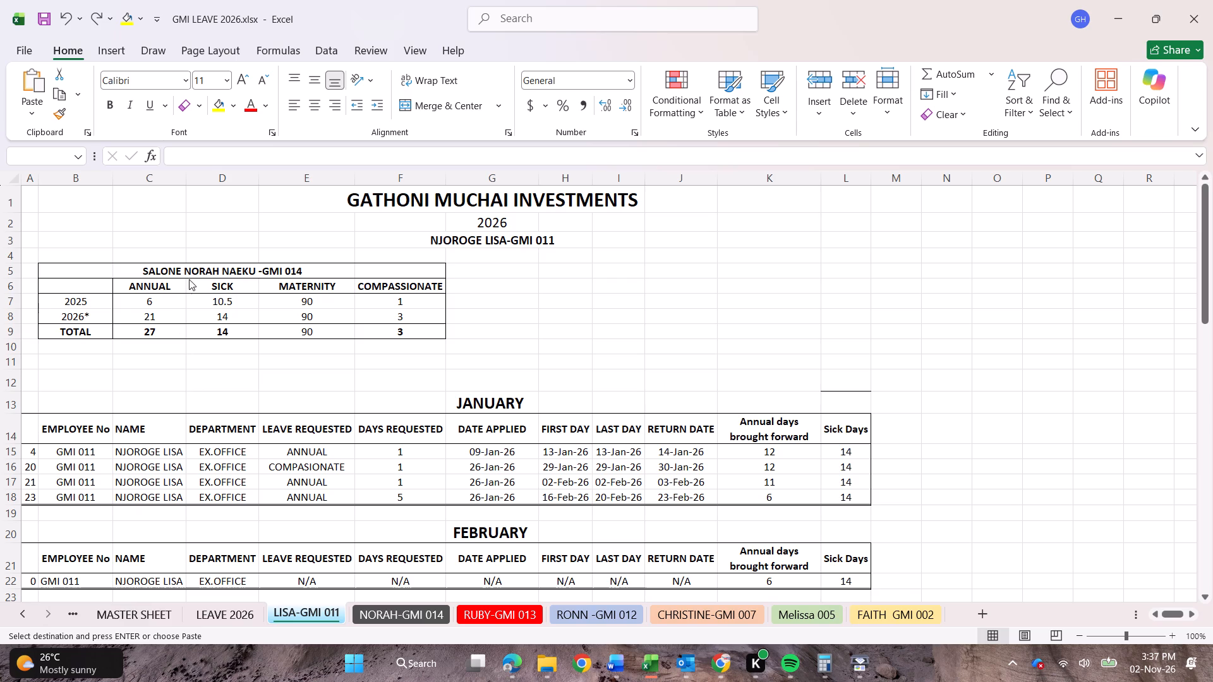
Replace Norah's name in the pasted table's heading, cell D5, with Lisa's full name, keeping the middle name in single quotes.
double_click(248, 266)
double_click(254, 270)
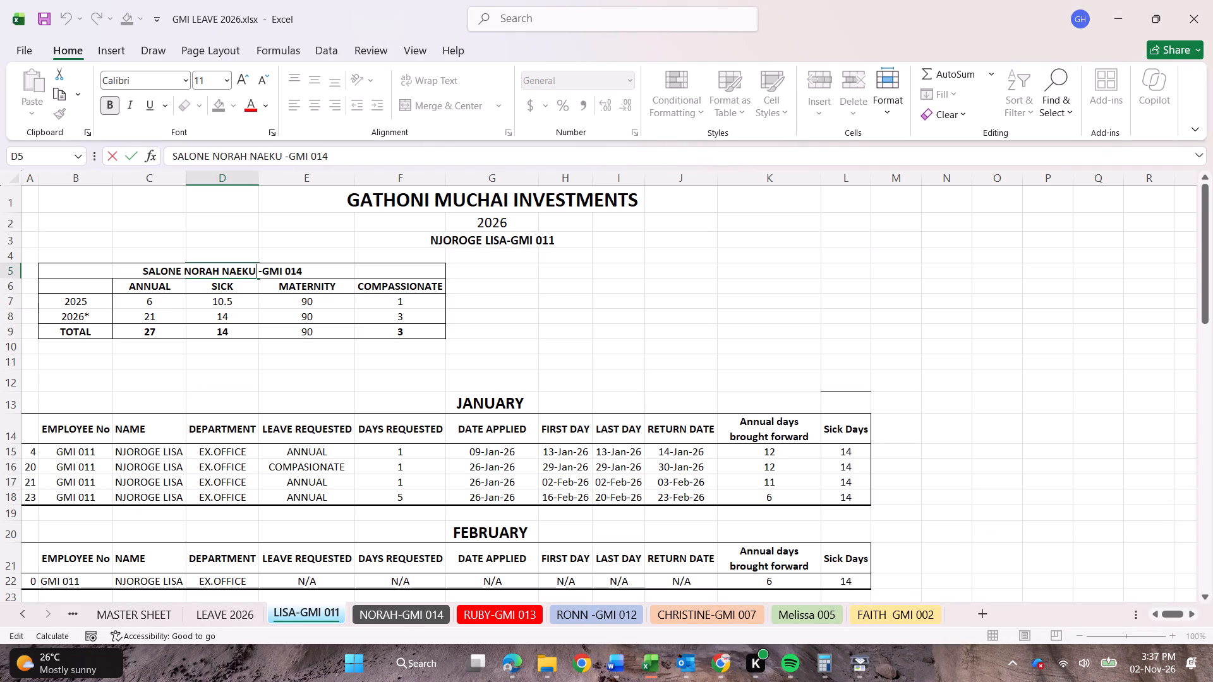
key(BackSpace)
key(BackSpace)
key(BackSpace)
key(BackSpace)
key(BackSpace)
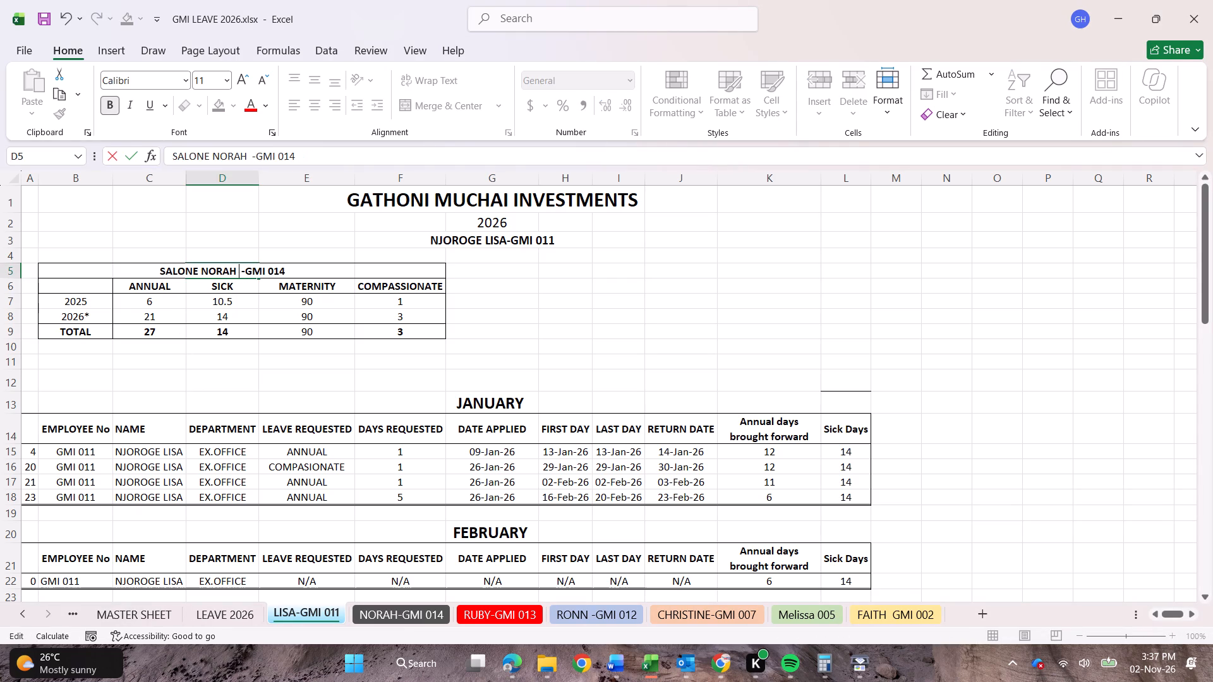
key(BackSpace)
key(BackSpace)
key(BackSpace)
key(BackSpace)
key(BackSpace)
key(BackSpace)
key(BackSpace)
key(BackSpace)
key(BackSpace)
key(BackSpace)
key(BackSpace)
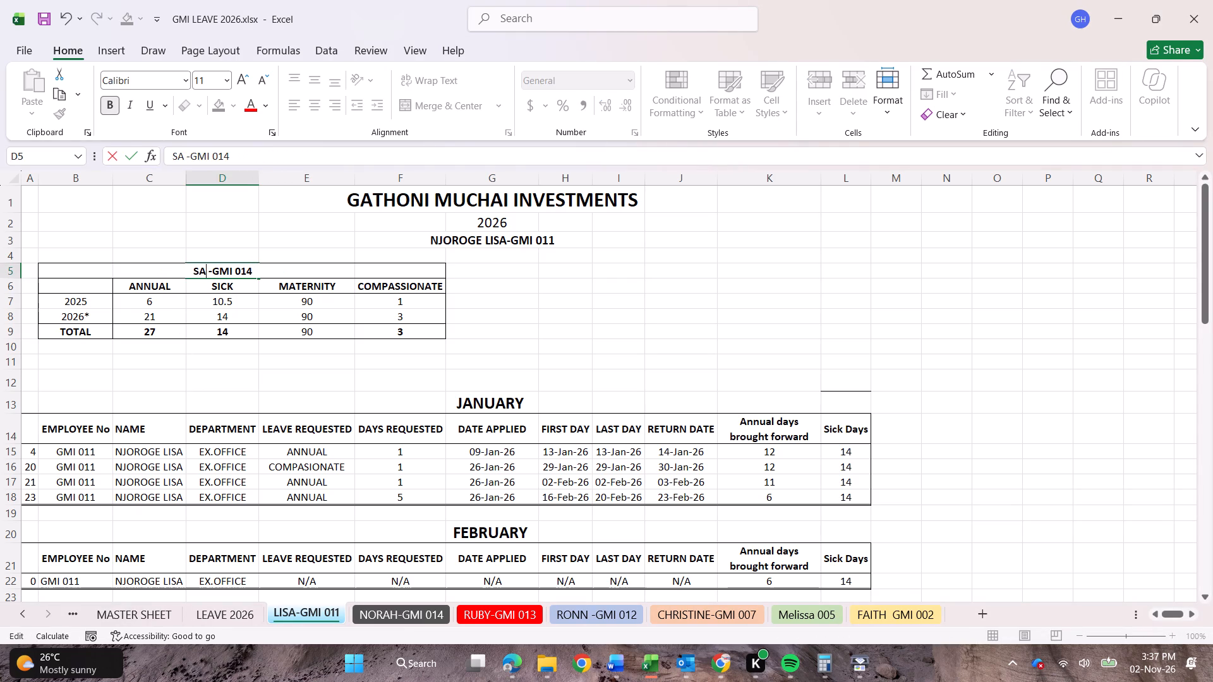
key(BackSpace)
key(BackSpace)
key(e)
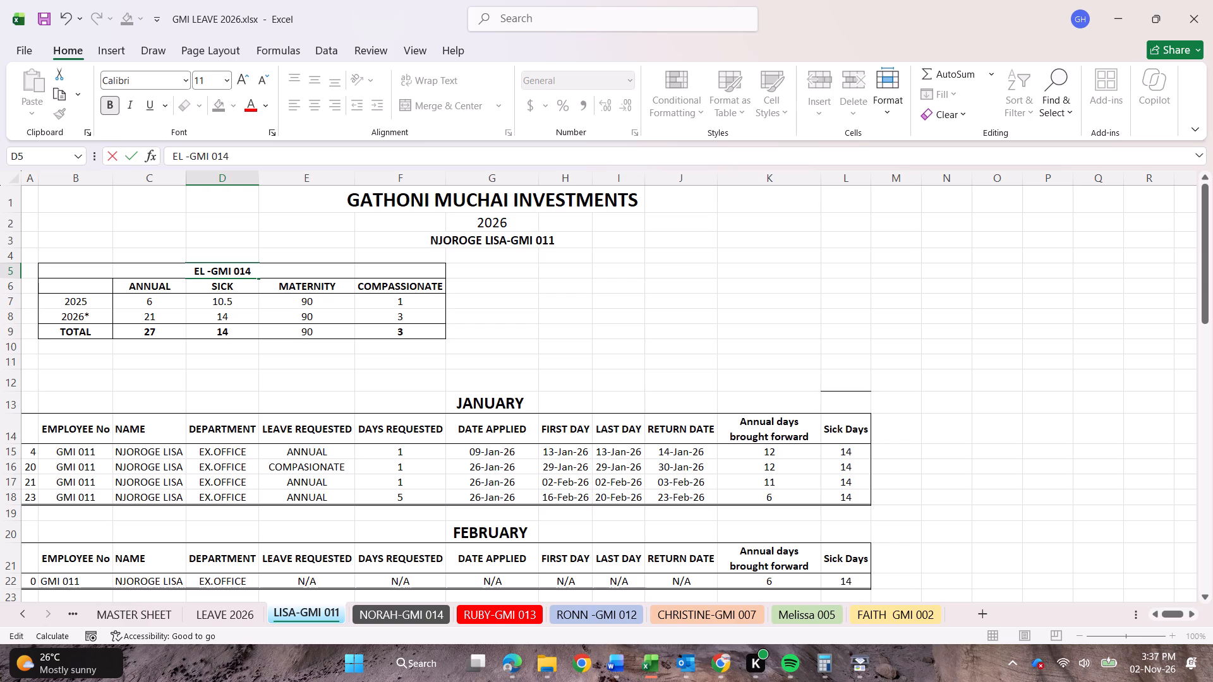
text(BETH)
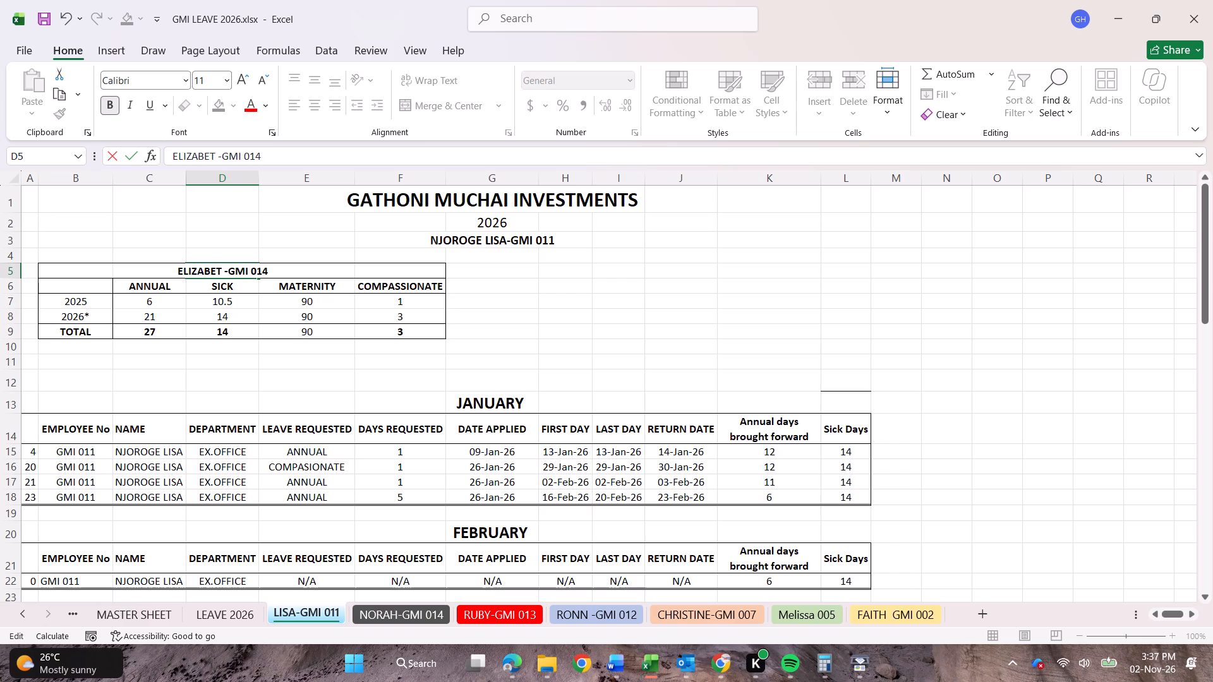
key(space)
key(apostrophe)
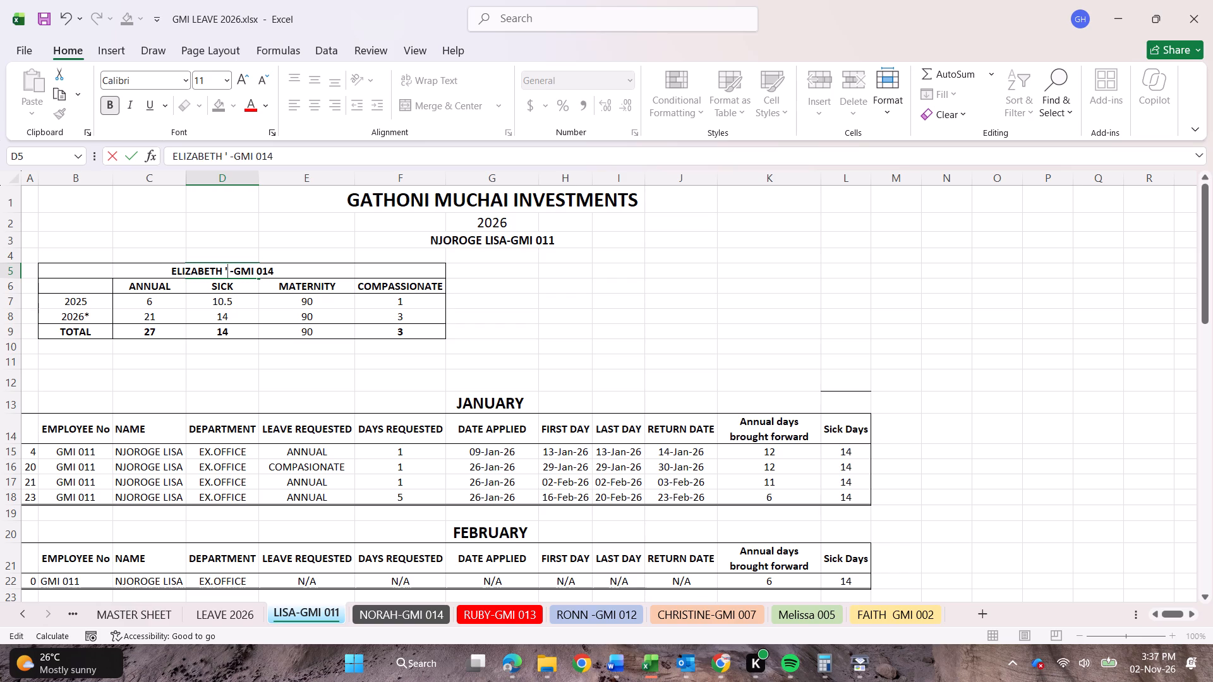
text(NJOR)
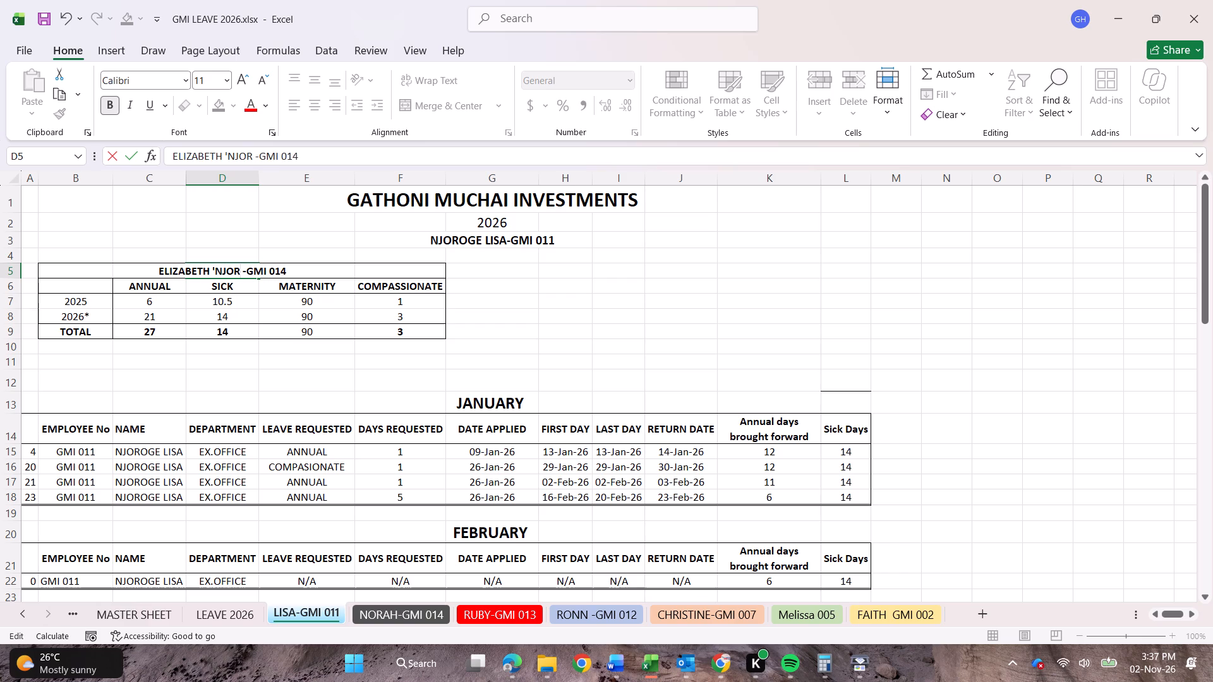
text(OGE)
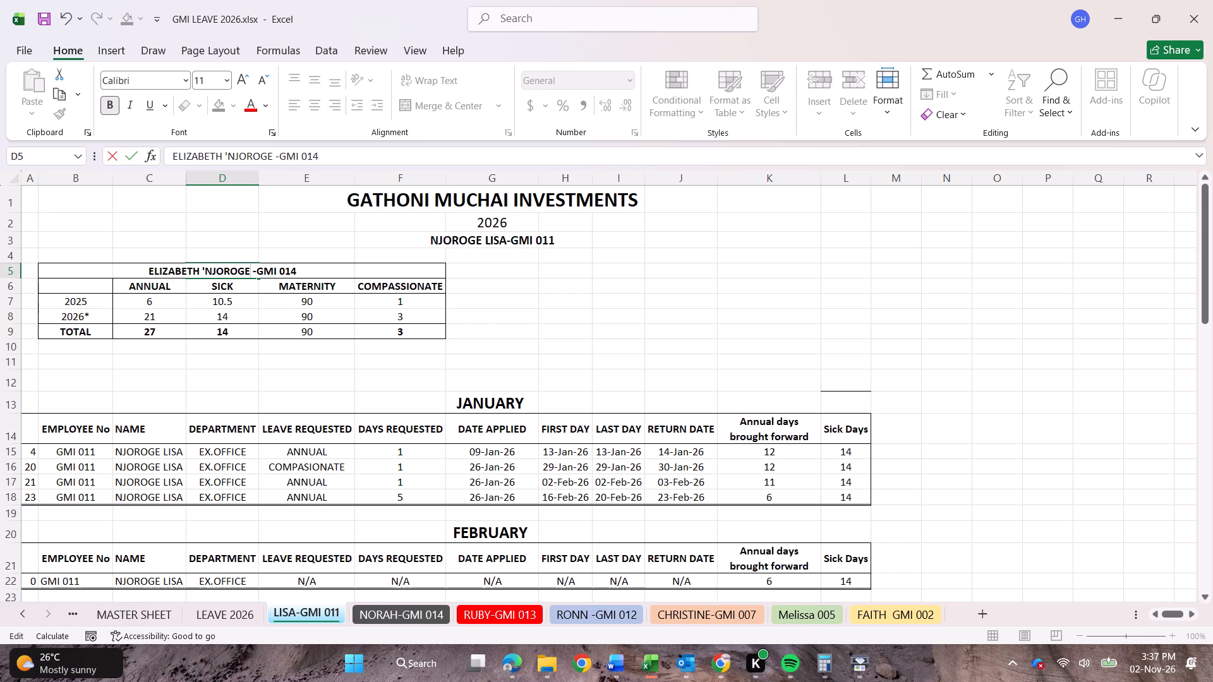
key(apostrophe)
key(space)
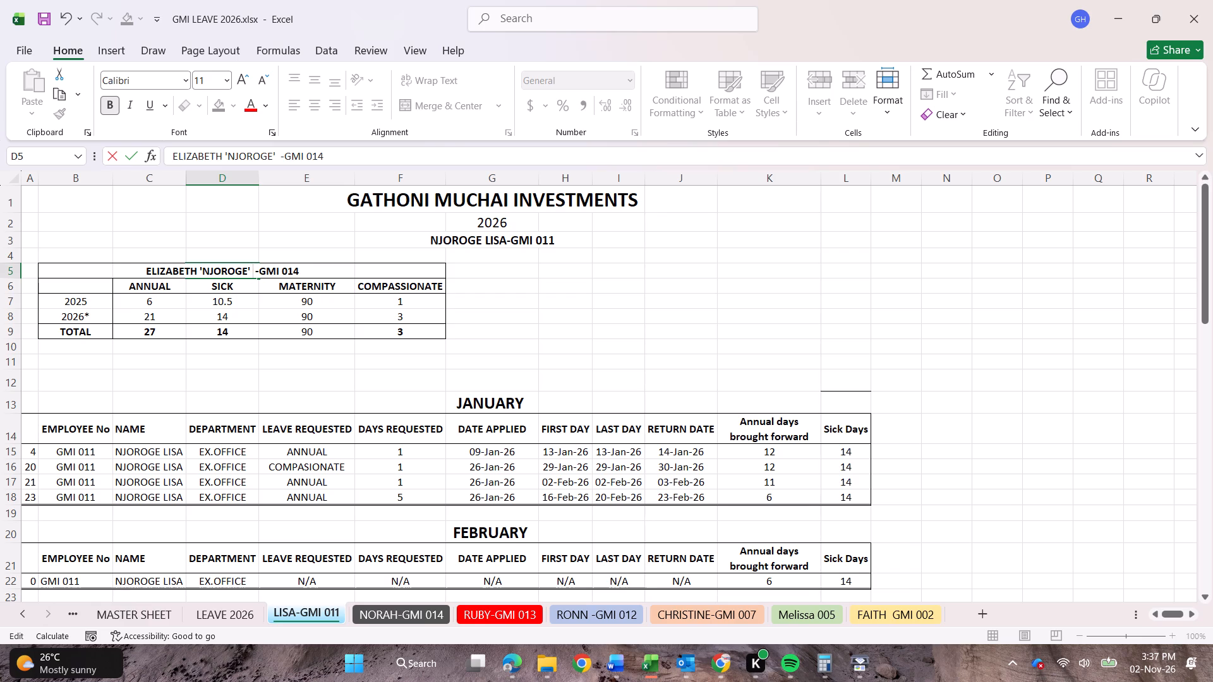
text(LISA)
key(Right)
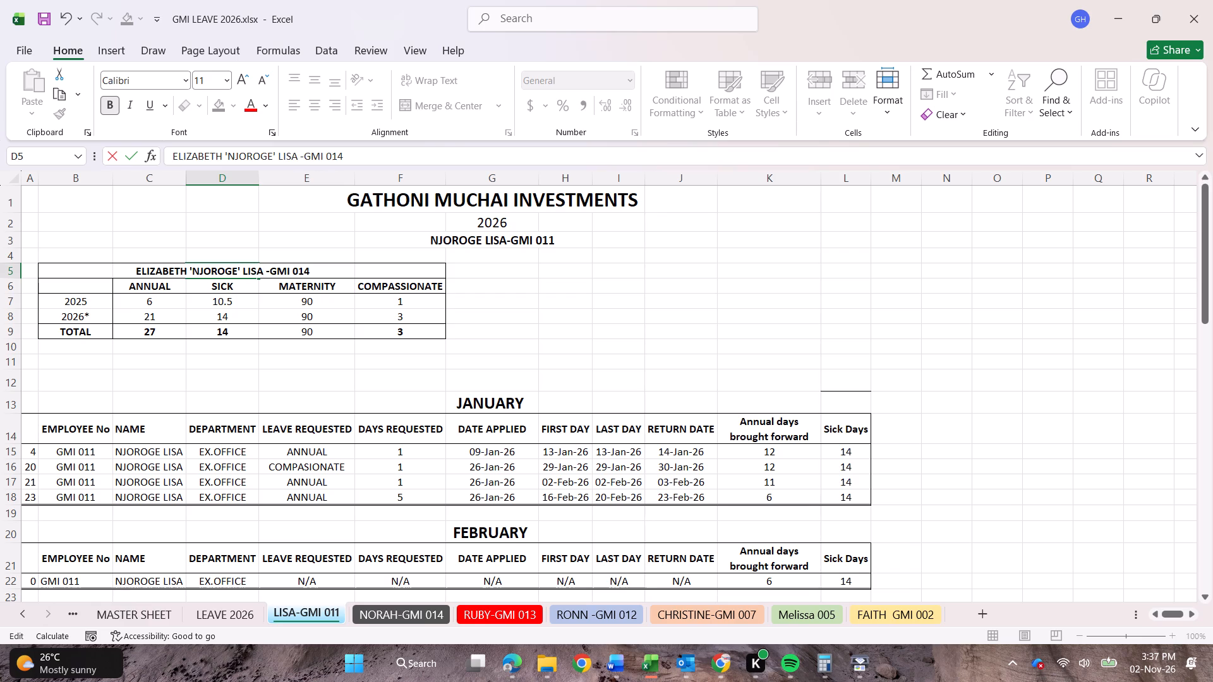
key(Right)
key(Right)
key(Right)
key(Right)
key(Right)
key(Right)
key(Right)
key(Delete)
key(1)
click(267, 348)
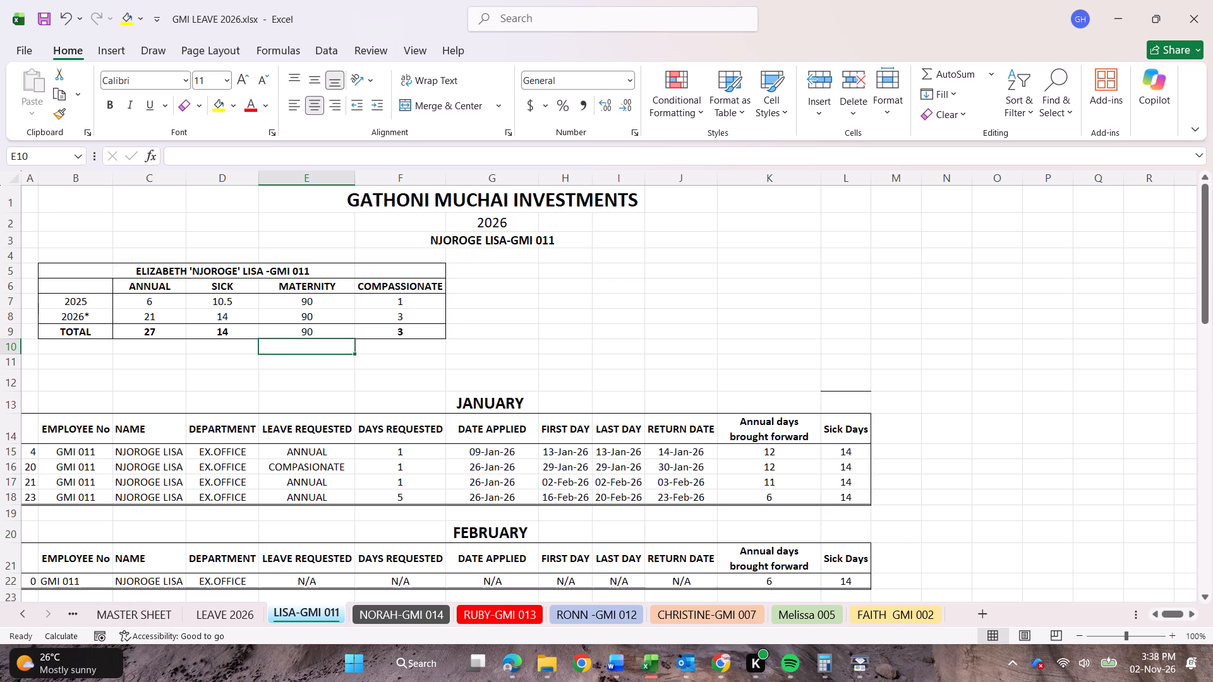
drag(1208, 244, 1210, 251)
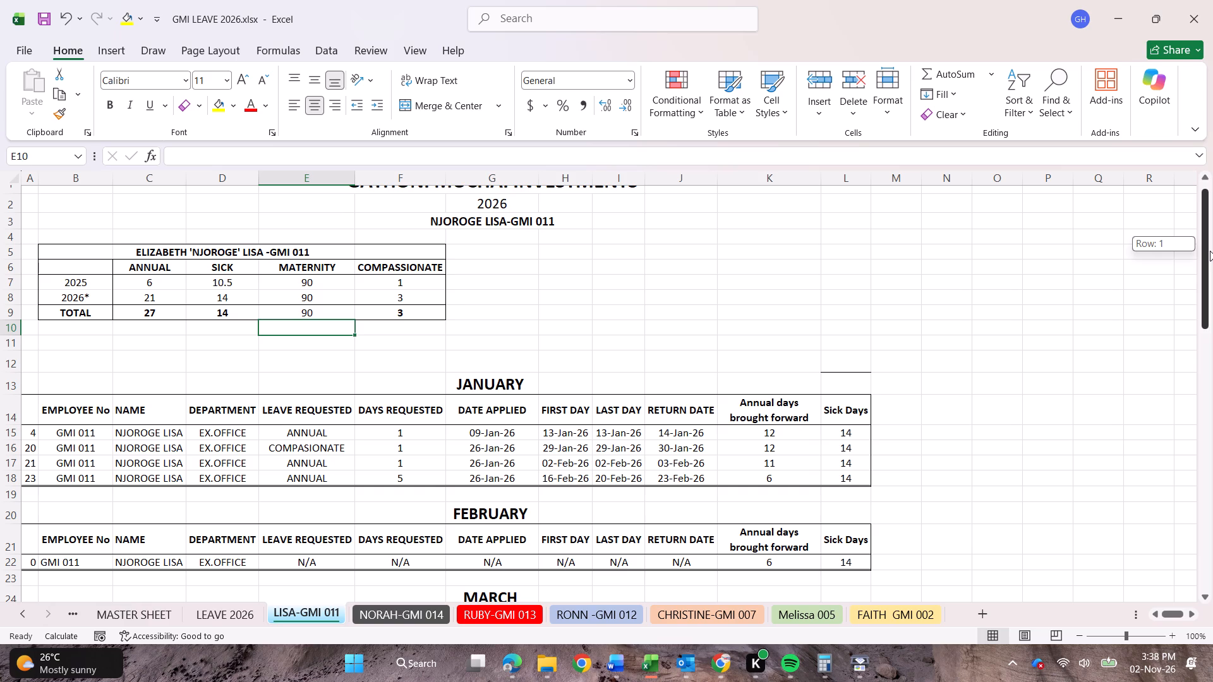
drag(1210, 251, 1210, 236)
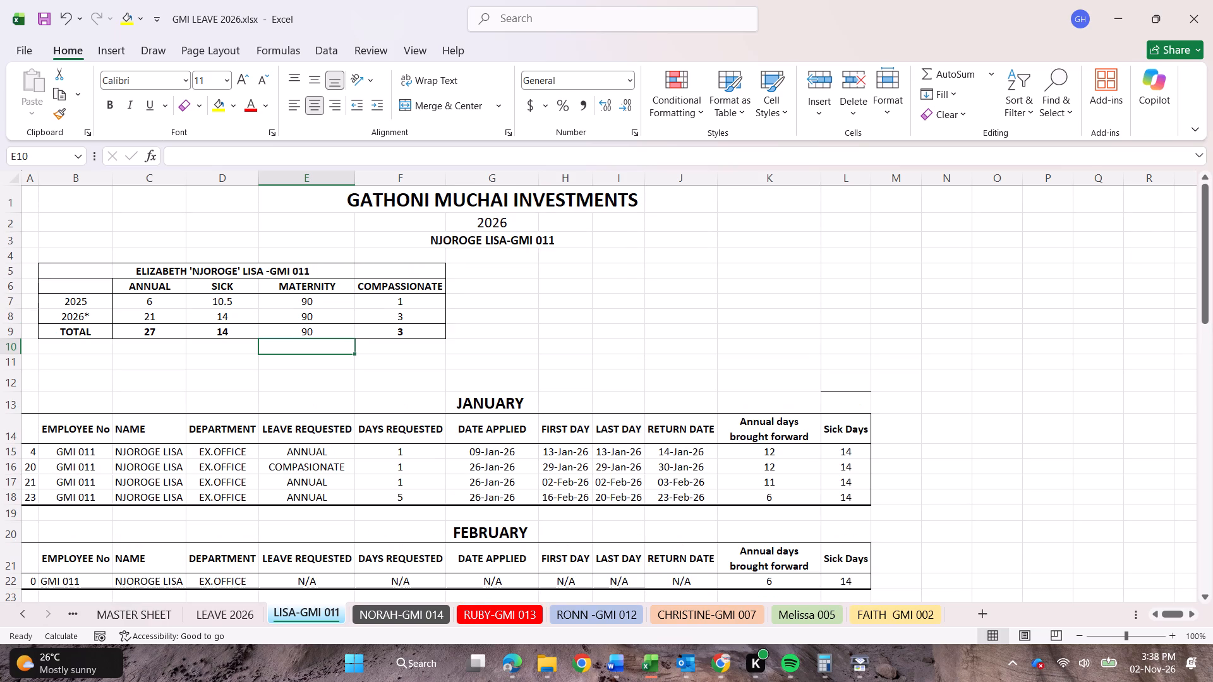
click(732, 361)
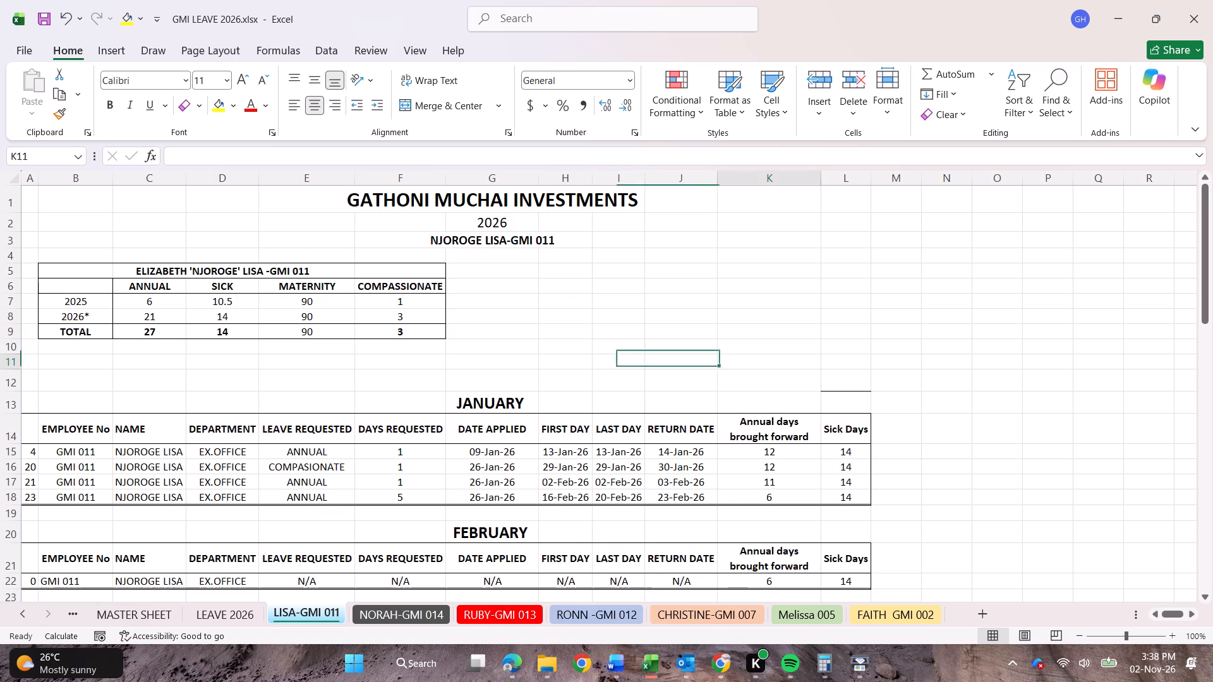
Create a new blank workbook.
key(ctrl+n)
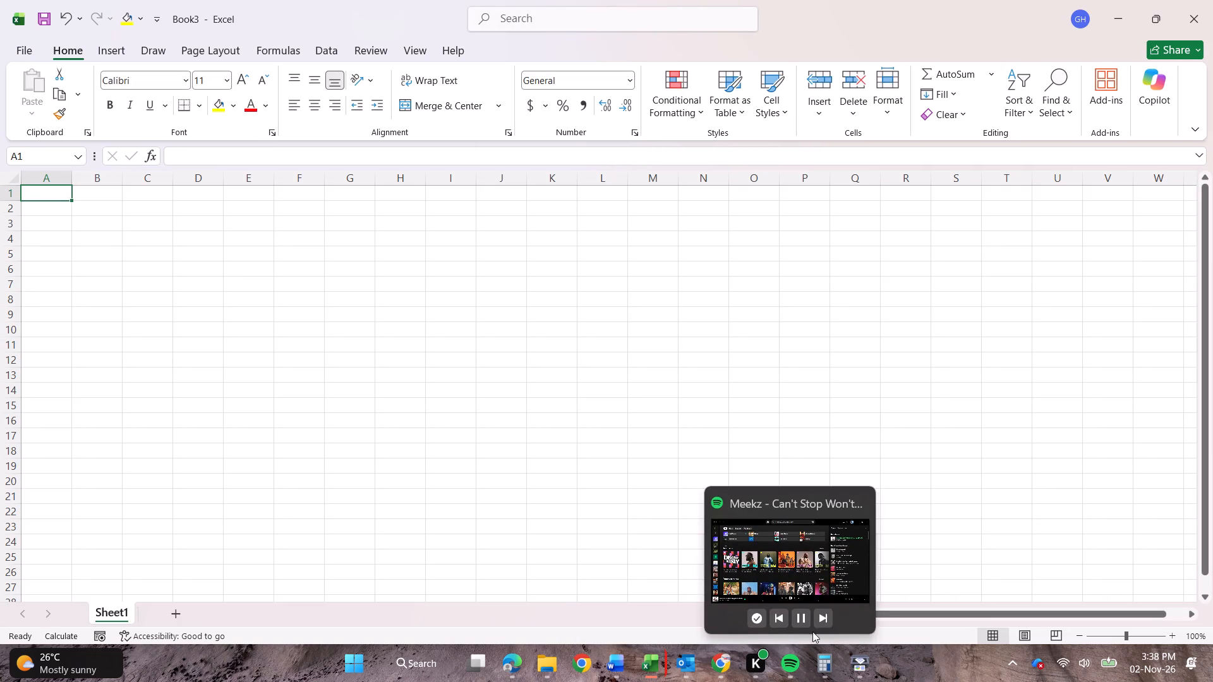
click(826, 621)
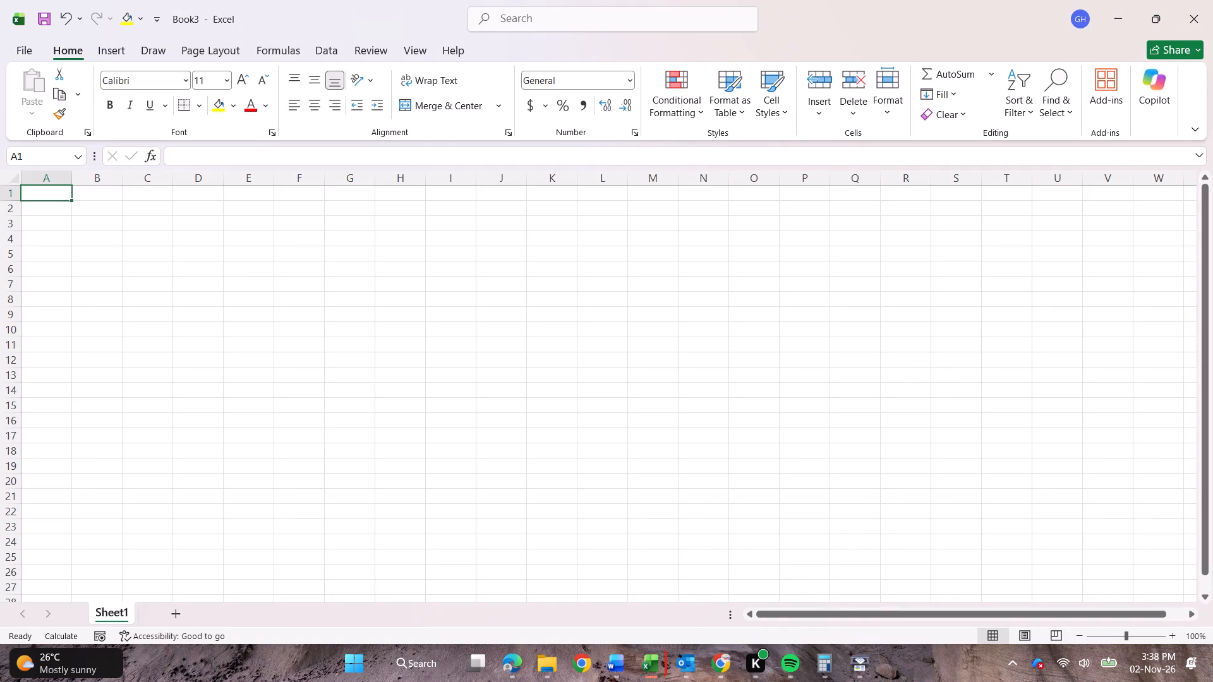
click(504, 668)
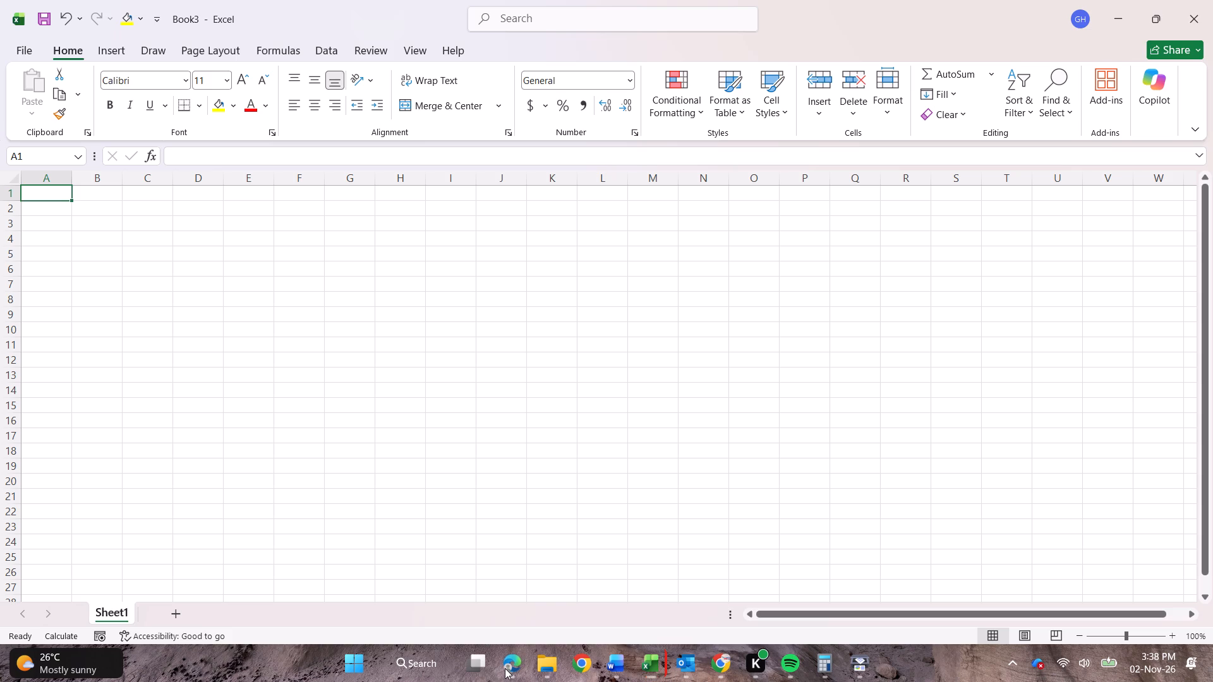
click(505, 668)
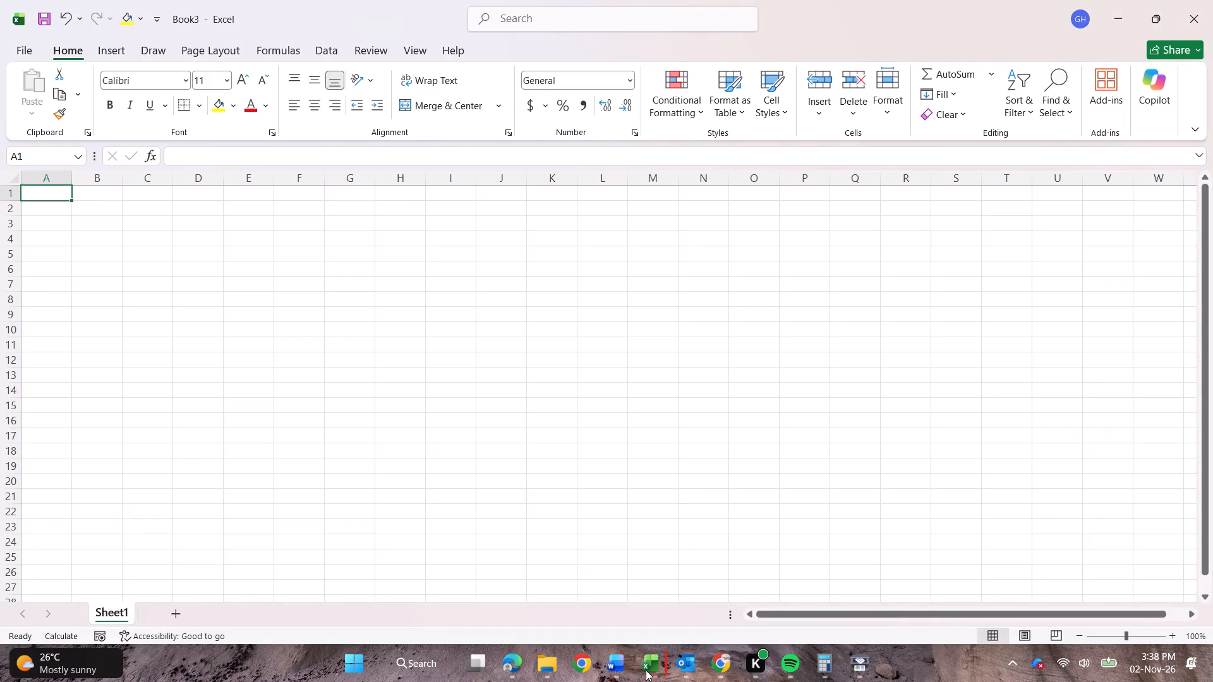
click(646, 670)
click(551, 565)
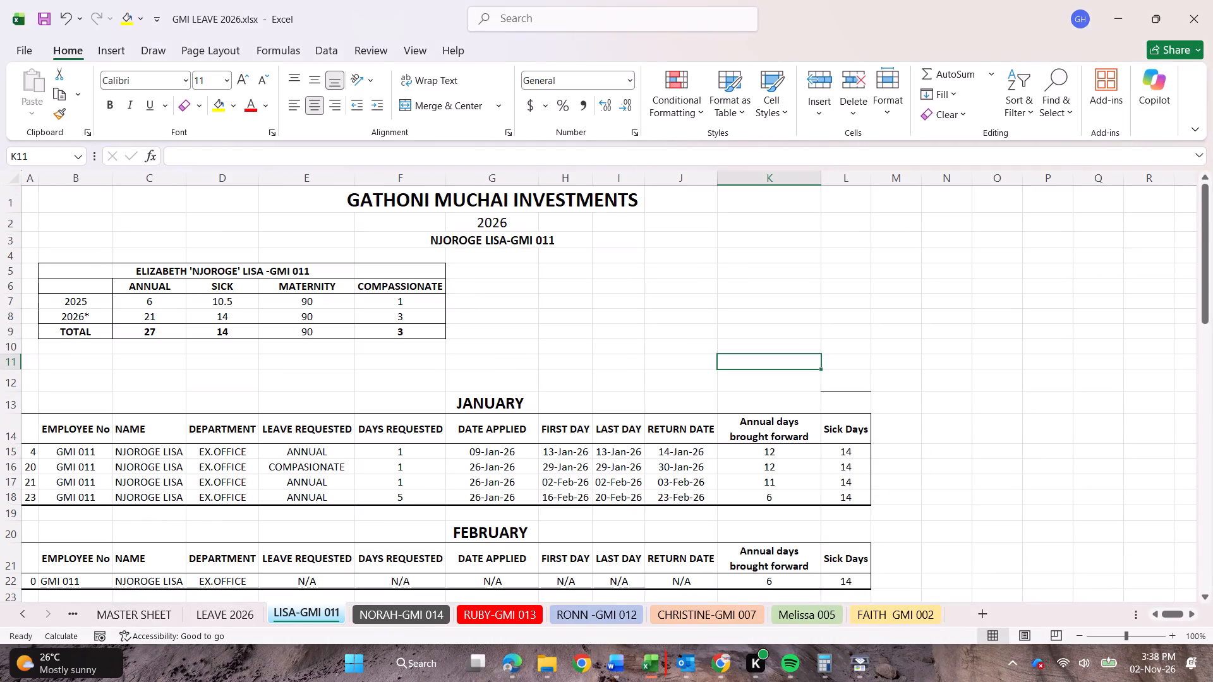
drag(27, 192, 783, 397)
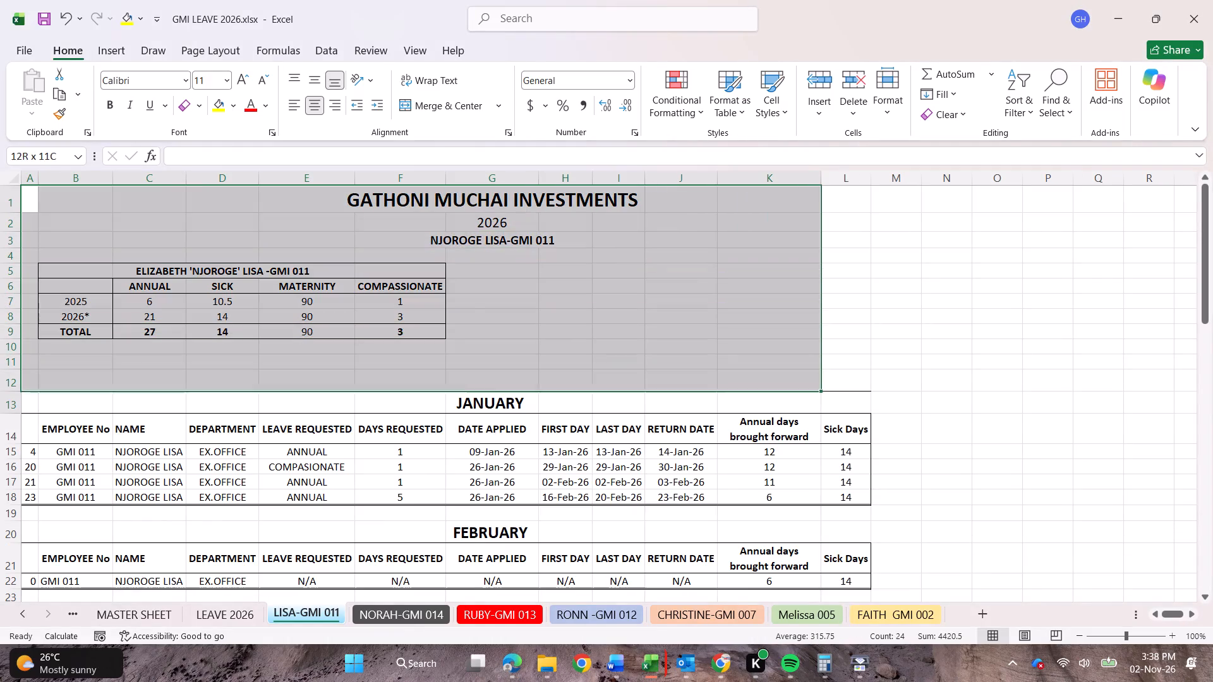
drag(783, 397, 832, 575)
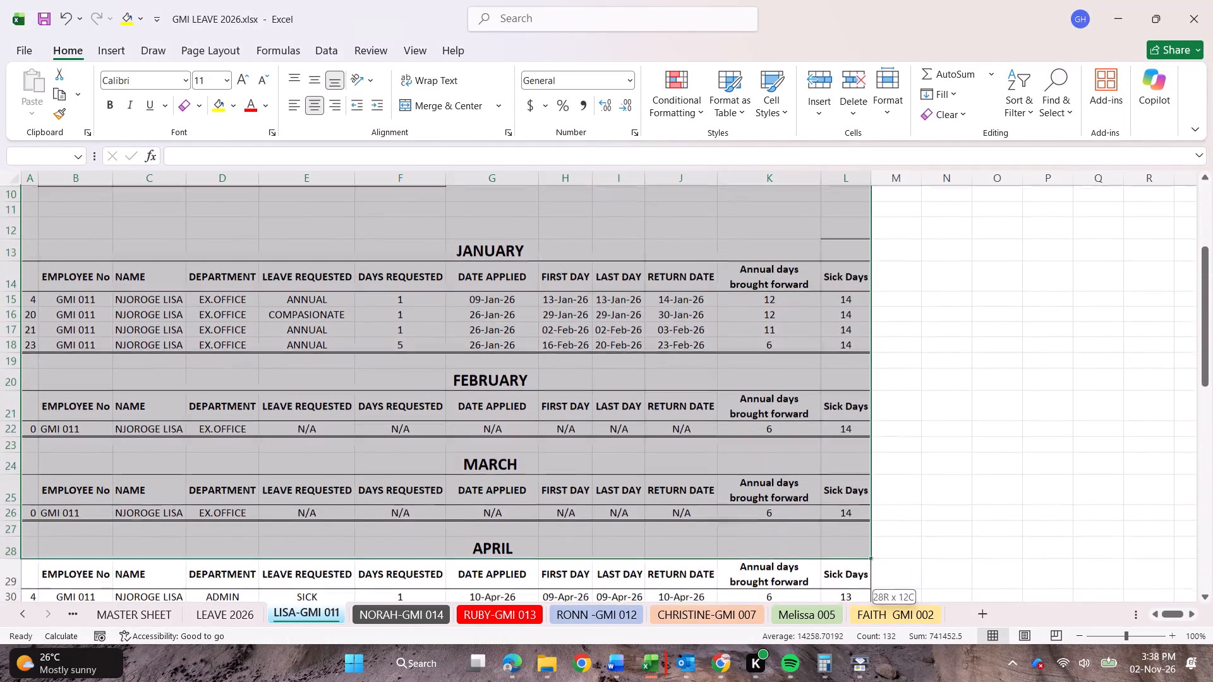
drag(832, 575, 845, 518)
right_click(666, 216)
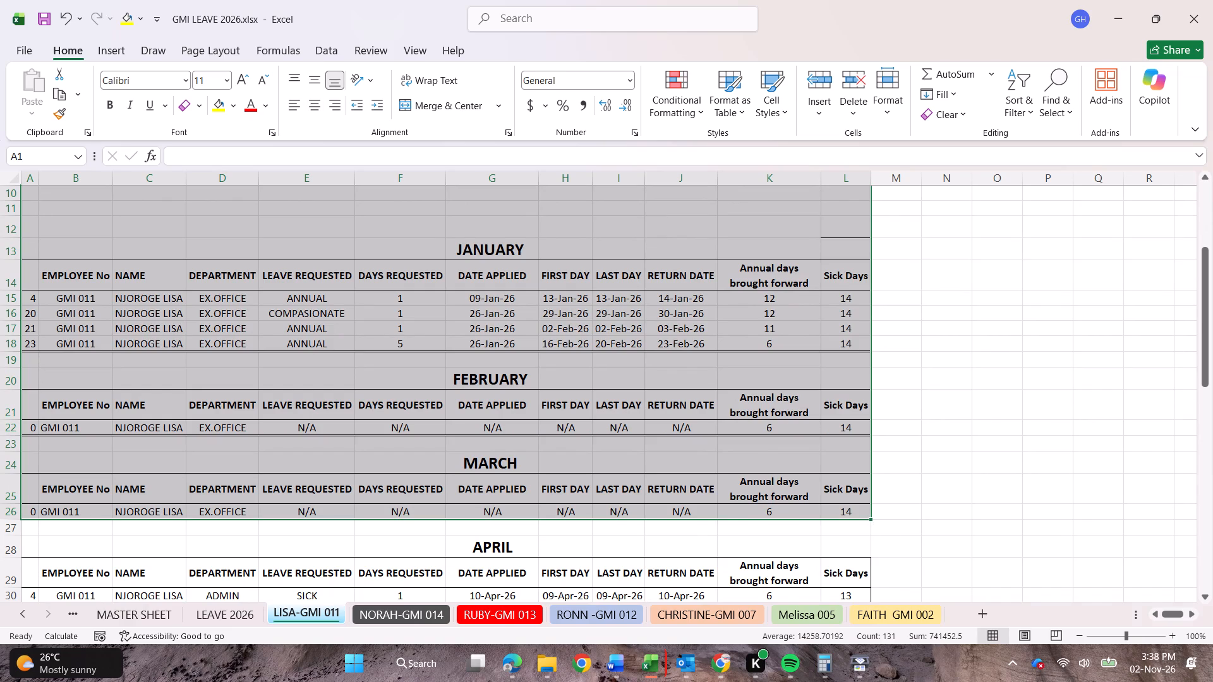
click(691, 234)
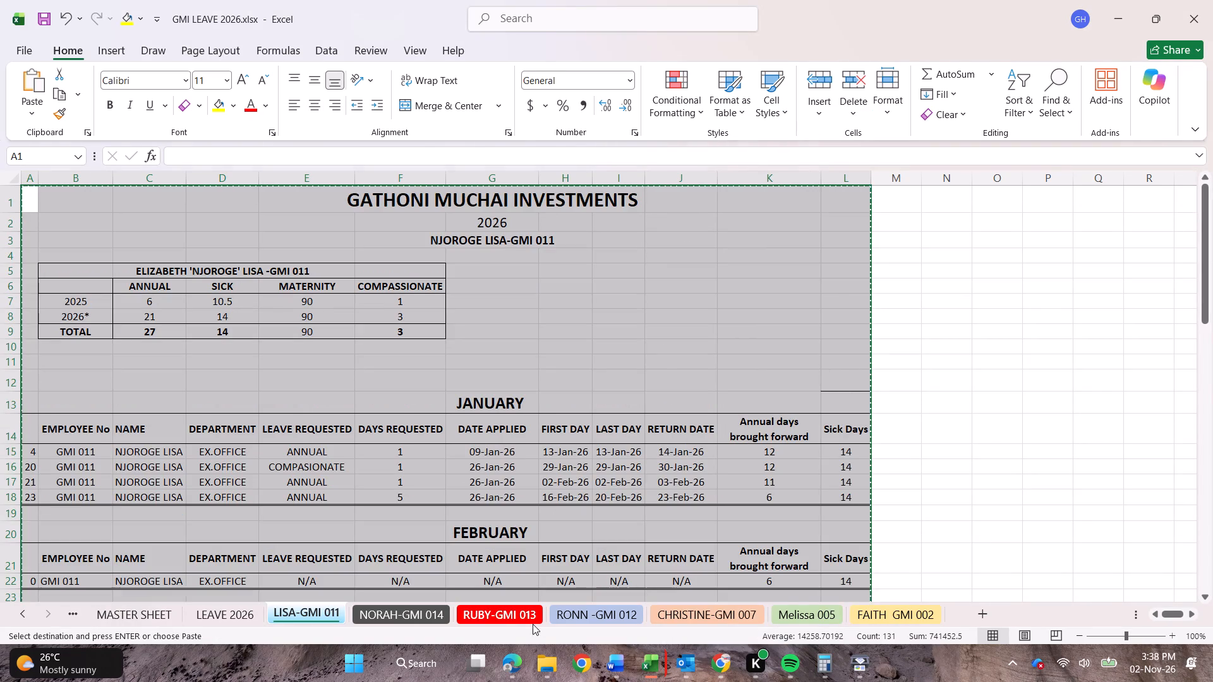
click(699, 589)
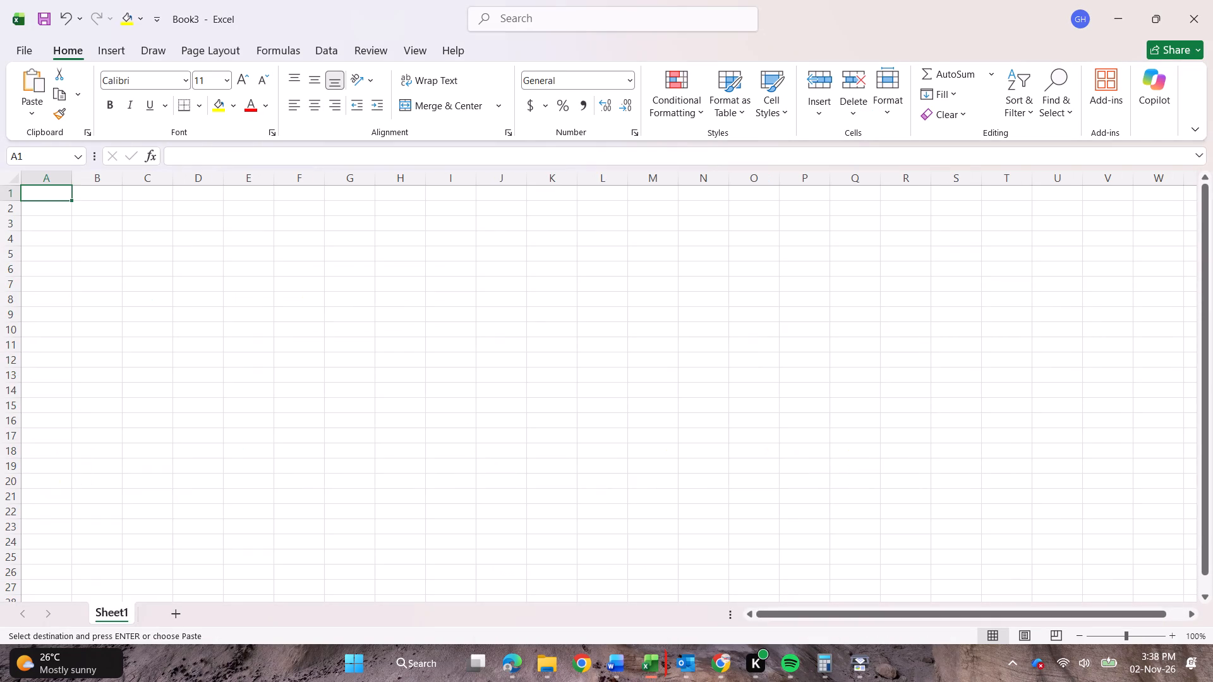
Paste the copied leave records into Sheet1 of the blank workbook, starting at cell A1.
key(ctrl+v)
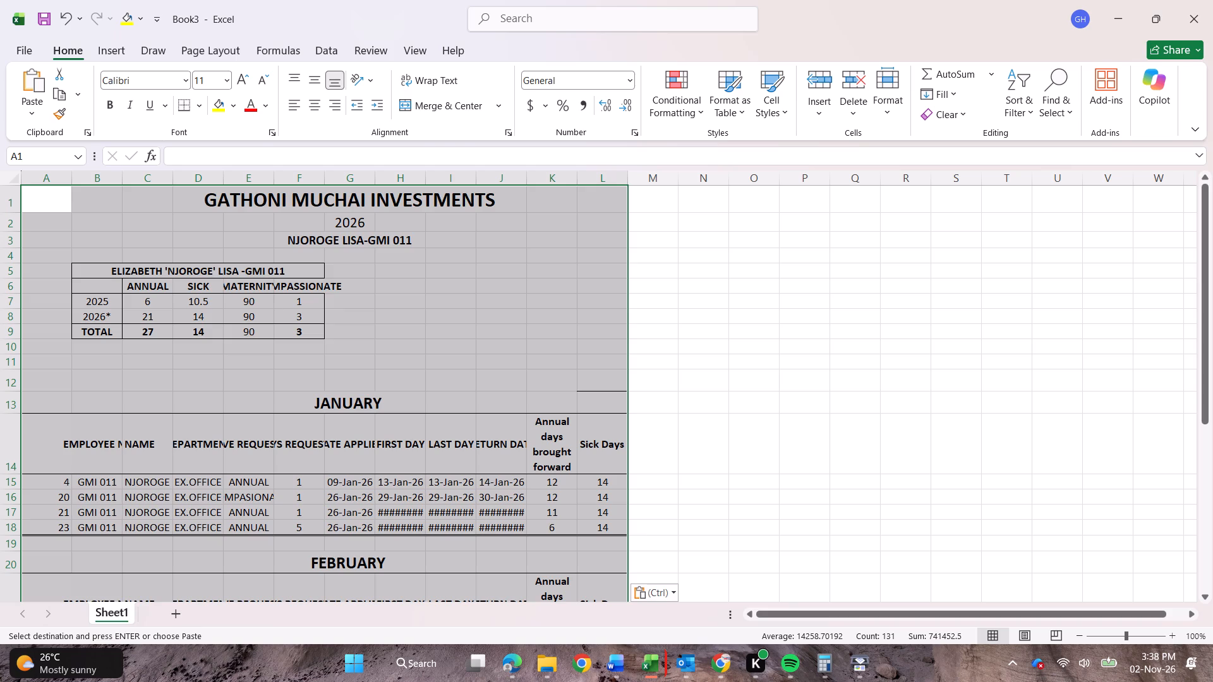
click(962, 281)
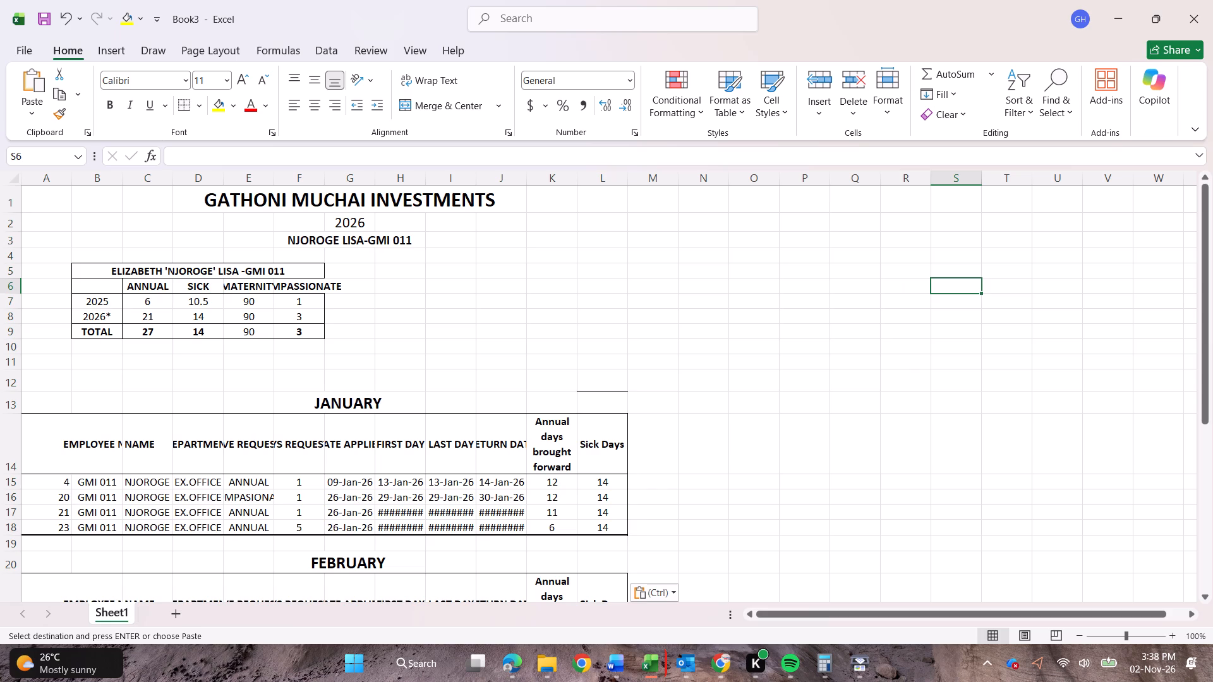
AutoFit the widths of column A and columns C through K to their contents.
double_click(71, 172)
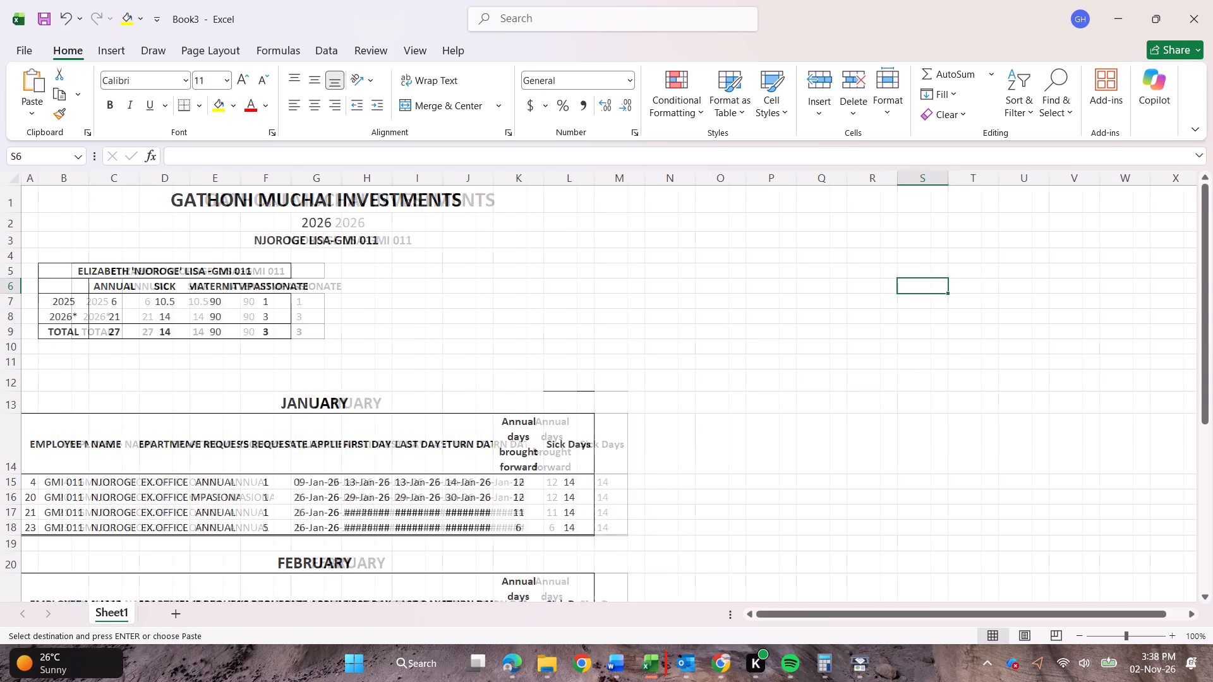
double_click(139, 177)
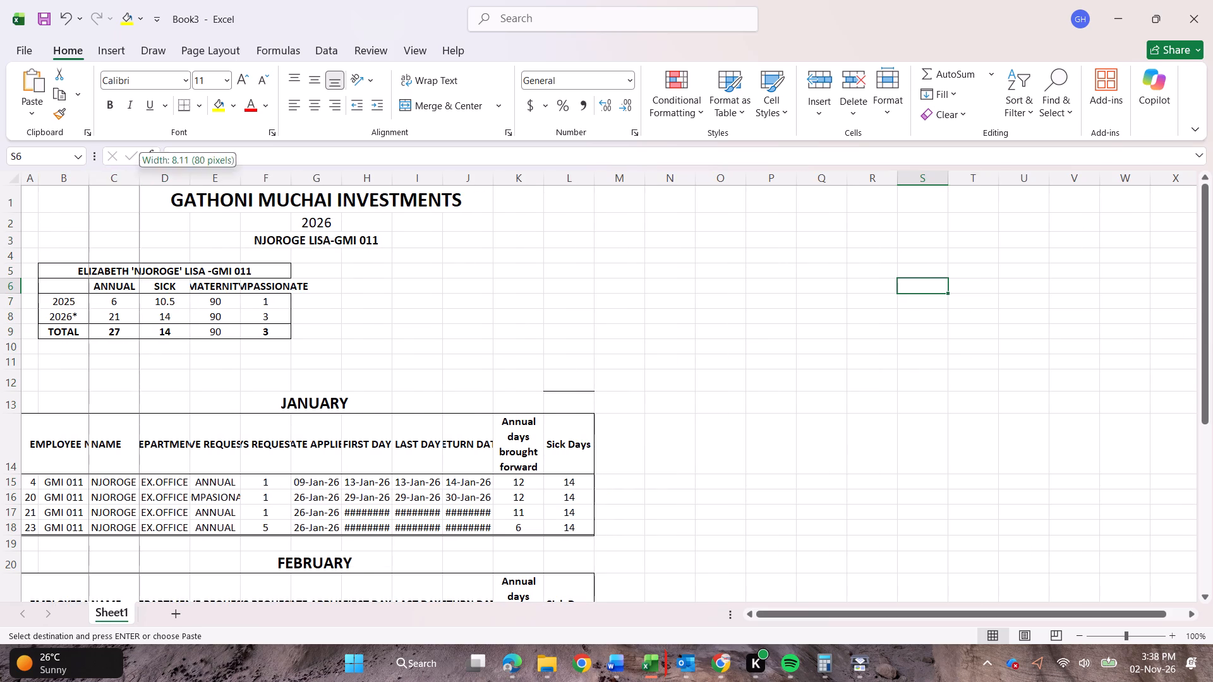
double_click(214, 179)
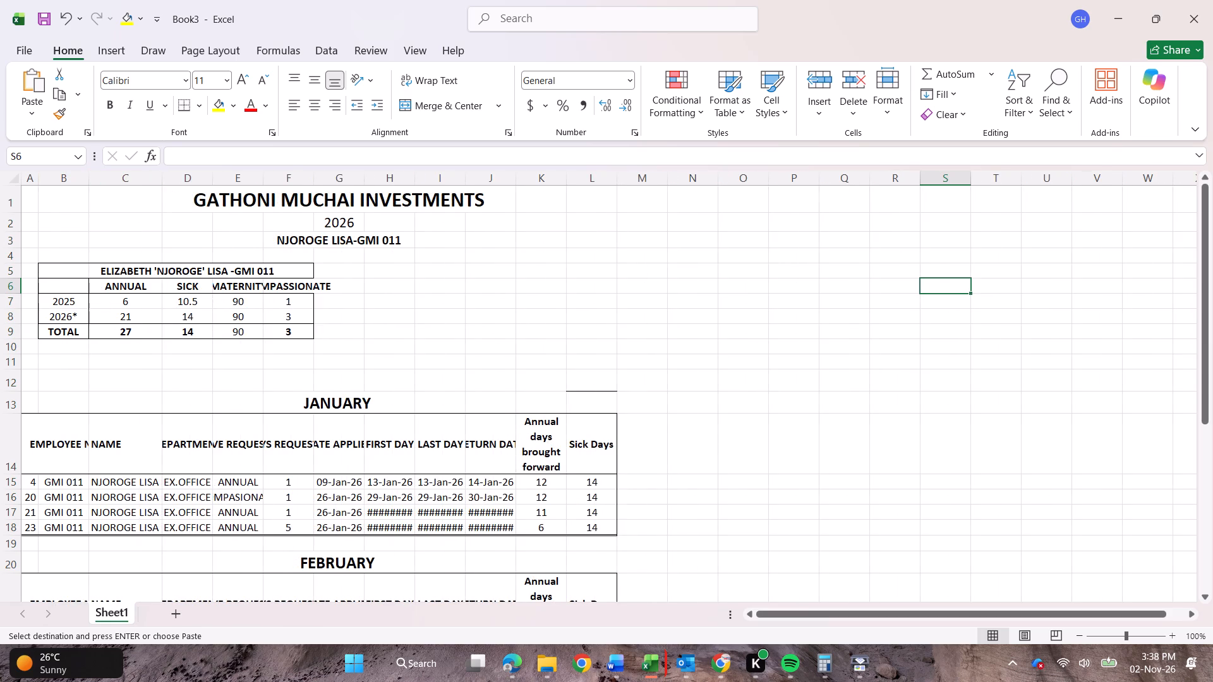
double_click(395, 180)
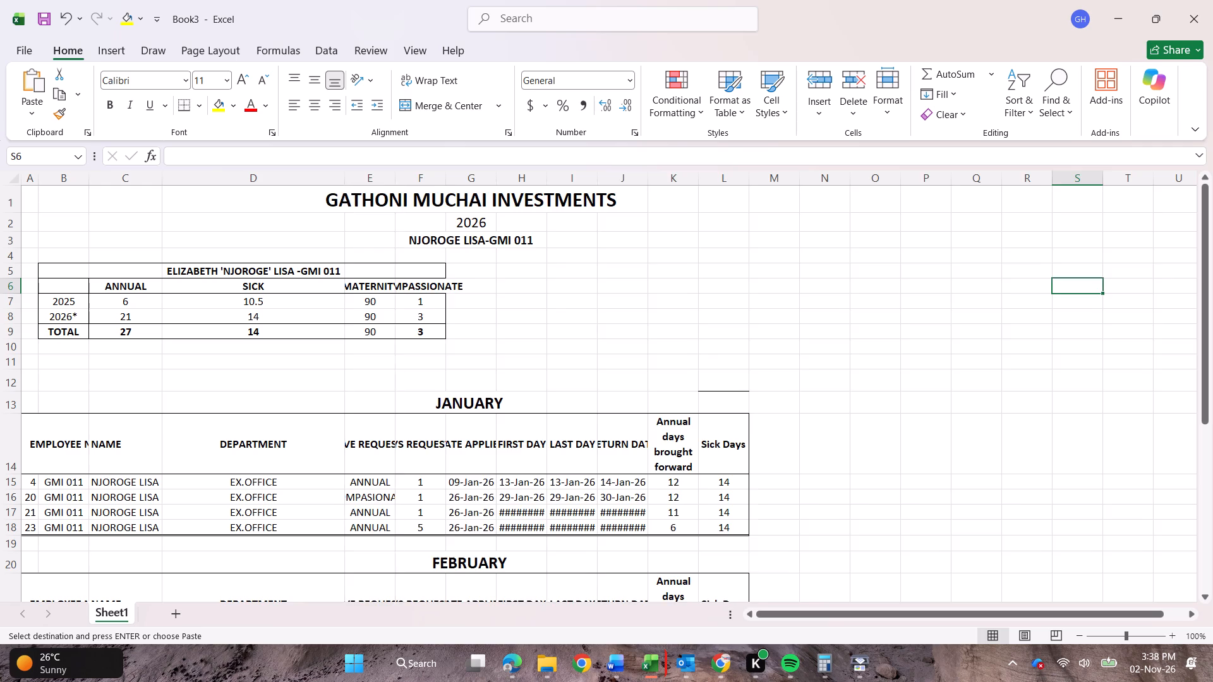
double_click(495, 180)
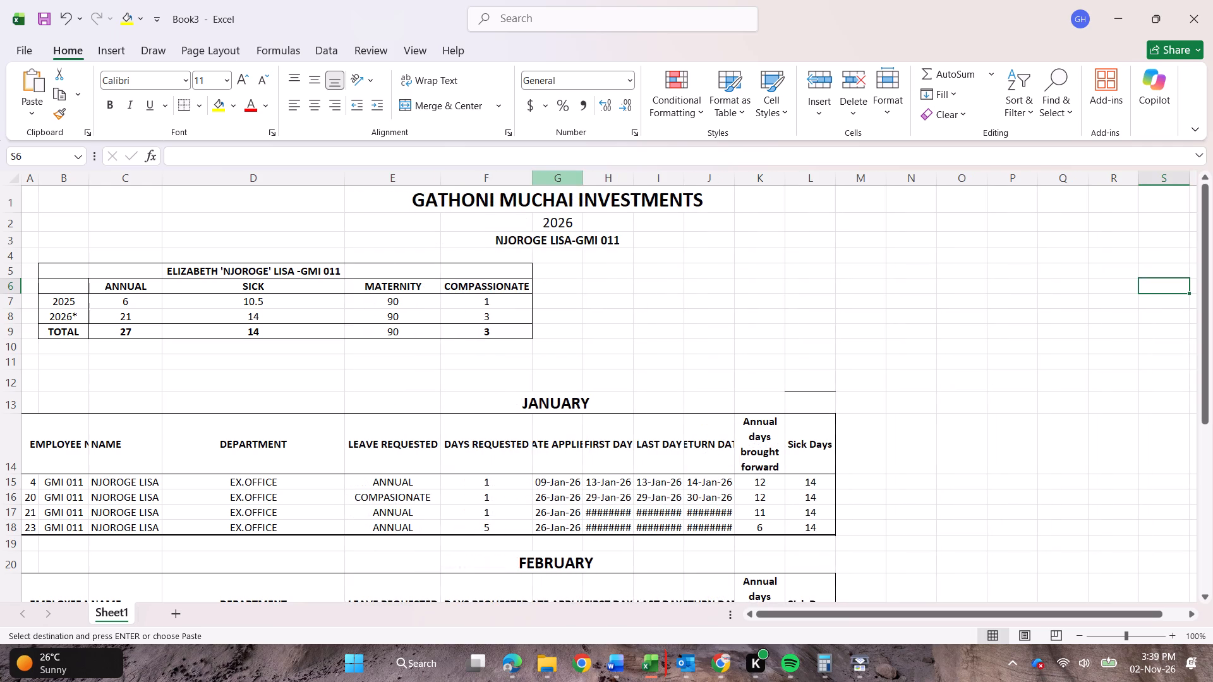
double_click(582, 180)
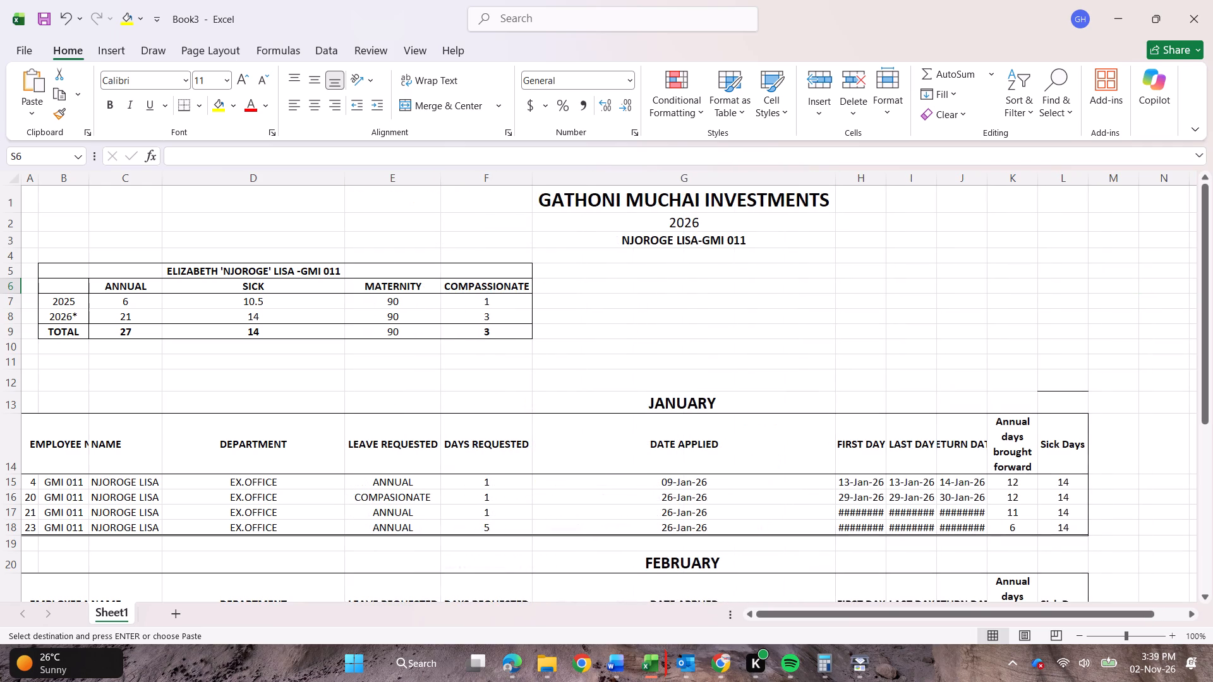
double_click(886, 180)
double_click(938, 179)
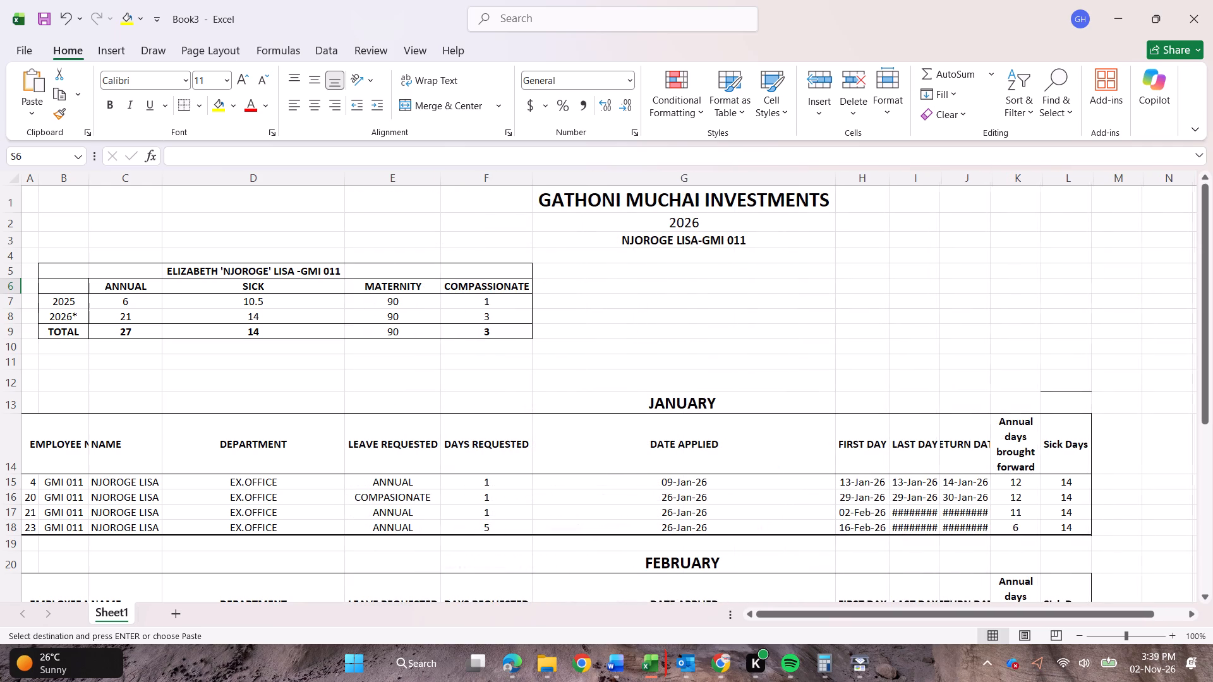
double_click(989, 176)
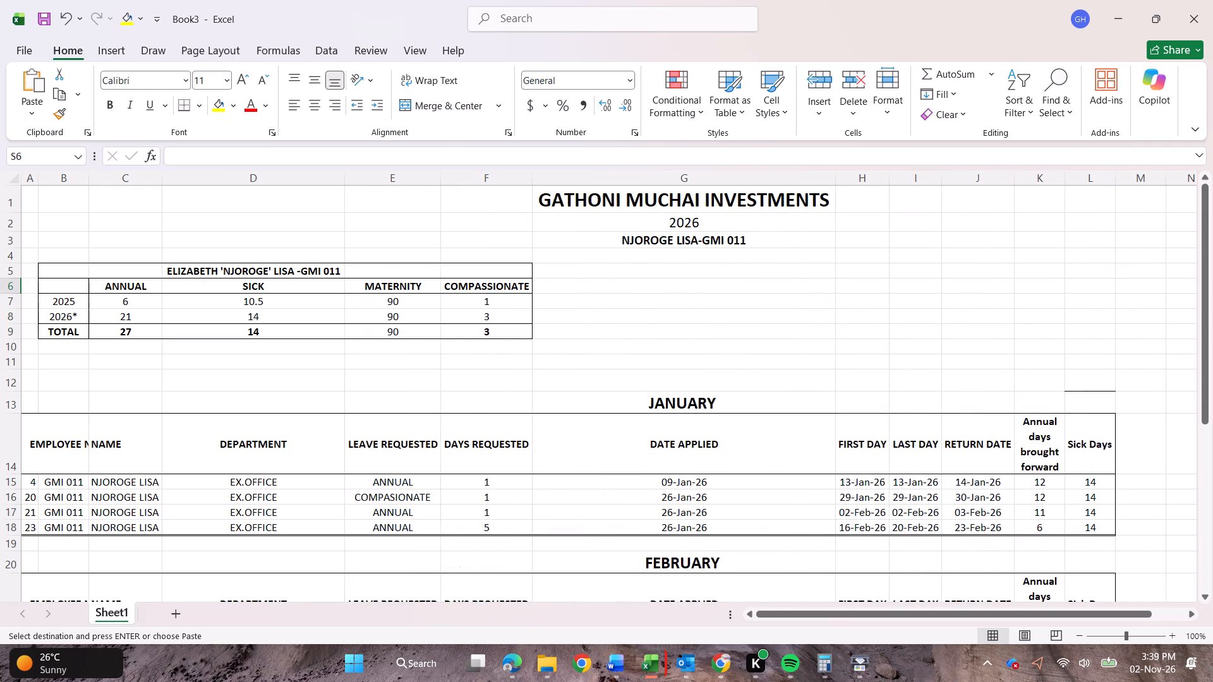
double_click(1066, 174)
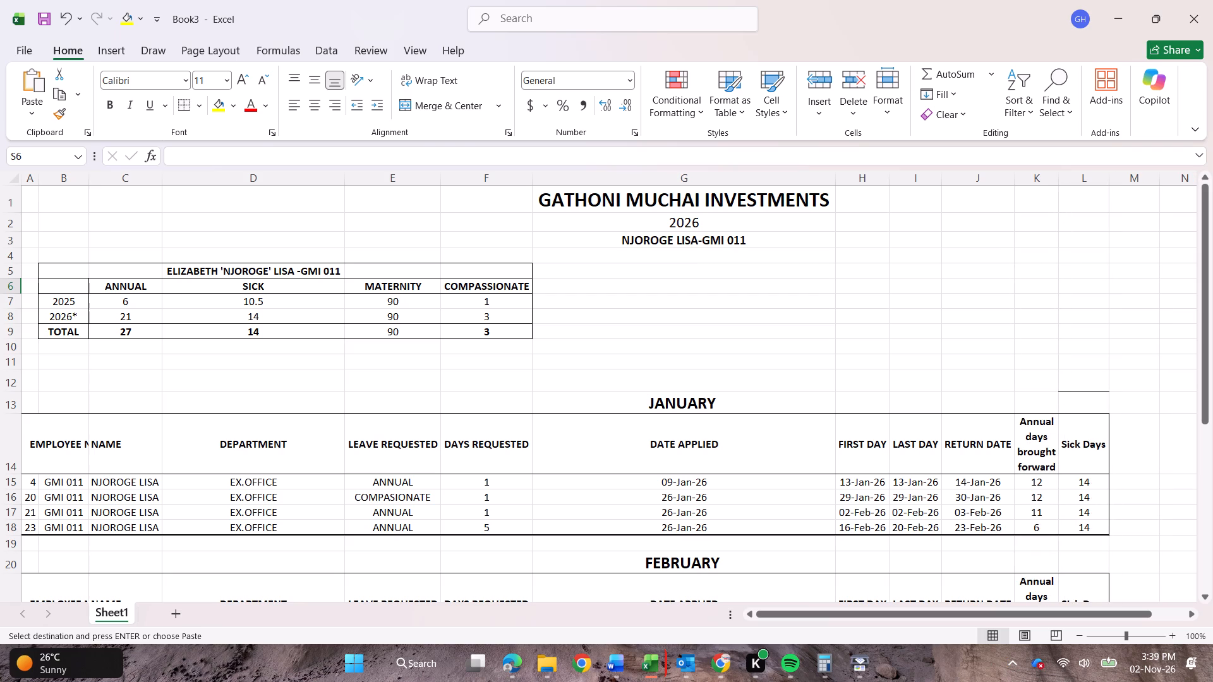
Centre the January column headings in row 14 horizontally and vertically.
click(11, 443)
click(313, 107)
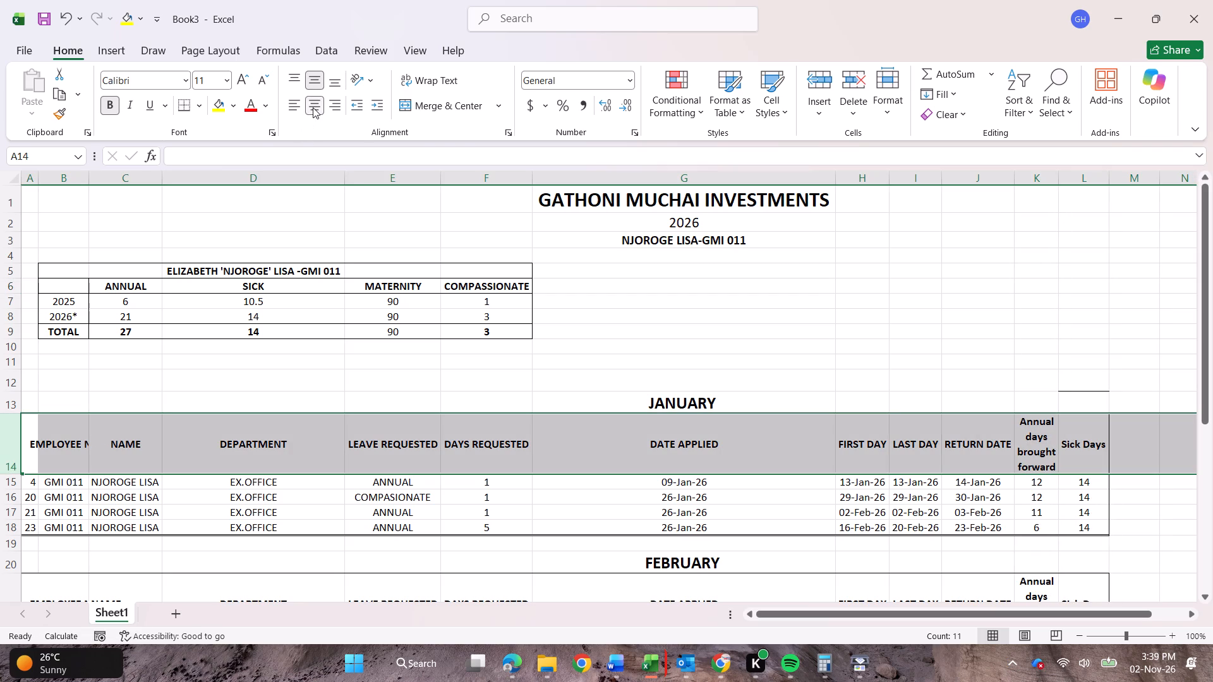
click(312, 81)
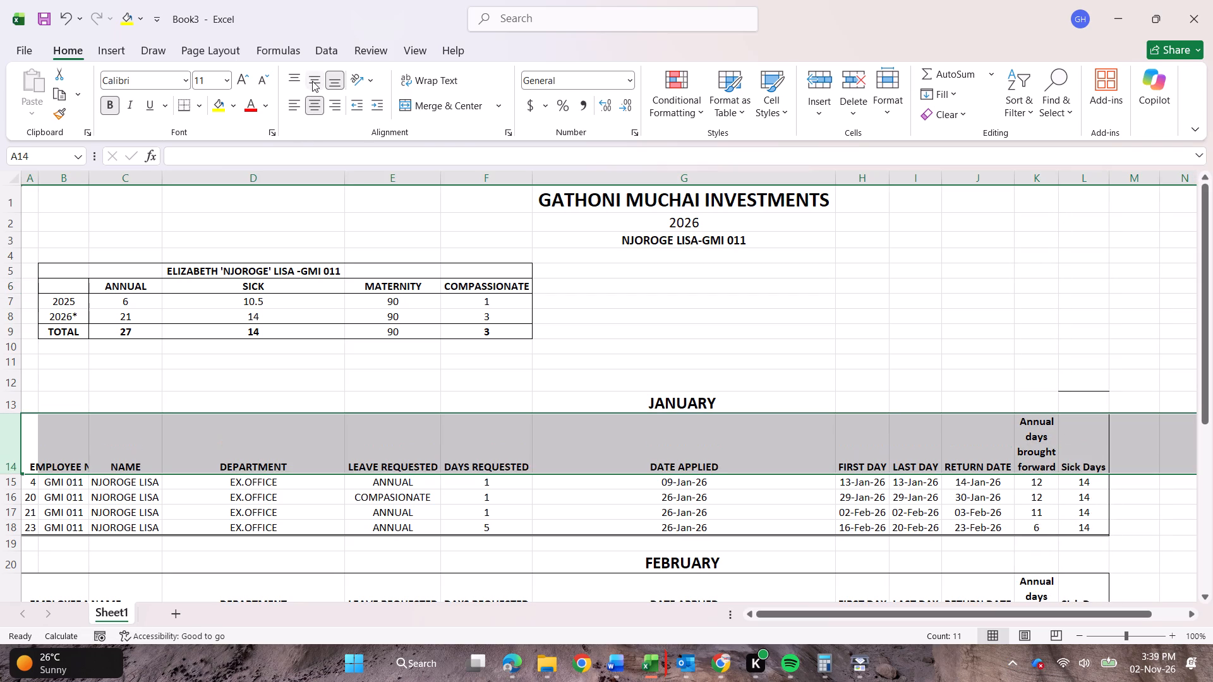
click(312, 81)
click(314, 100)
click(314, 100)
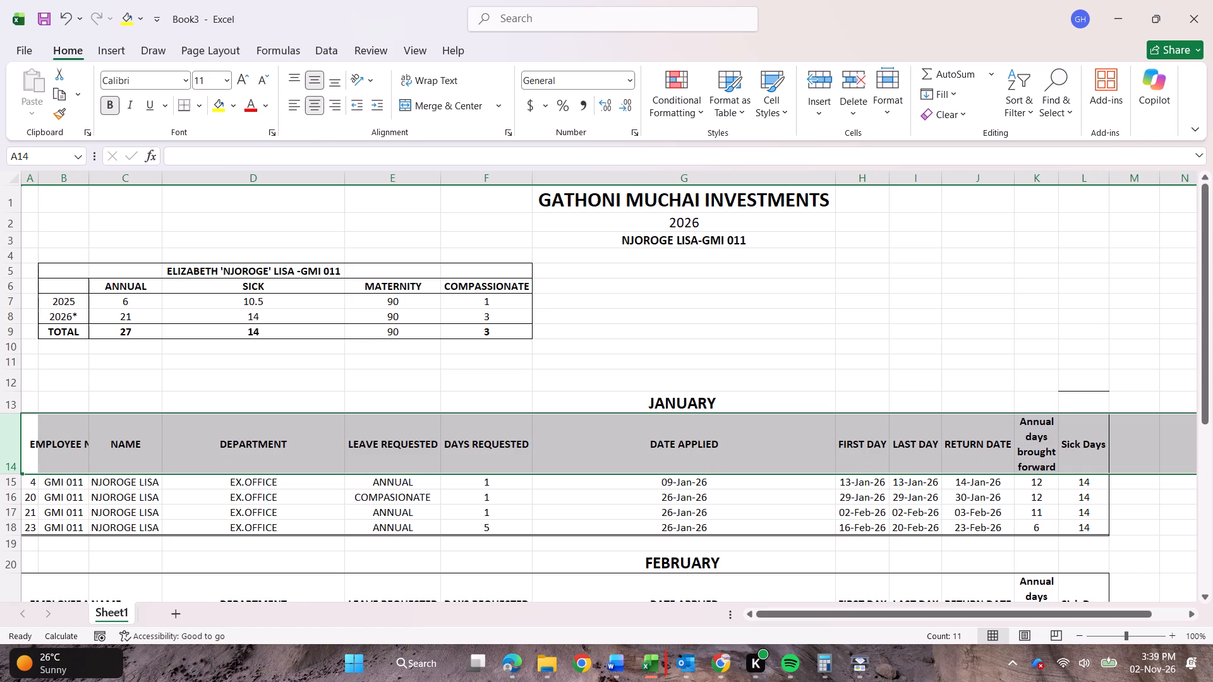
AutoFit column B to its EMPLOYEE No heading.
double_click(89, 177)
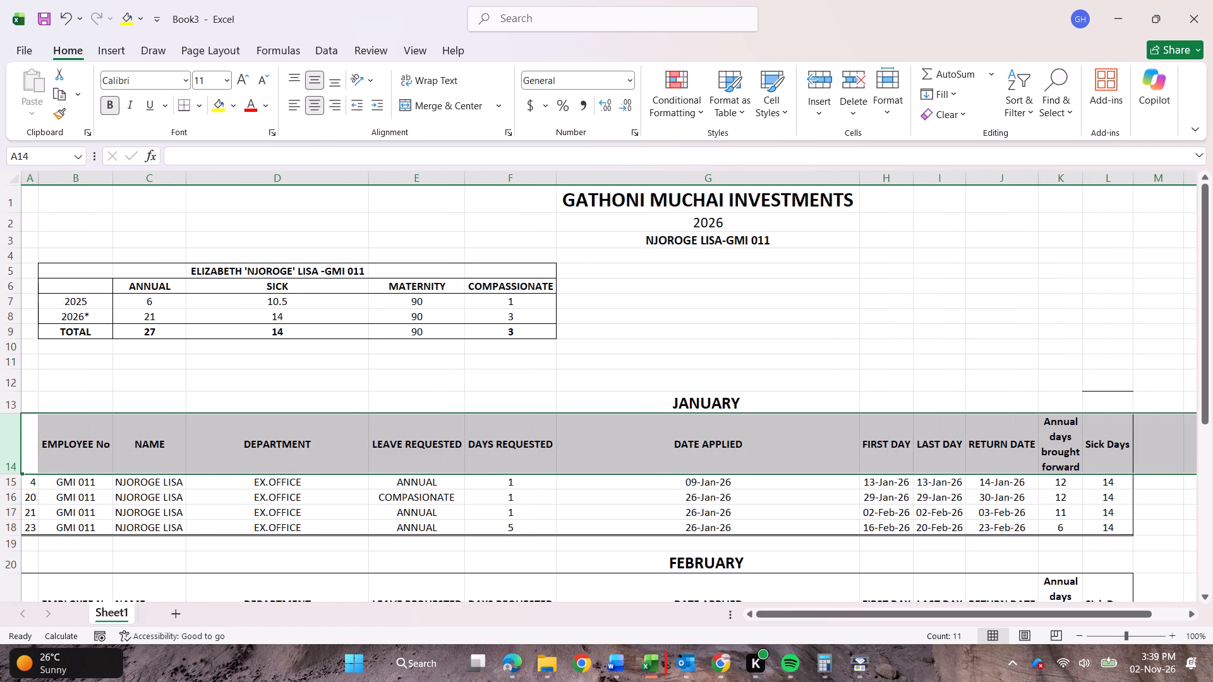
click(273, 362)
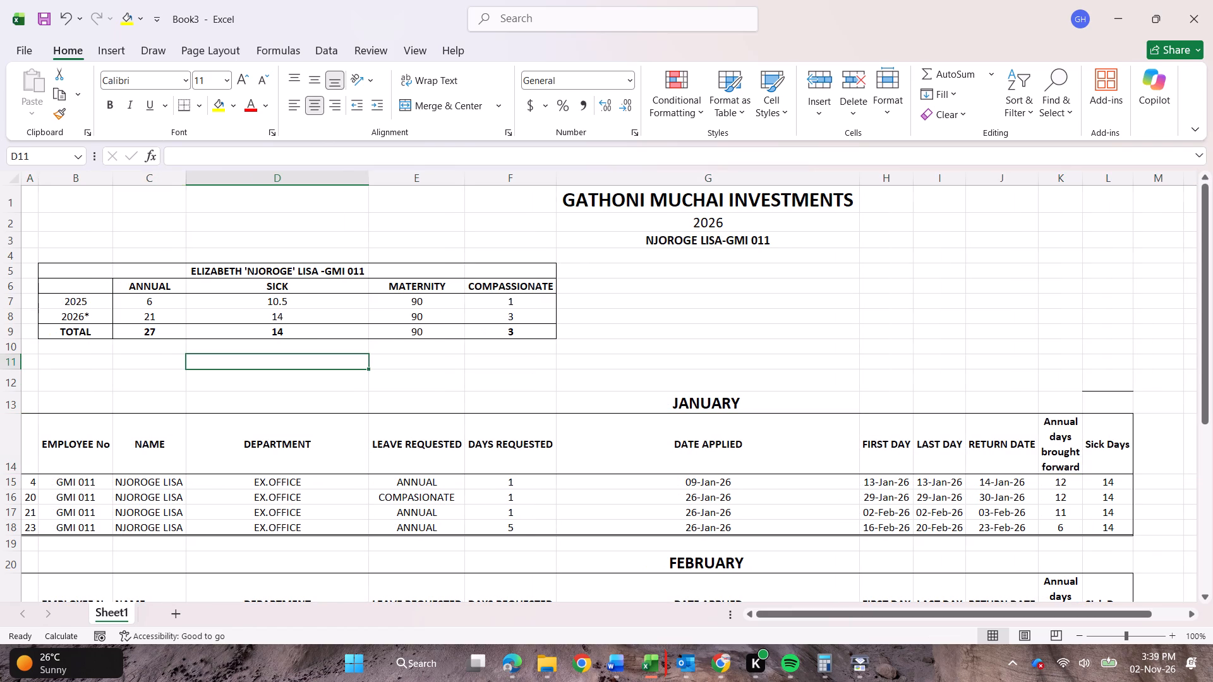
Narrow the DEPARTMENT column D and the DATE APPLIED column G to just wider than their headings.
drag(370, 181, 296, 191)
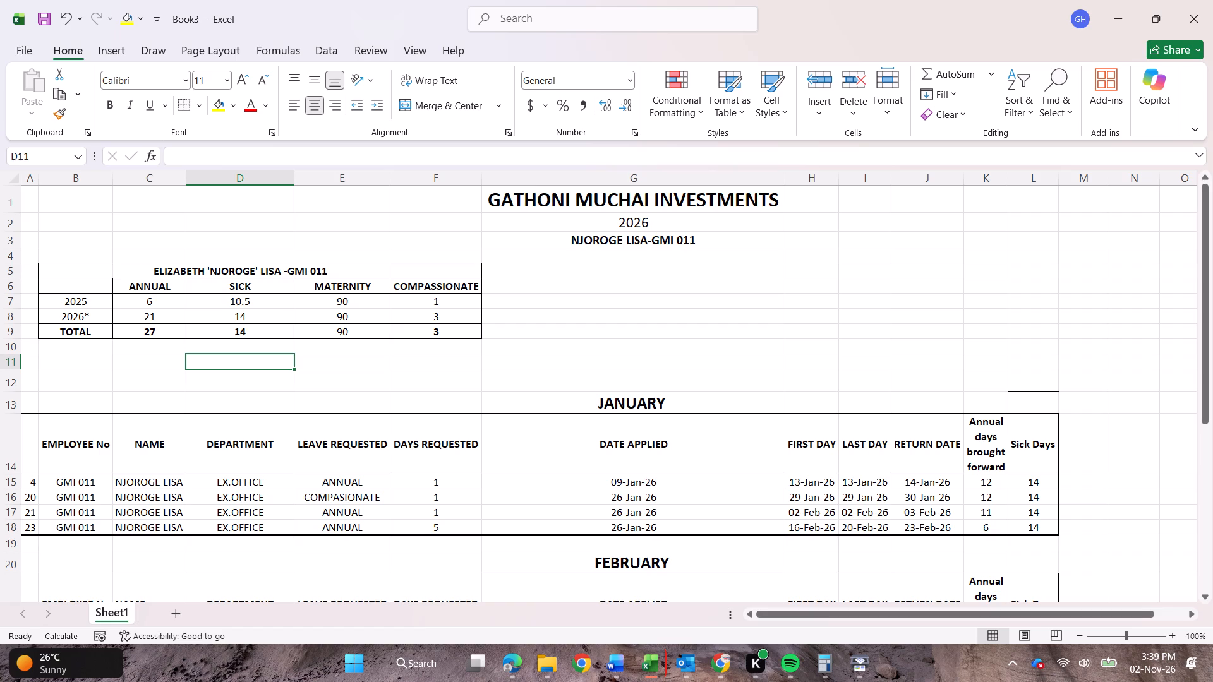
drag(783, 179, 708, 199)
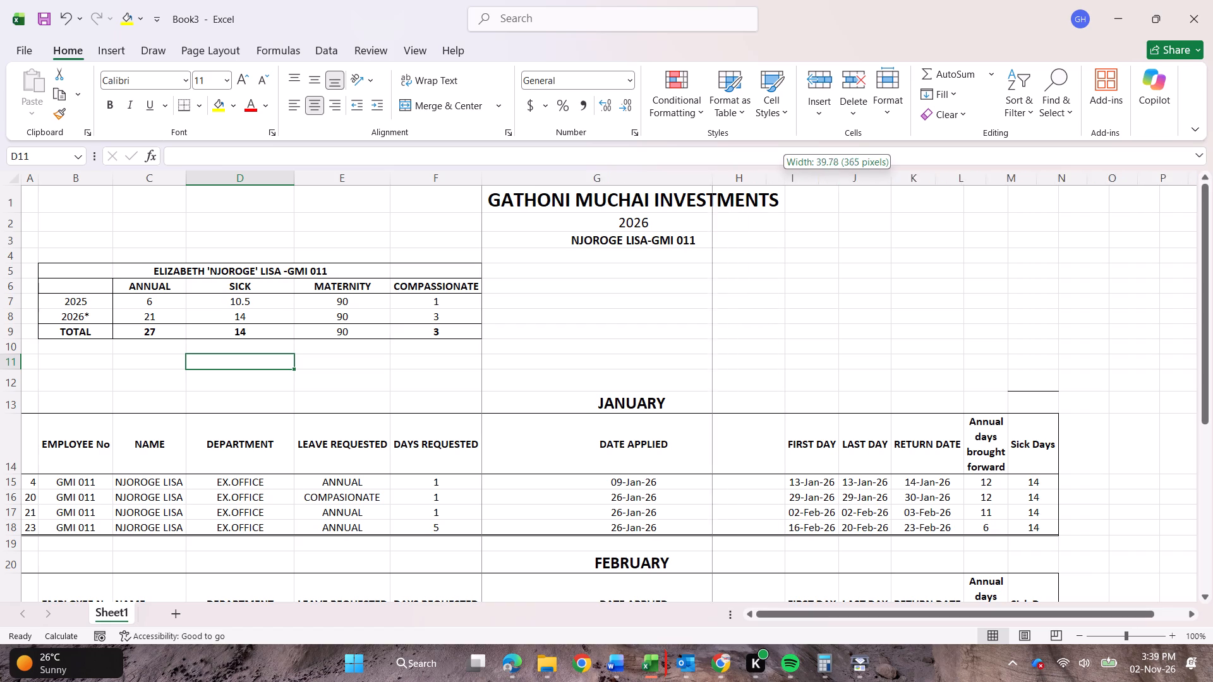
drag(708, 199, 671, 207)
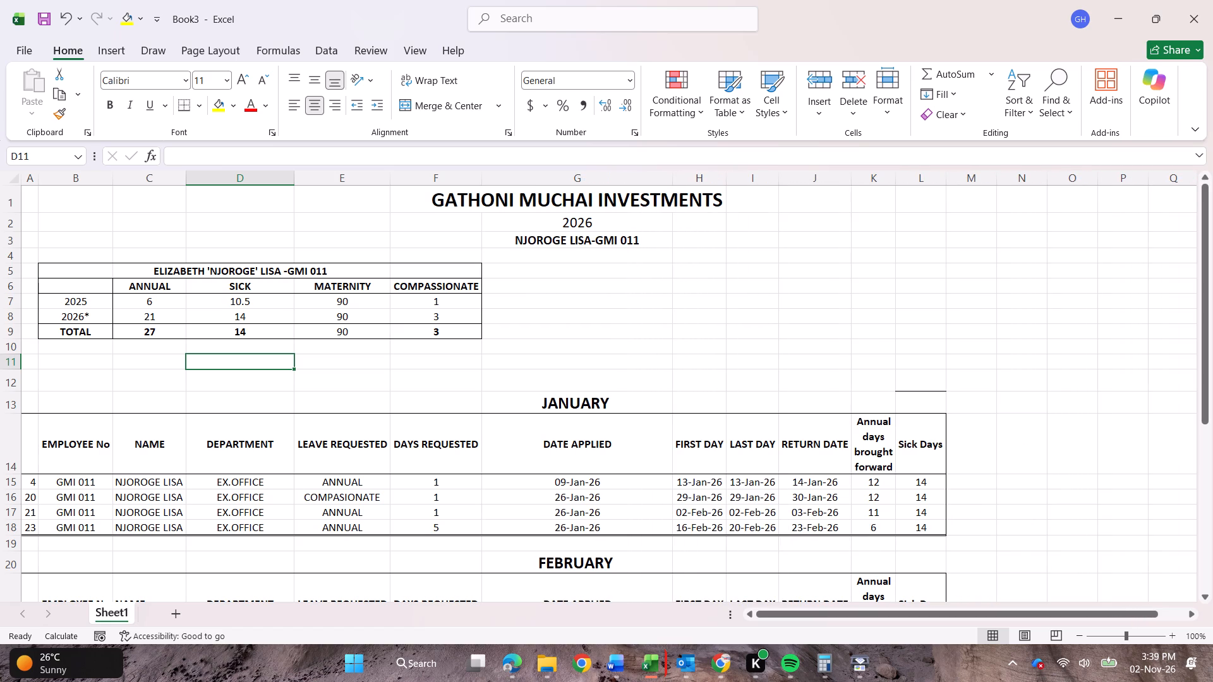
drag(673, 177, 616, 192)
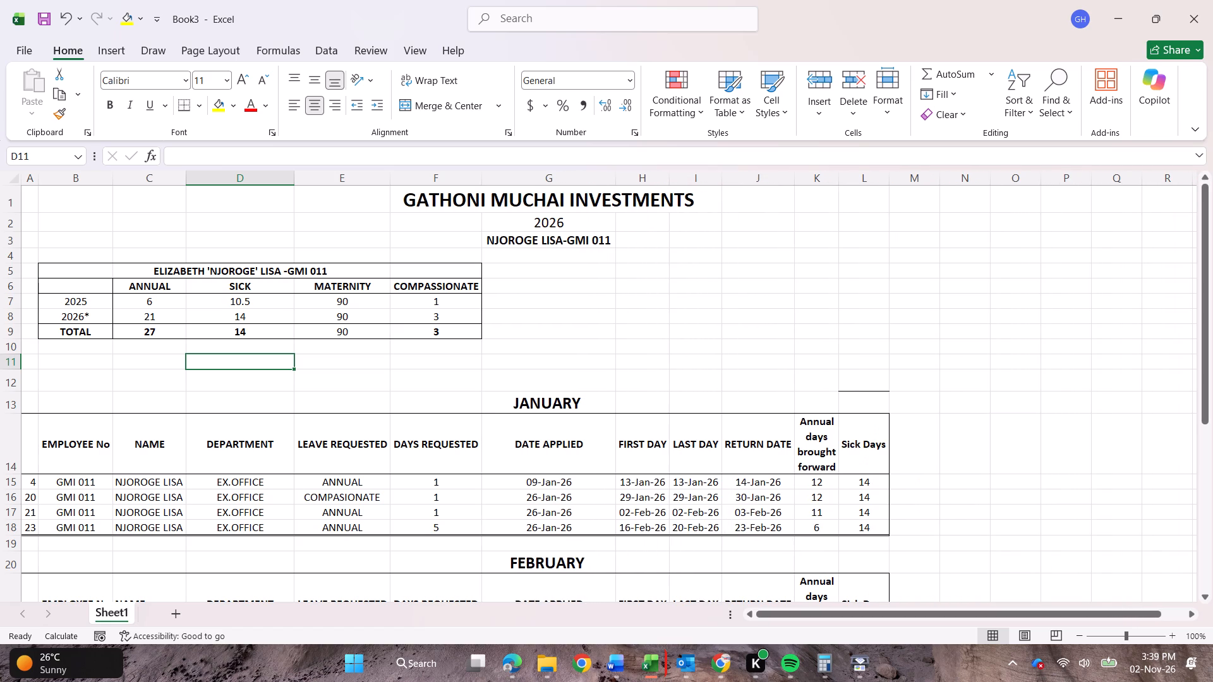
drag(613, 176, 589, 182)
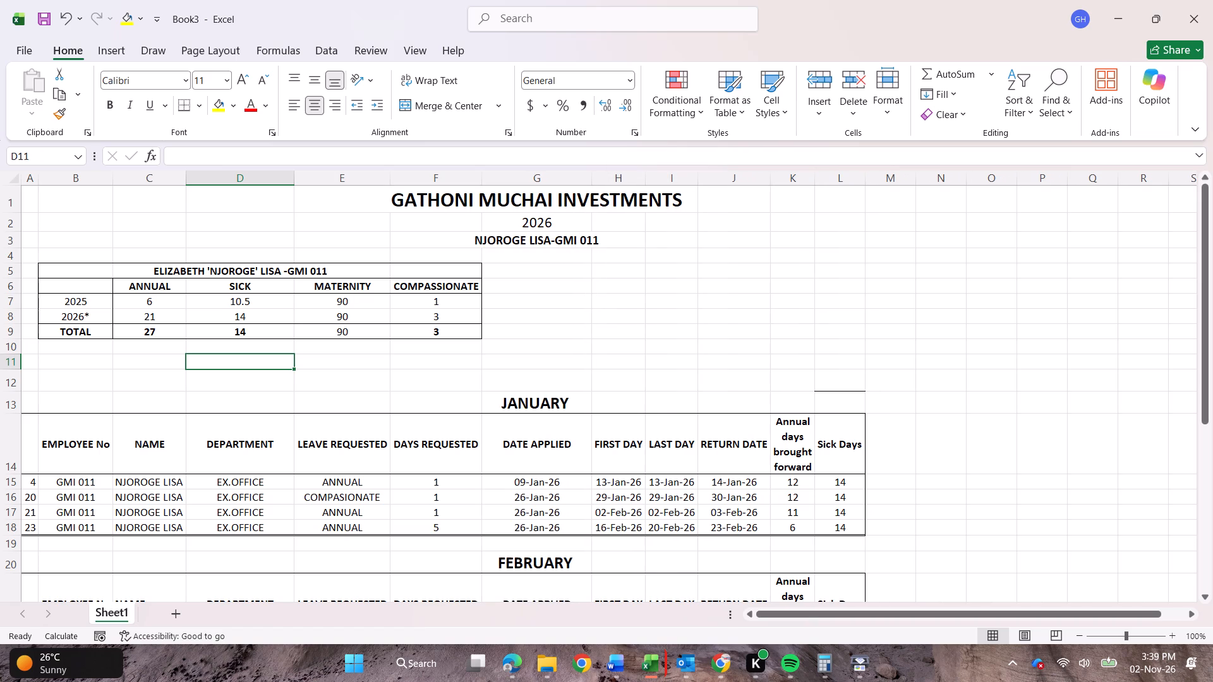
Widen column K until 'Annual days' fits on one line of its heading.
drag(816, 174, 830, 171)
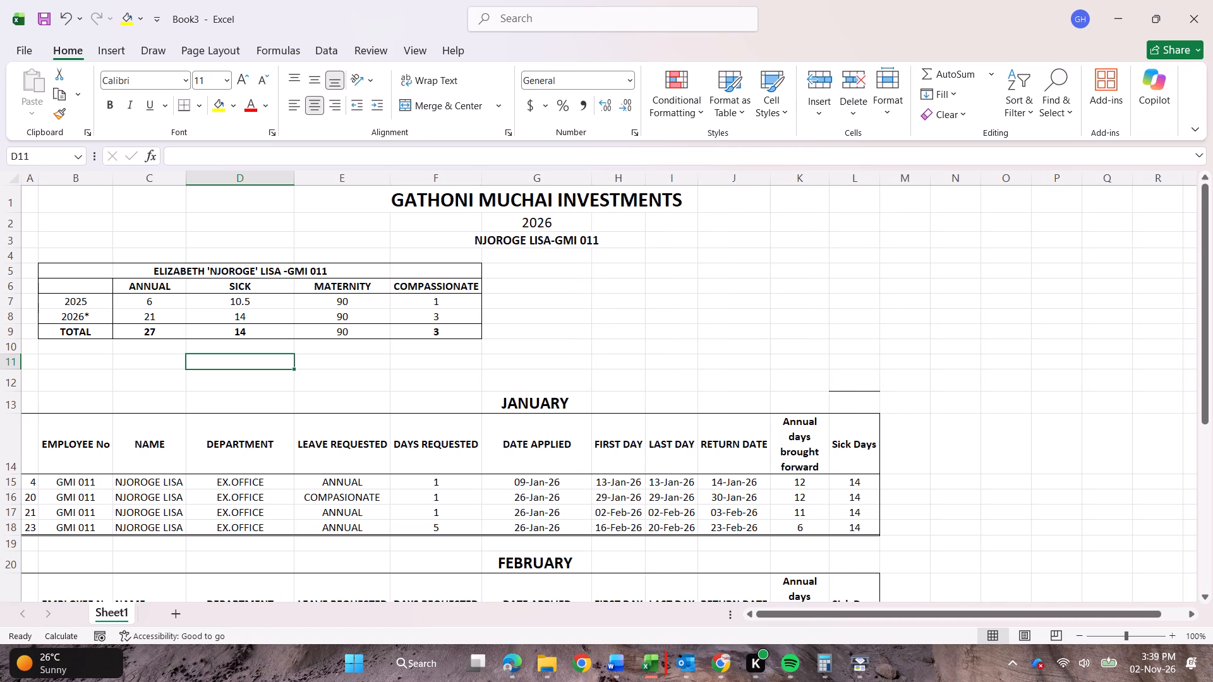
drag(824, 172, 846, 176)
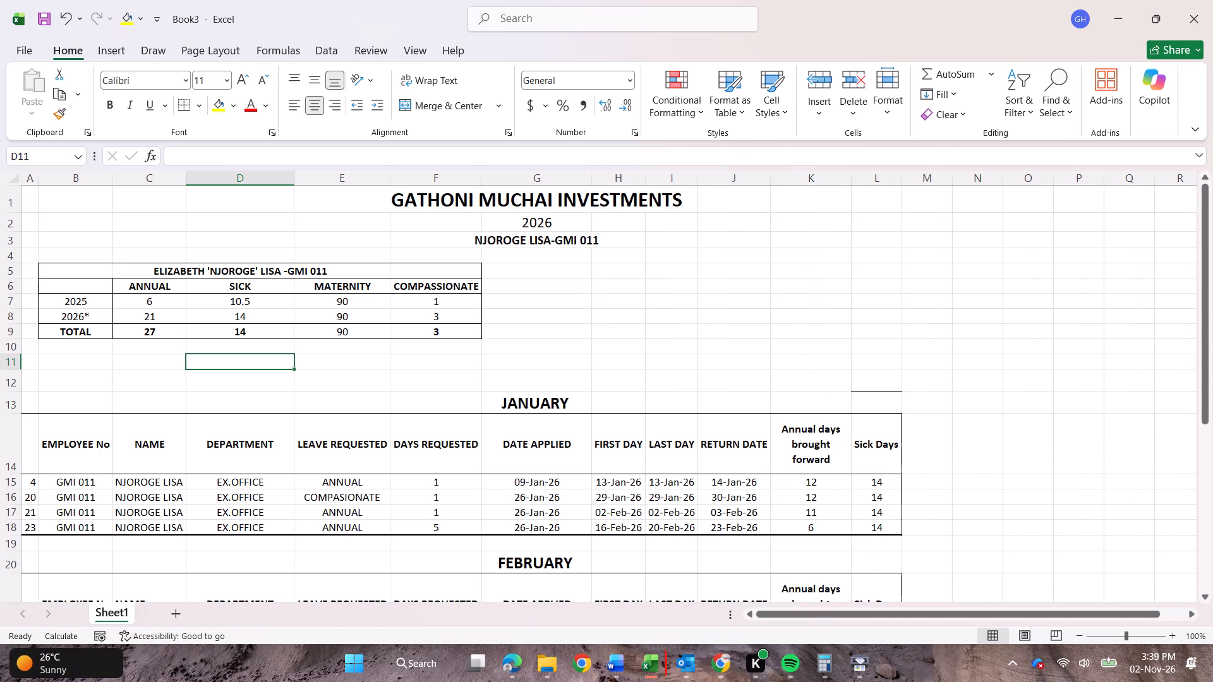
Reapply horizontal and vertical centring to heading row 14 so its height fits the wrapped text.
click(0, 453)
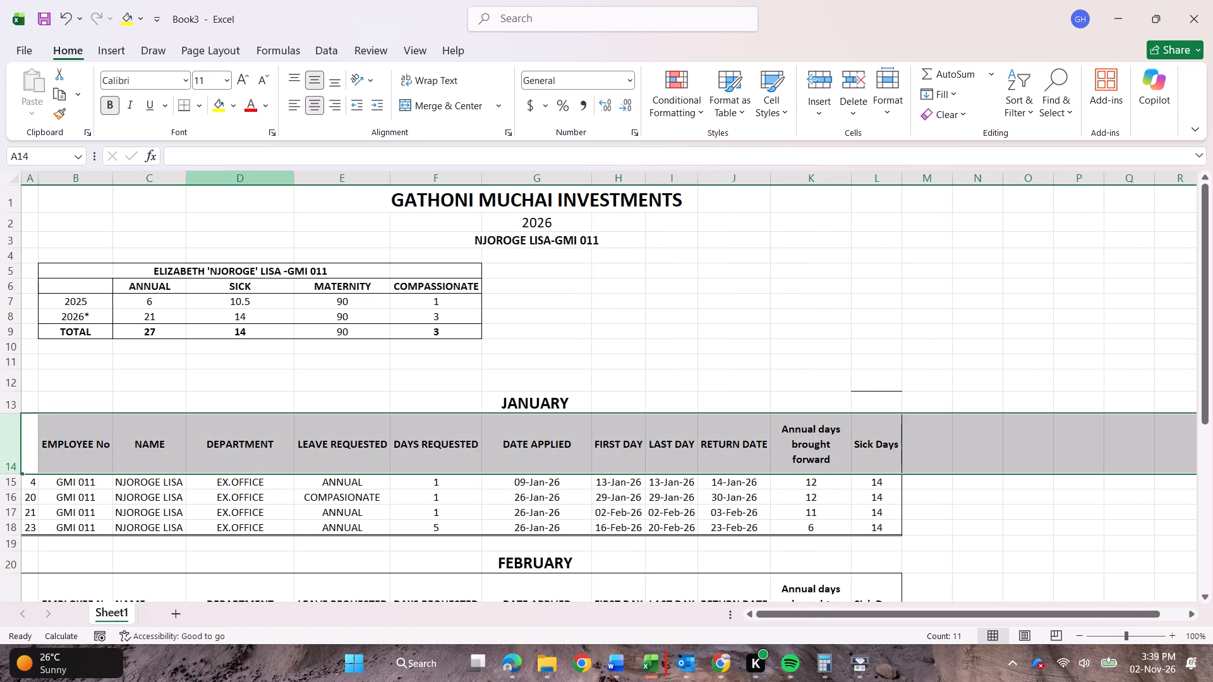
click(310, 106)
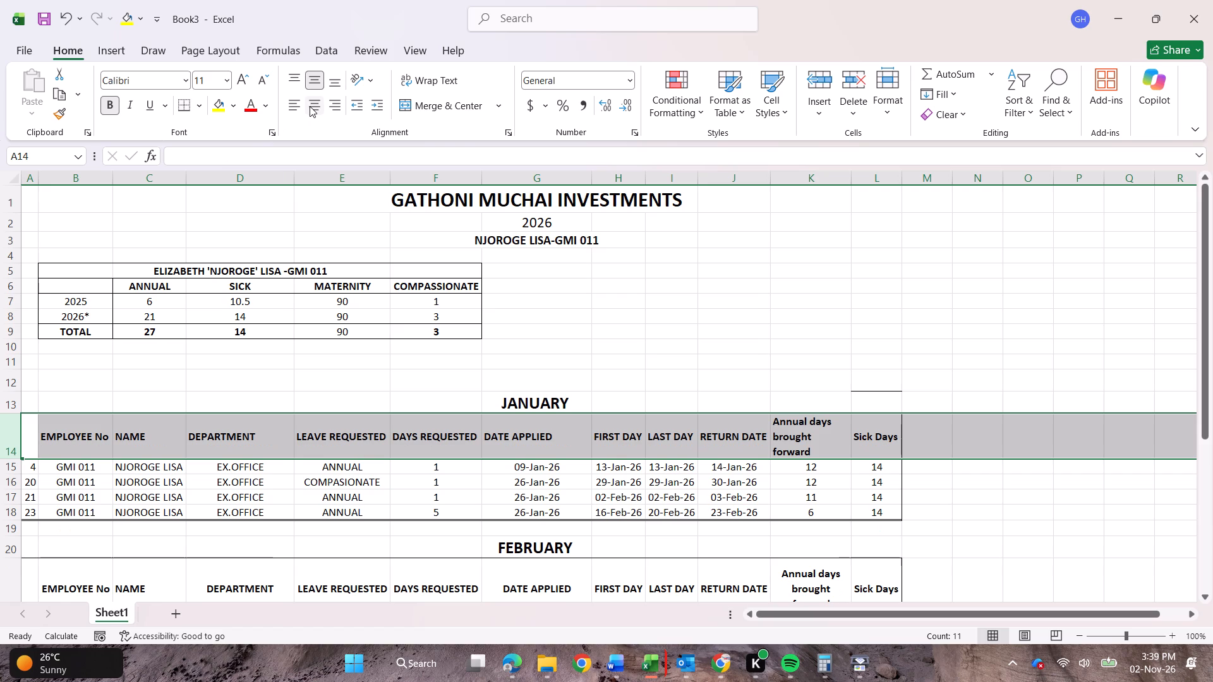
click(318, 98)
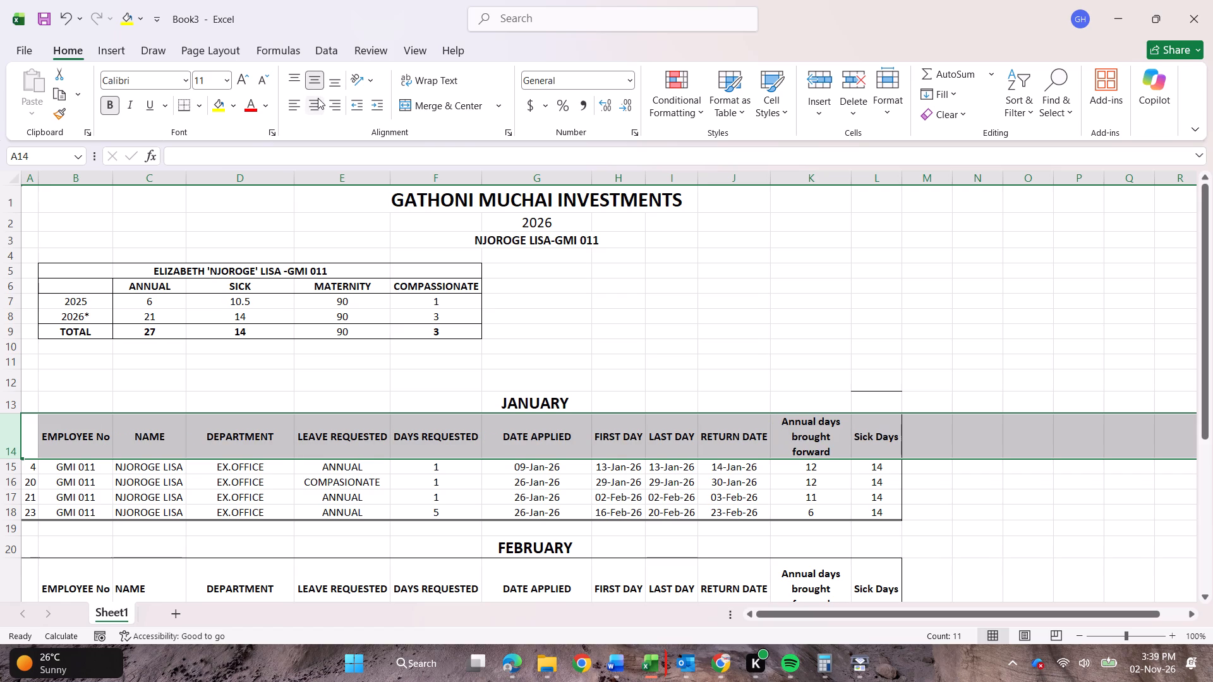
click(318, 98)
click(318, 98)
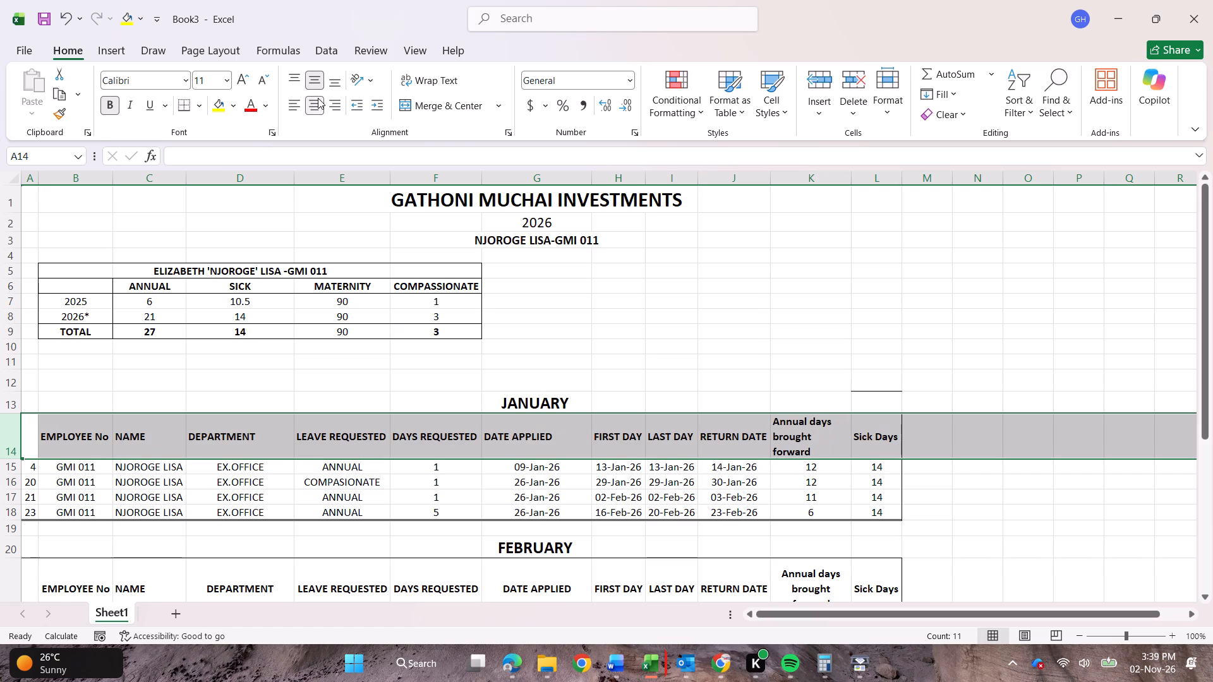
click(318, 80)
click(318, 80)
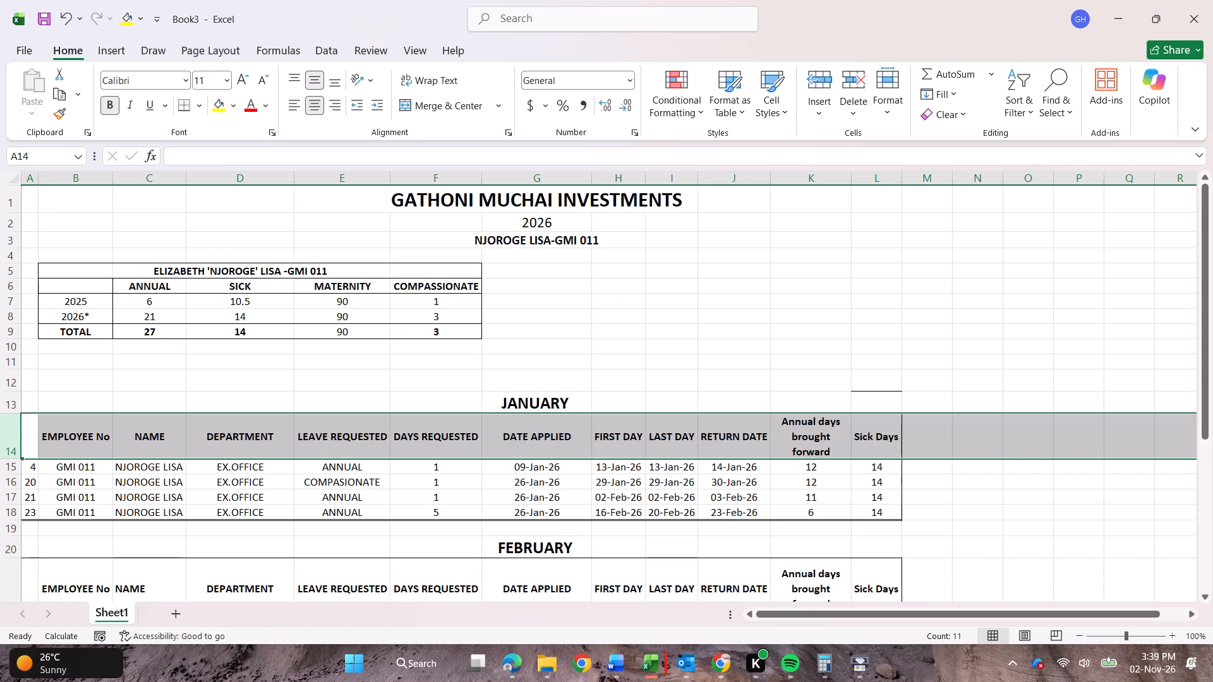
Widen column K until its heading wraps onto two lines, and re-centre row 14 so its height fits.
drag(851, 181, 860, 184)
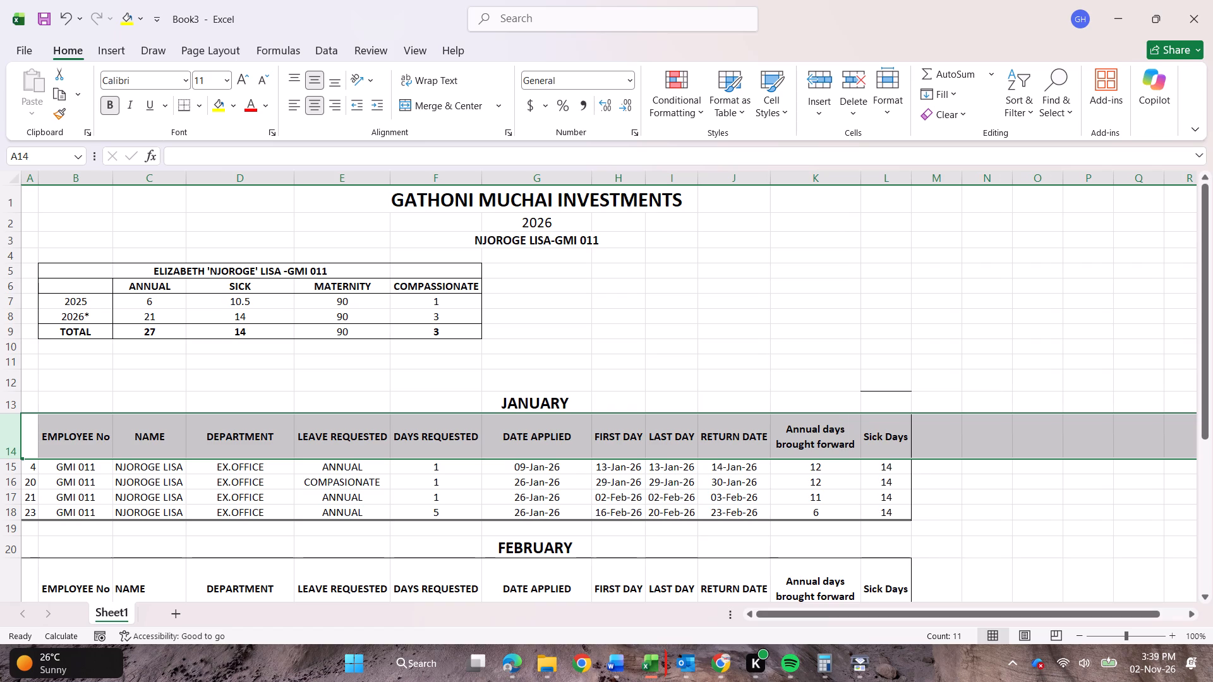
click(16, 436)
click(301, 107)
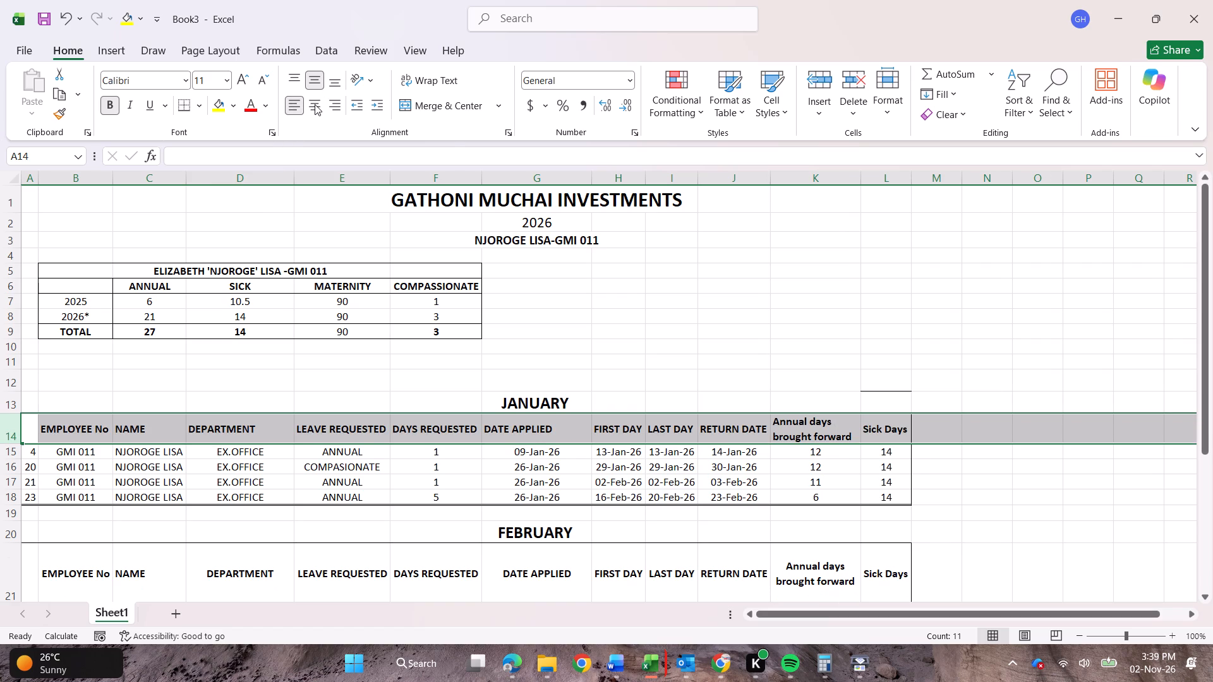
click(316, 104)
click(780, 338)
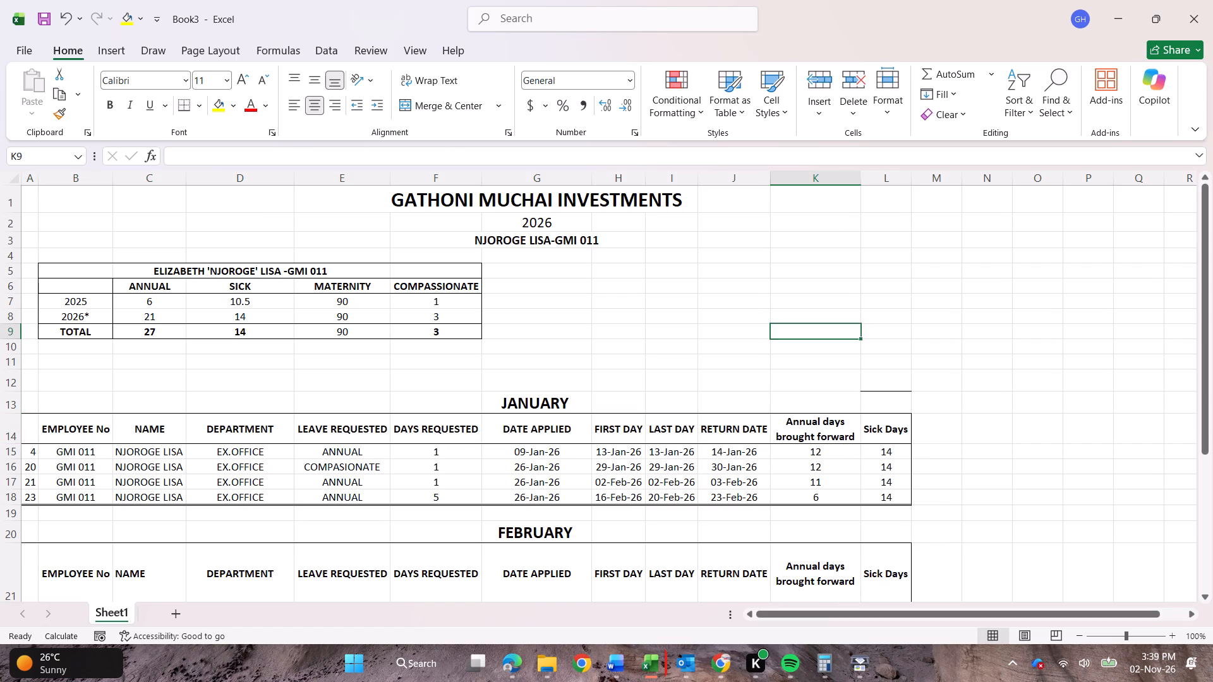
Centre the February column headings in row 21 horizontally.
scroll(747, 380, down, 1)
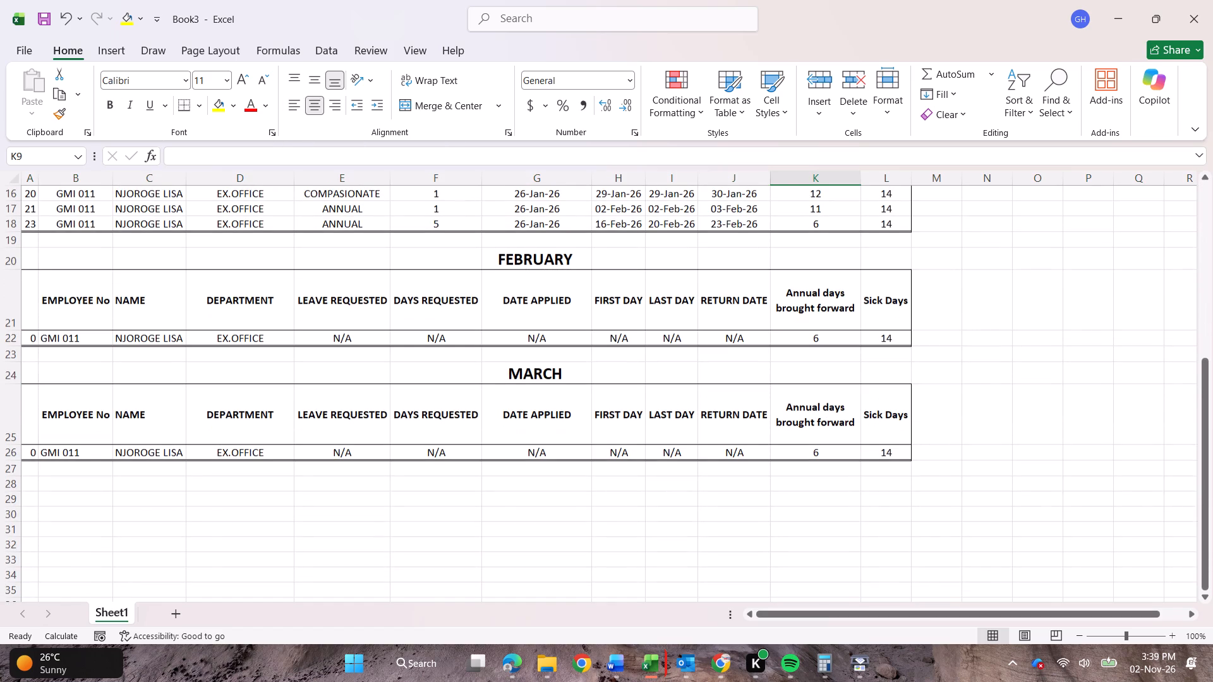
click(0, 305)
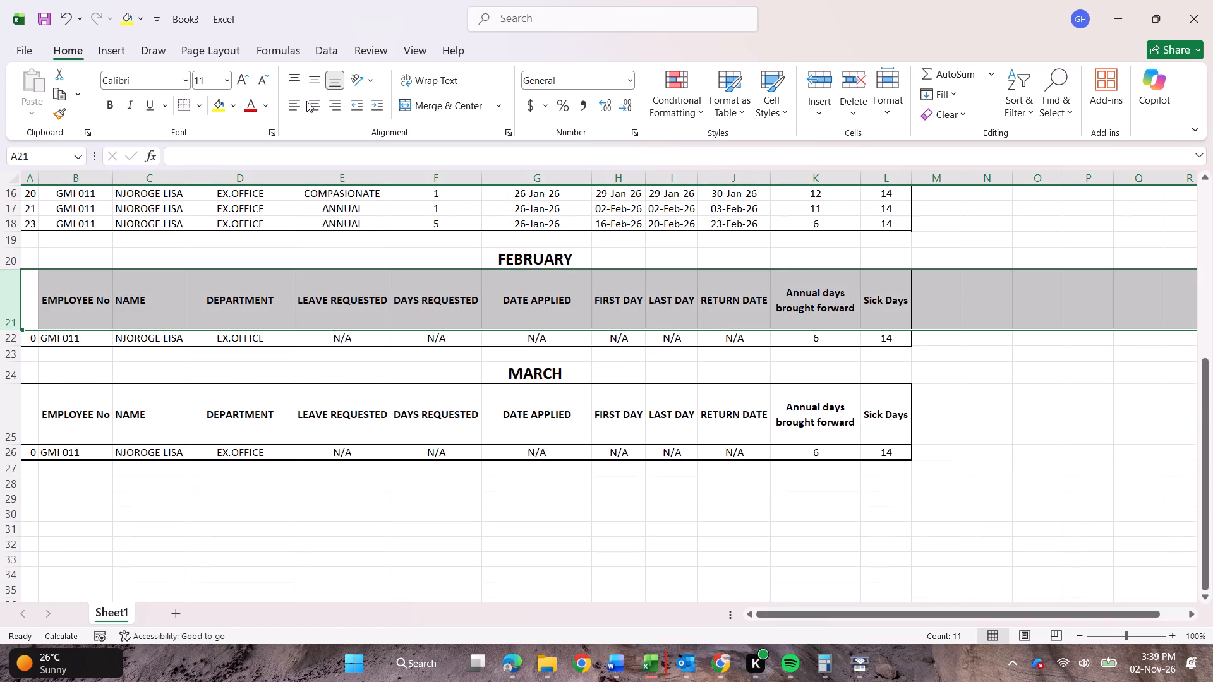
click(306, 101)
click(992, 291)
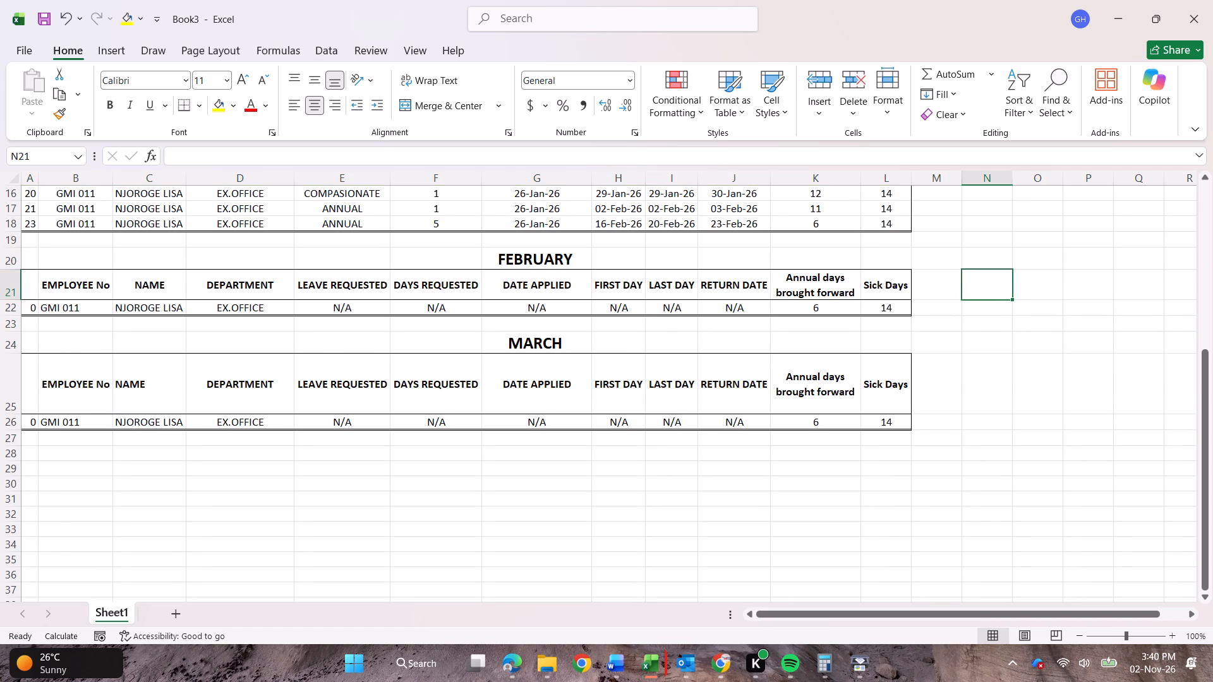
Centre the March column headings in row 25 horizontally.
click(11, 385)
click(310, 104)
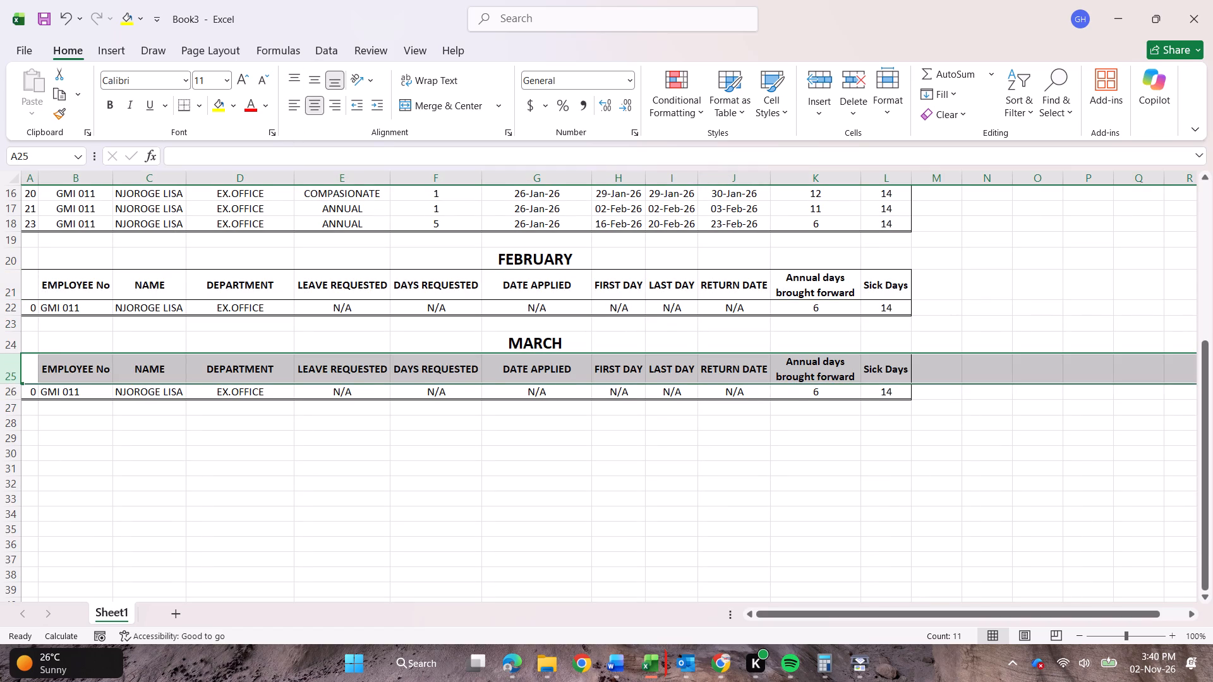
click(985, 470)
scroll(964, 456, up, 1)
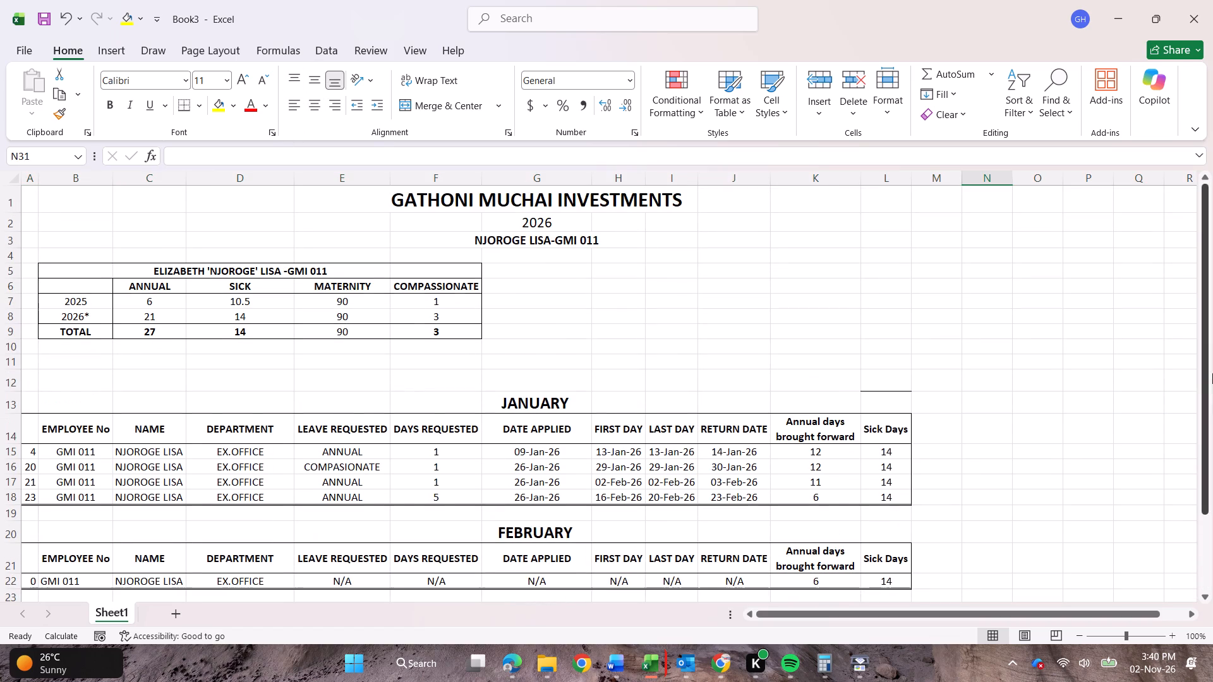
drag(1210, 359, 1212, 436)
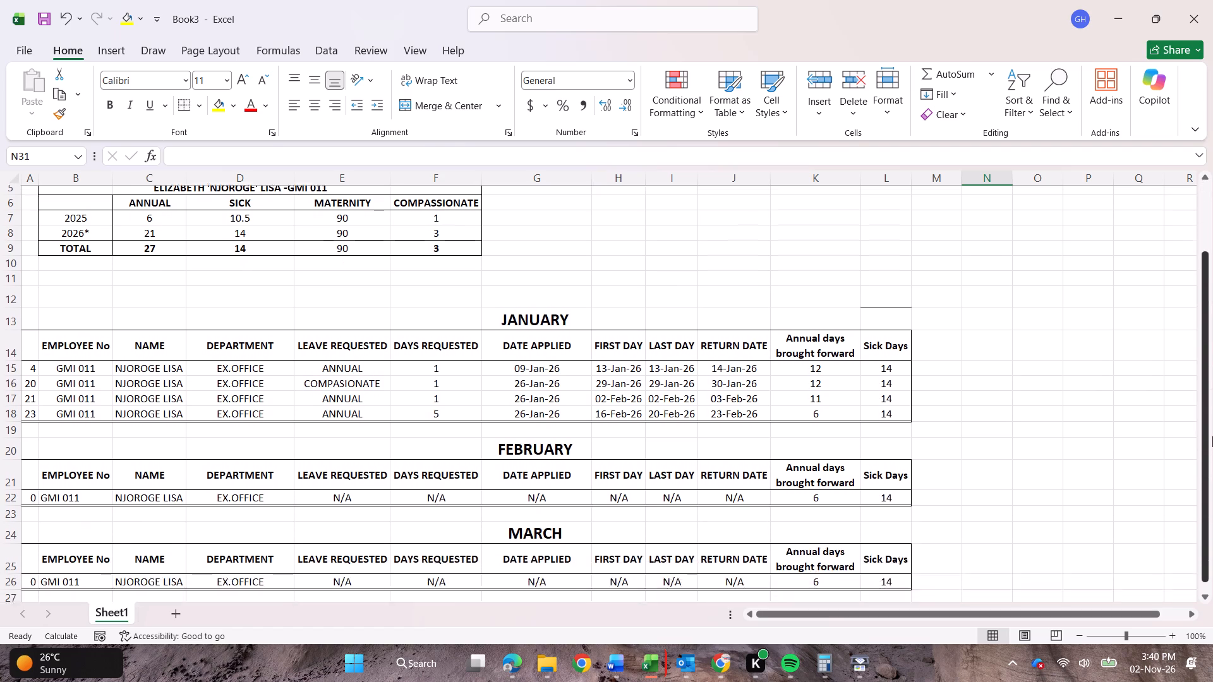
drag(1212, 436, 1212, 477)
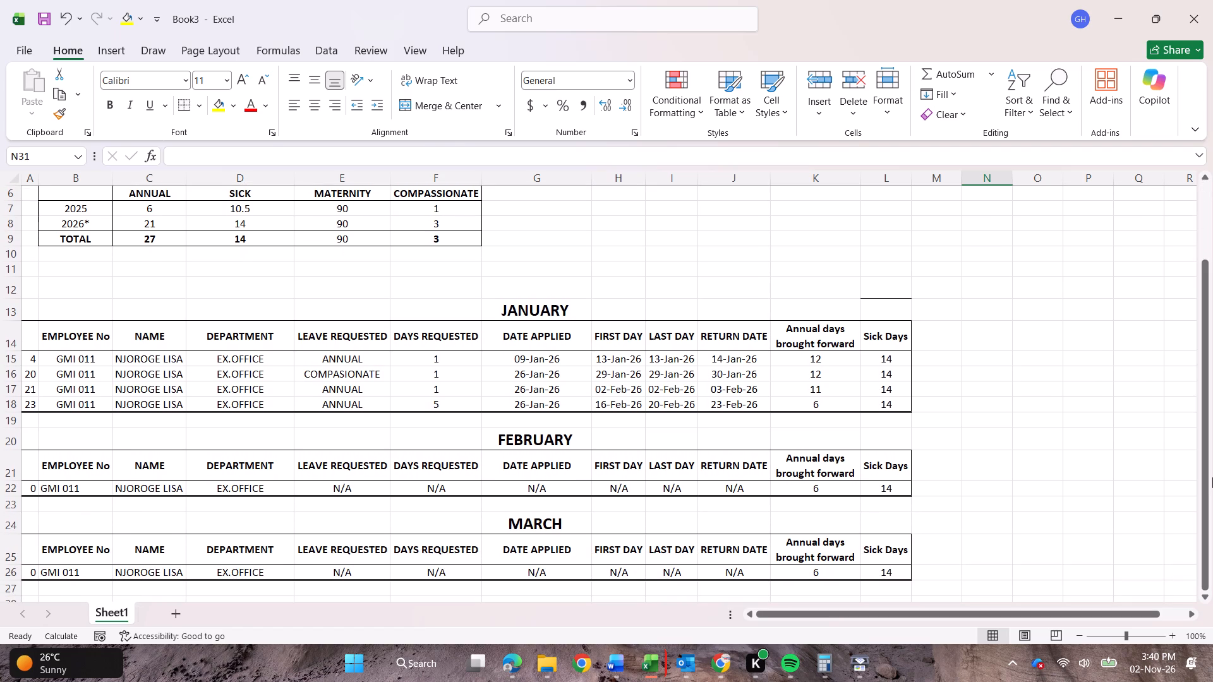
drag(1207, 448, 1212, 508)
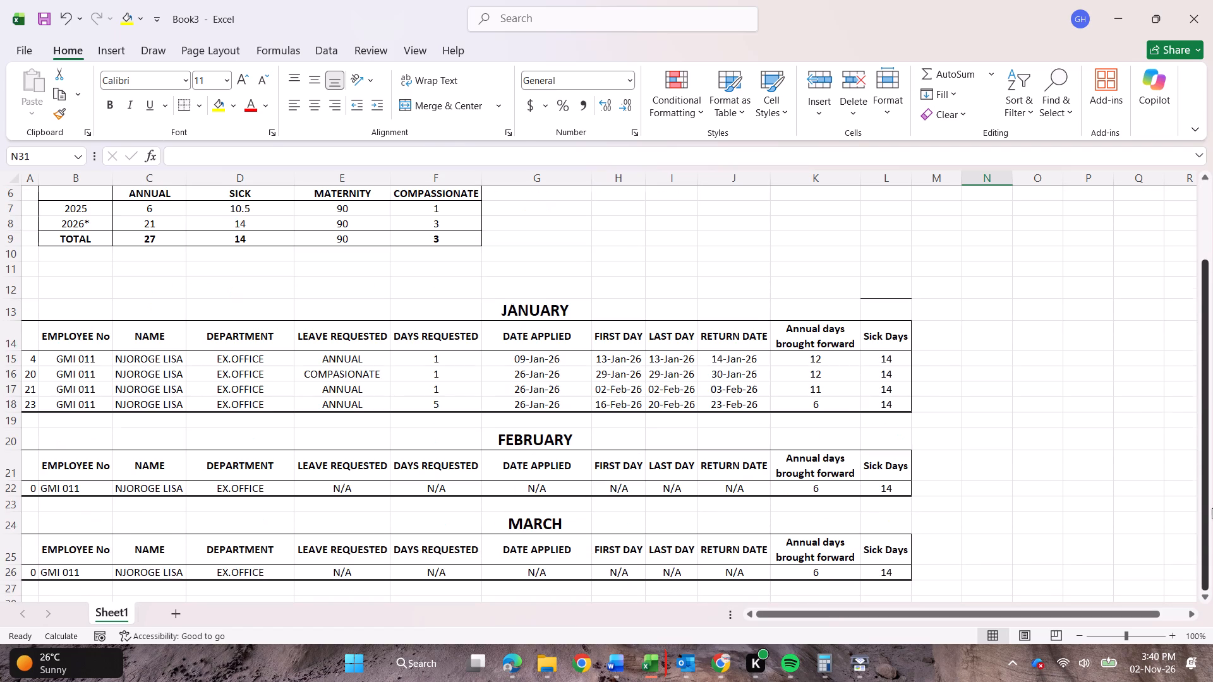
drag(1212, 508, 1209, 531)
click(647, 659)
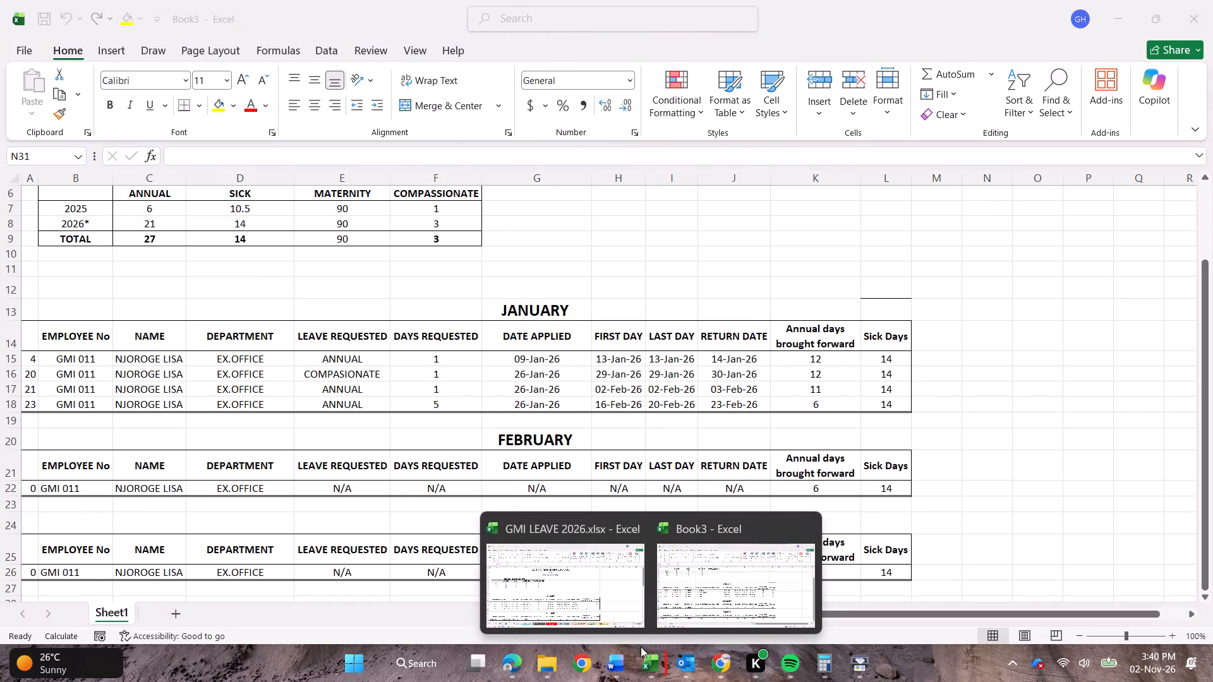
click(579, 583)
click(1005, 290)
scroll(1005, 290, down, 2)
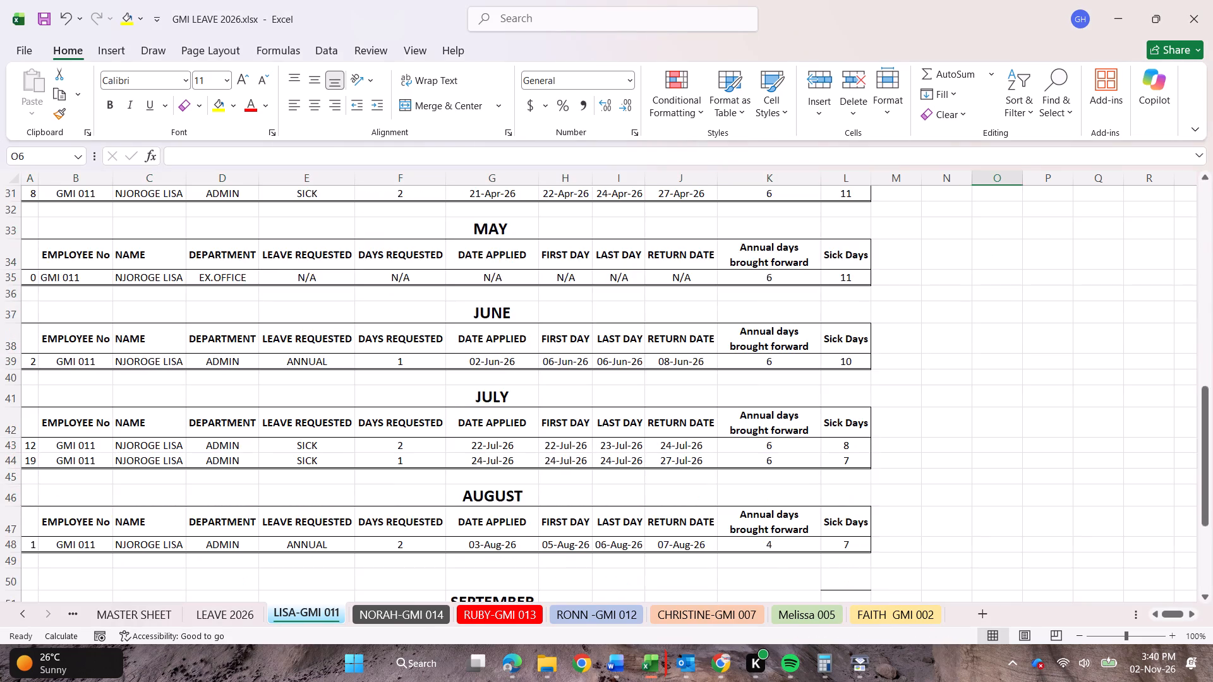
scroll(1005, 290, down, 1)
drag(42, 367, 251, 409)
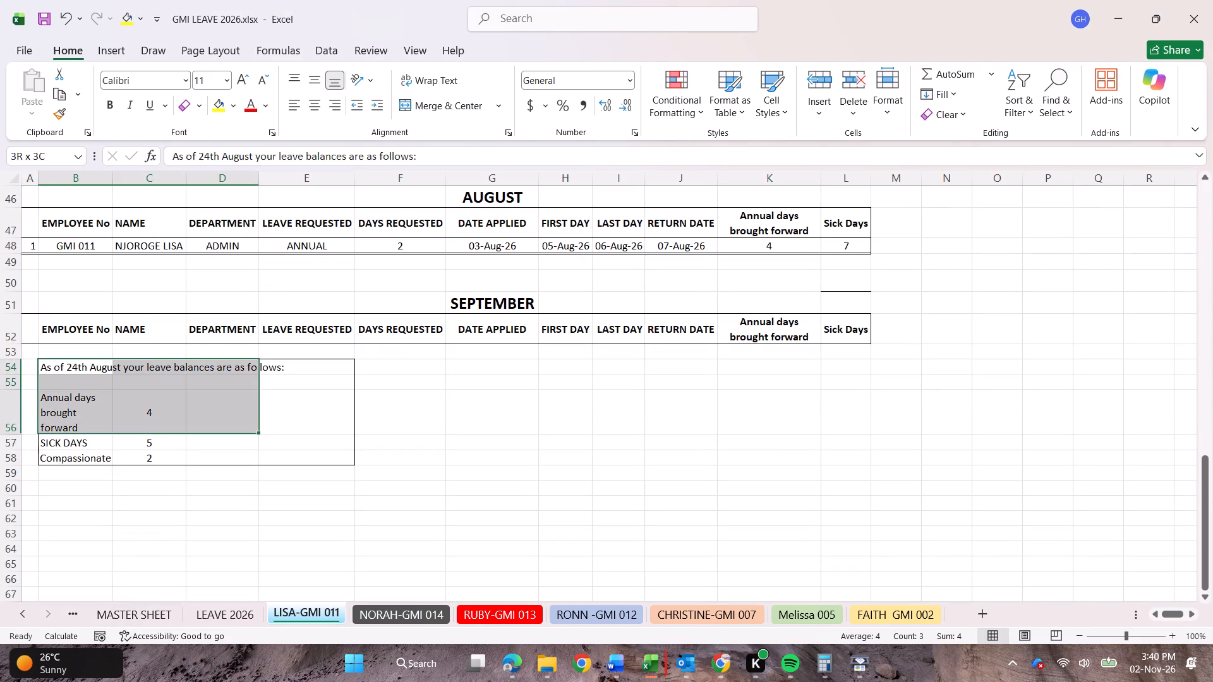
drag(251, 409, 298, 458)
right_click(287, 433)
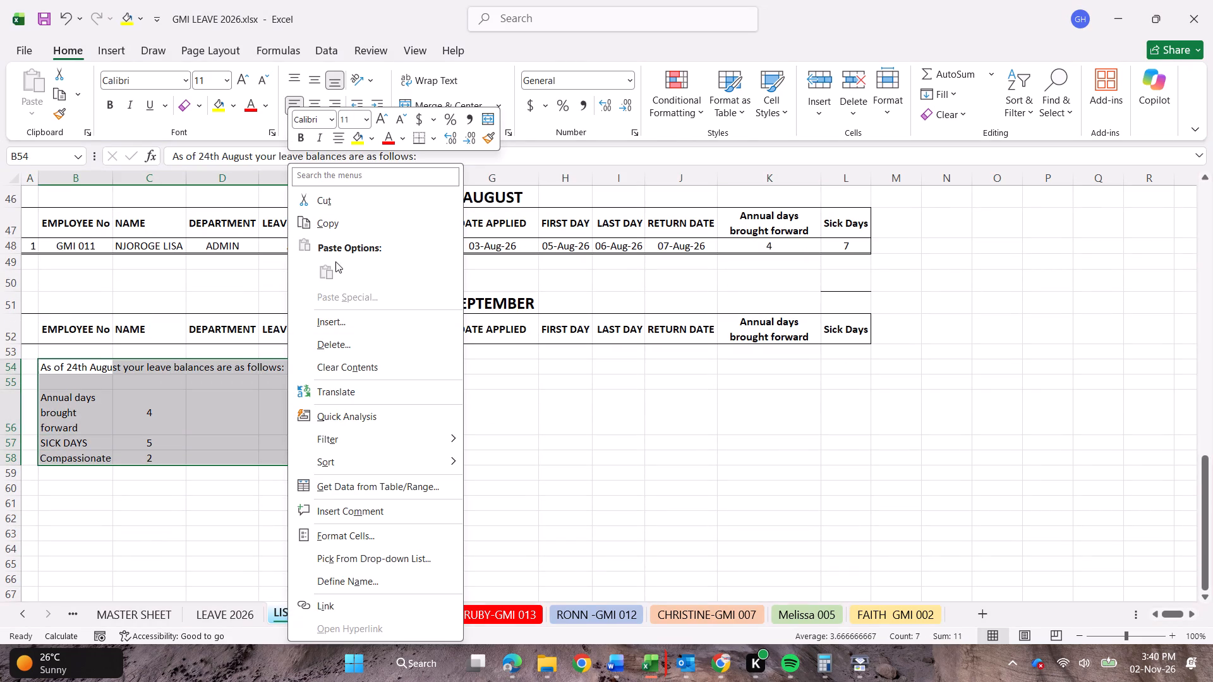
click(335, 229)
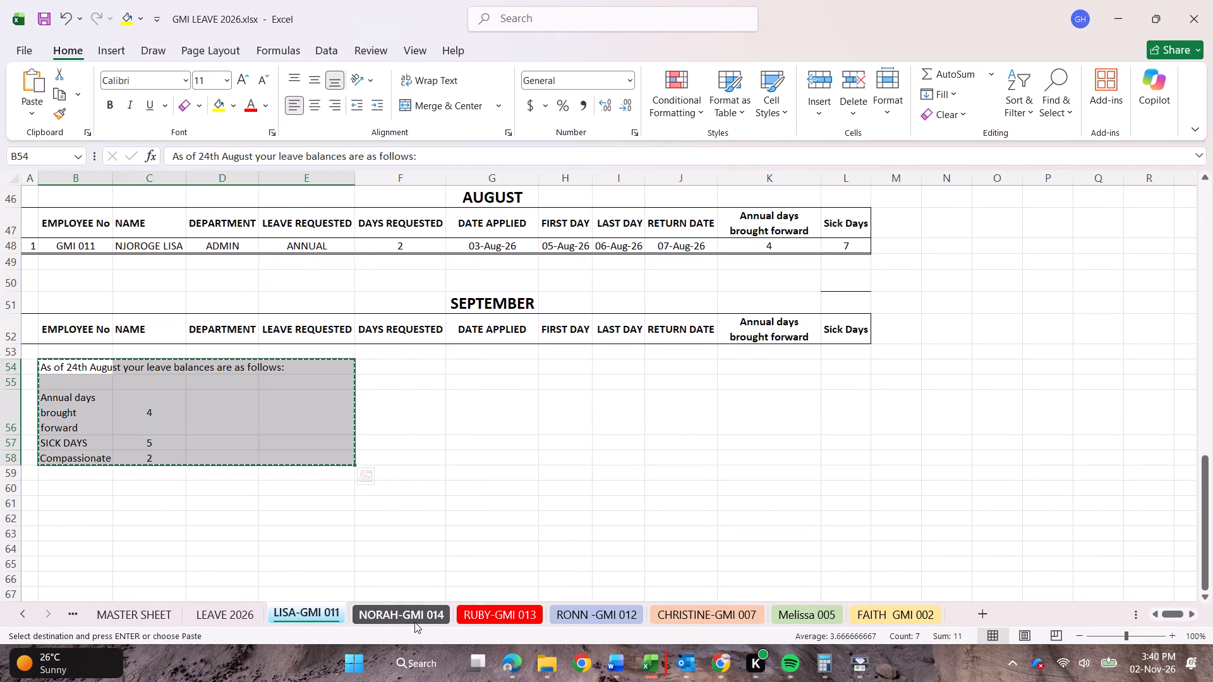
click(414, 622)
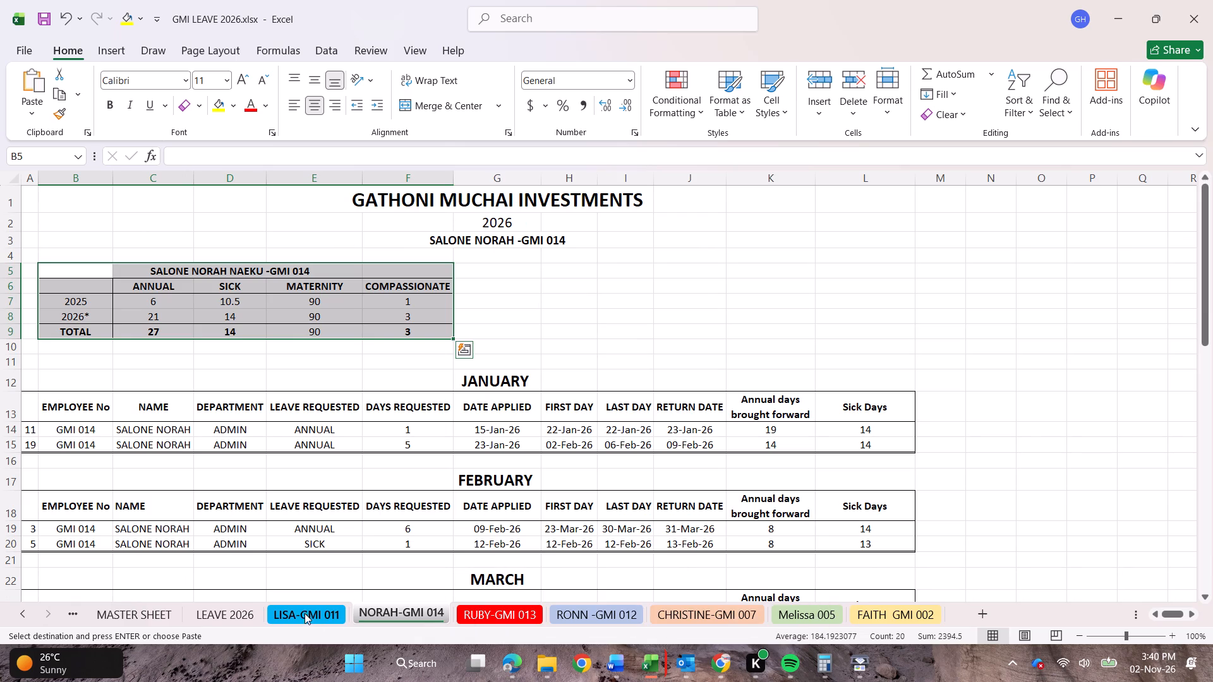
scroll(323, 513, down, 3)
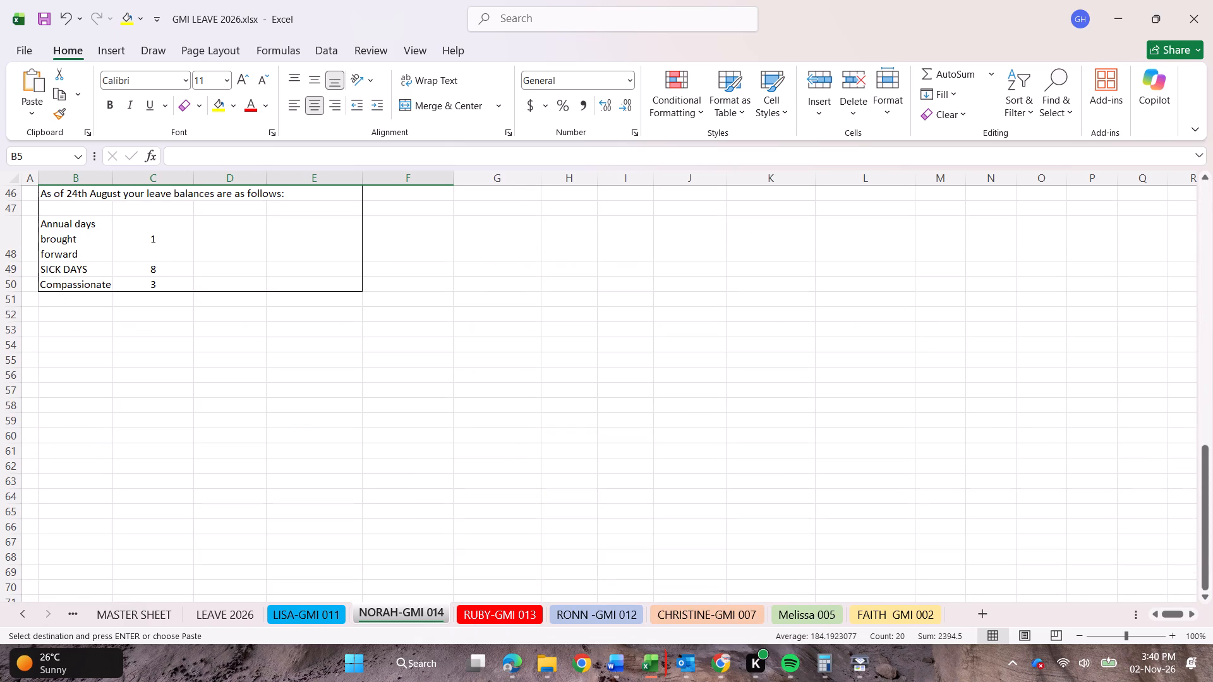
click(314, 602)
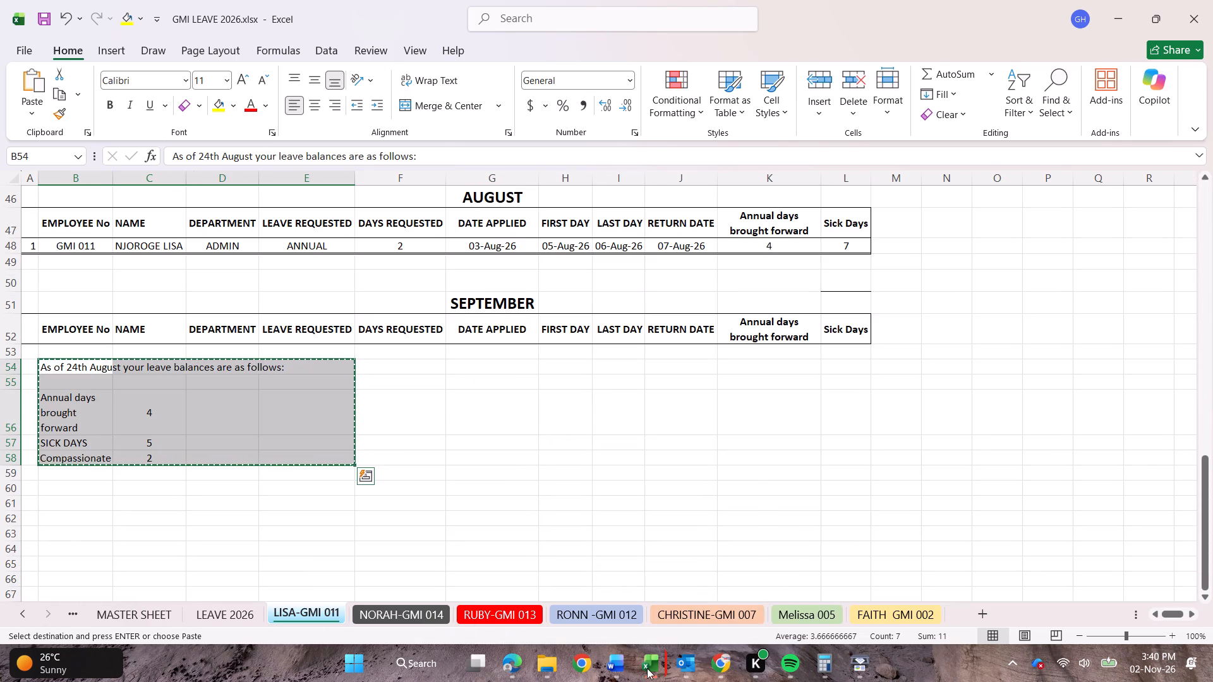
Switch to Book3 and paste the leave balance block below the March table, starting at cell B29.
click(702, 595)
scroll(624, 508, down, 2)
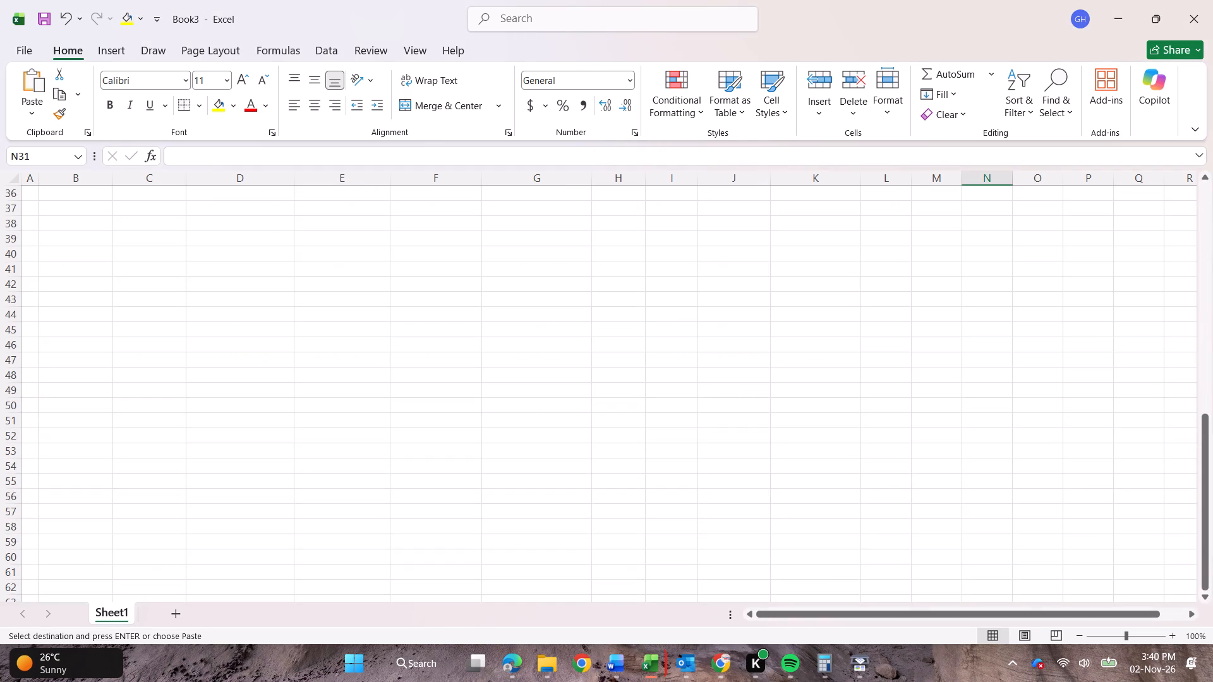
drag(1205, 465, 1209, 390)
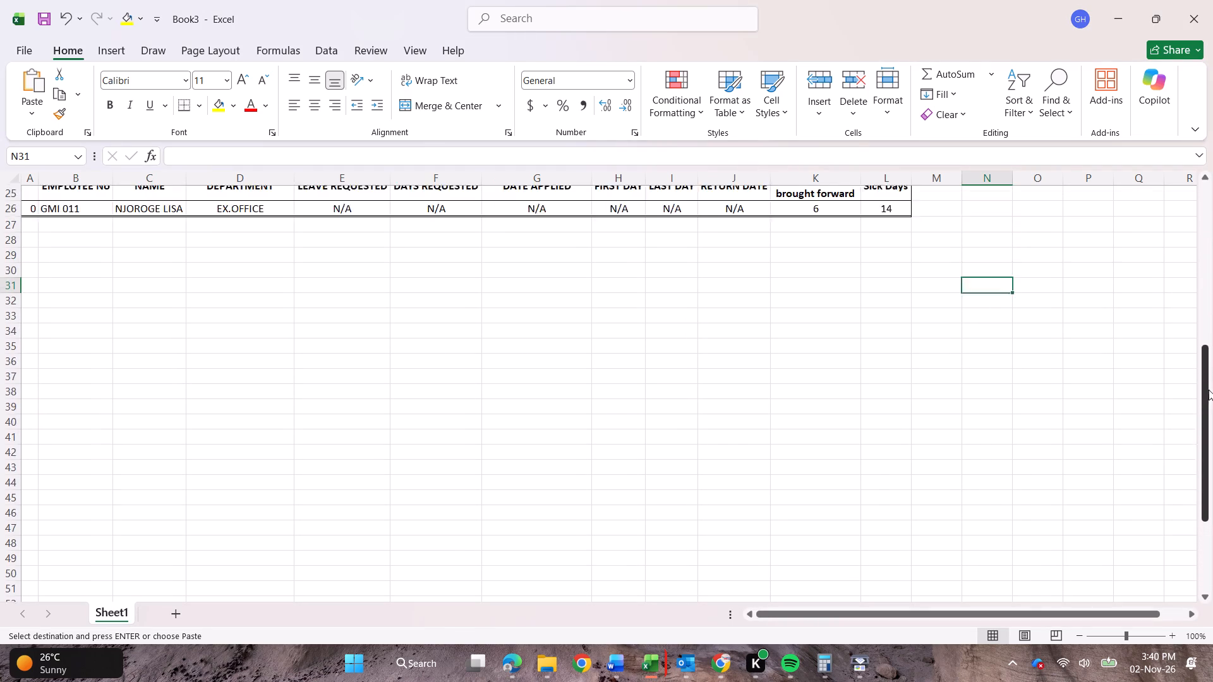
drag(1209, 390, 1211, 383)
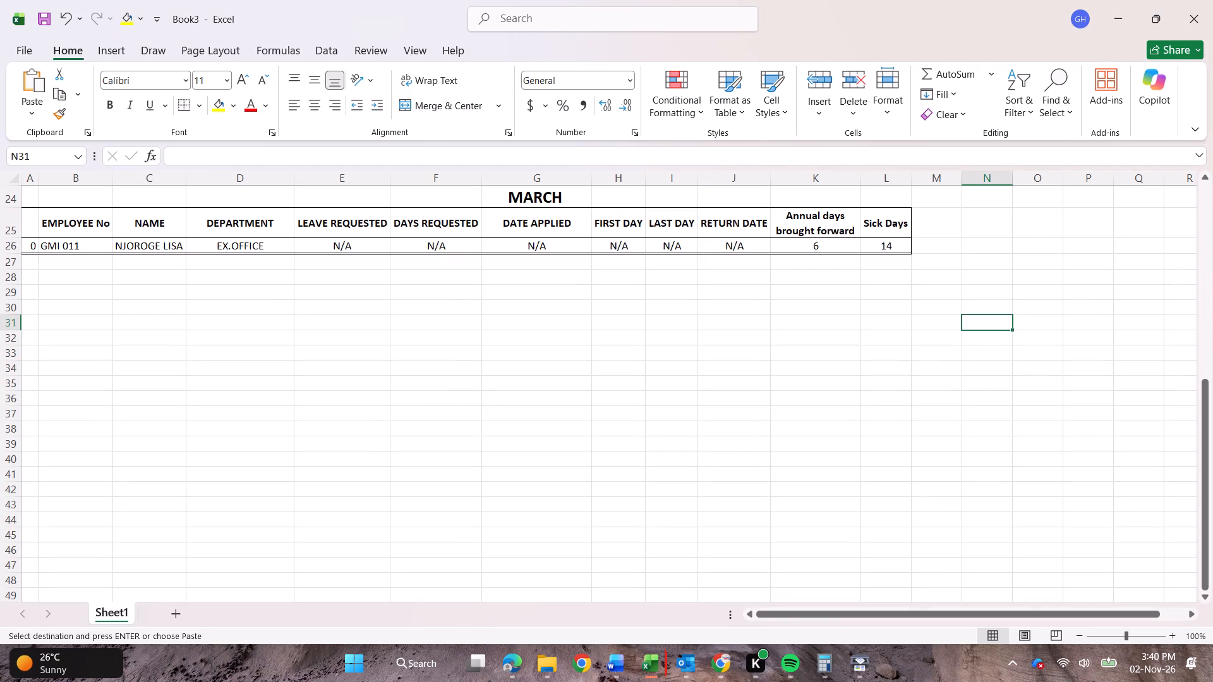
click(44, 298)
right_click(44, 298)
right_click(44, 290)
right_click(44, 290)
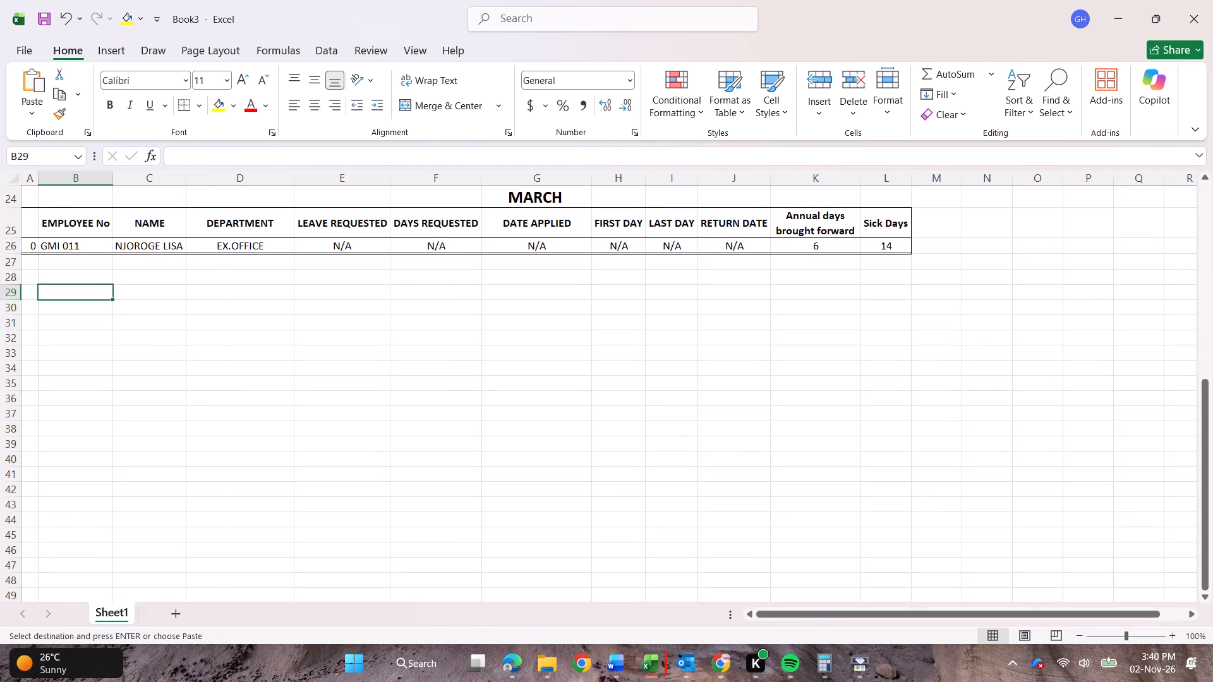
right_click(44, 290)
click(84, 290)
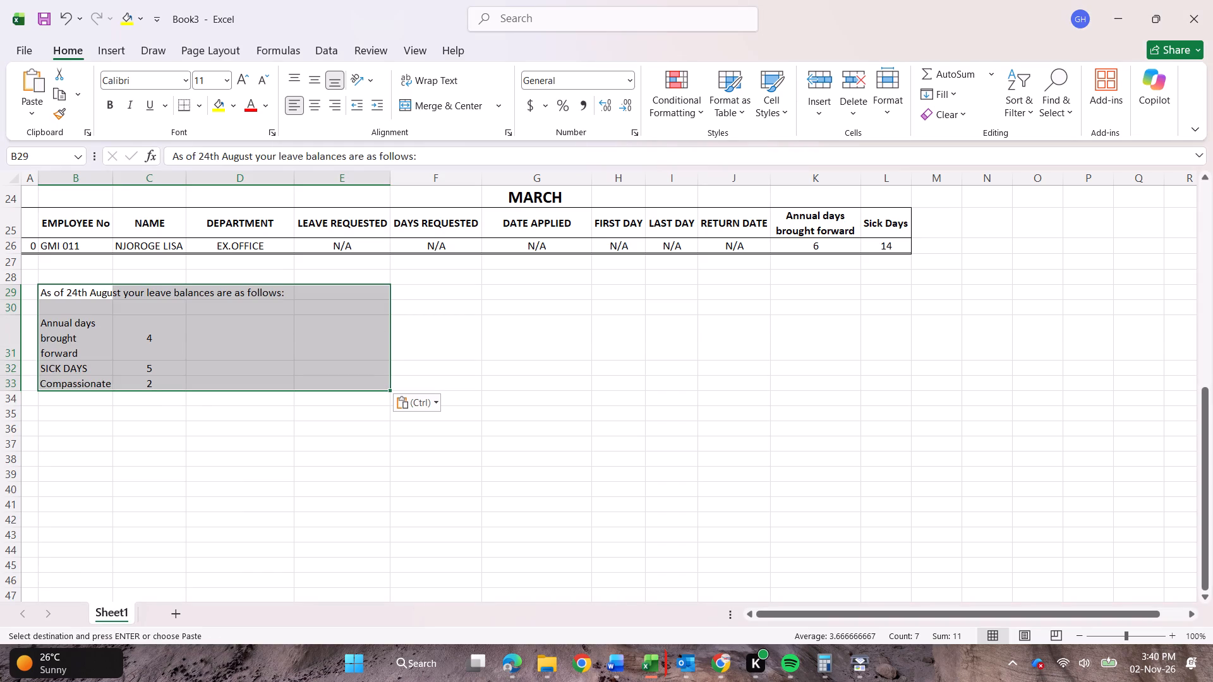
Reword the pasted block's heading in B29 as 'As of March 2026 your leave balances are as follows:'.
double_click(119, 296)
click(91, 302)
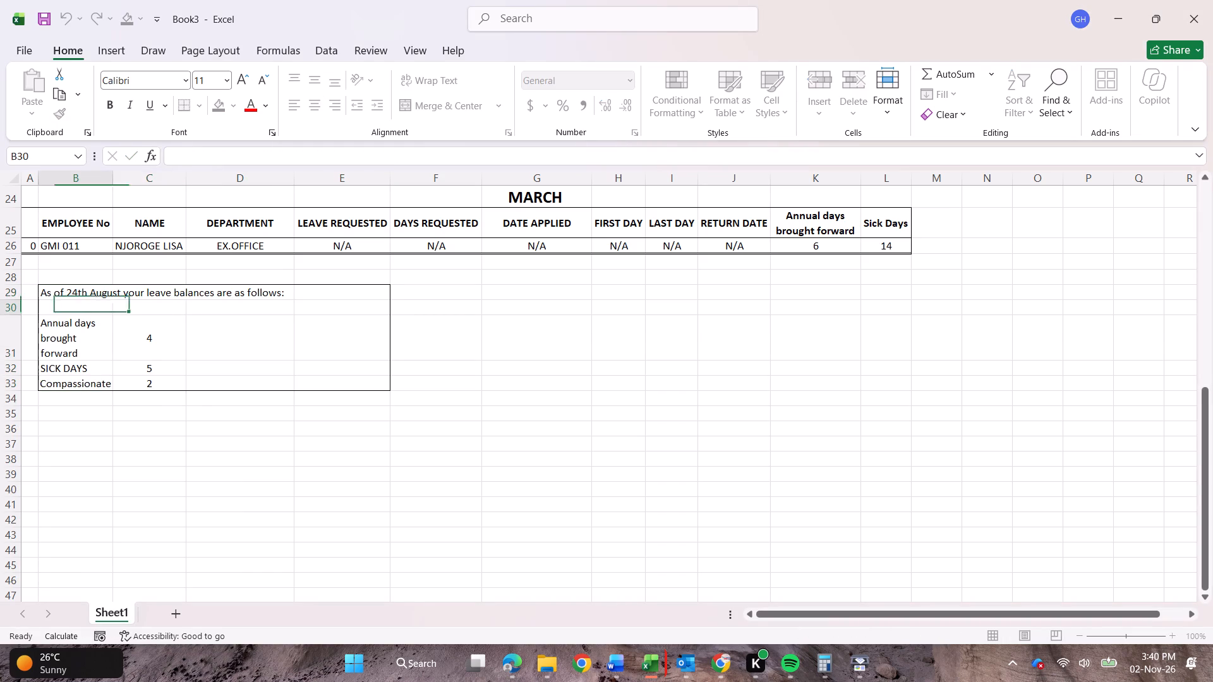
double_click(102, 293)
key(BackSpace)
key(Delete)
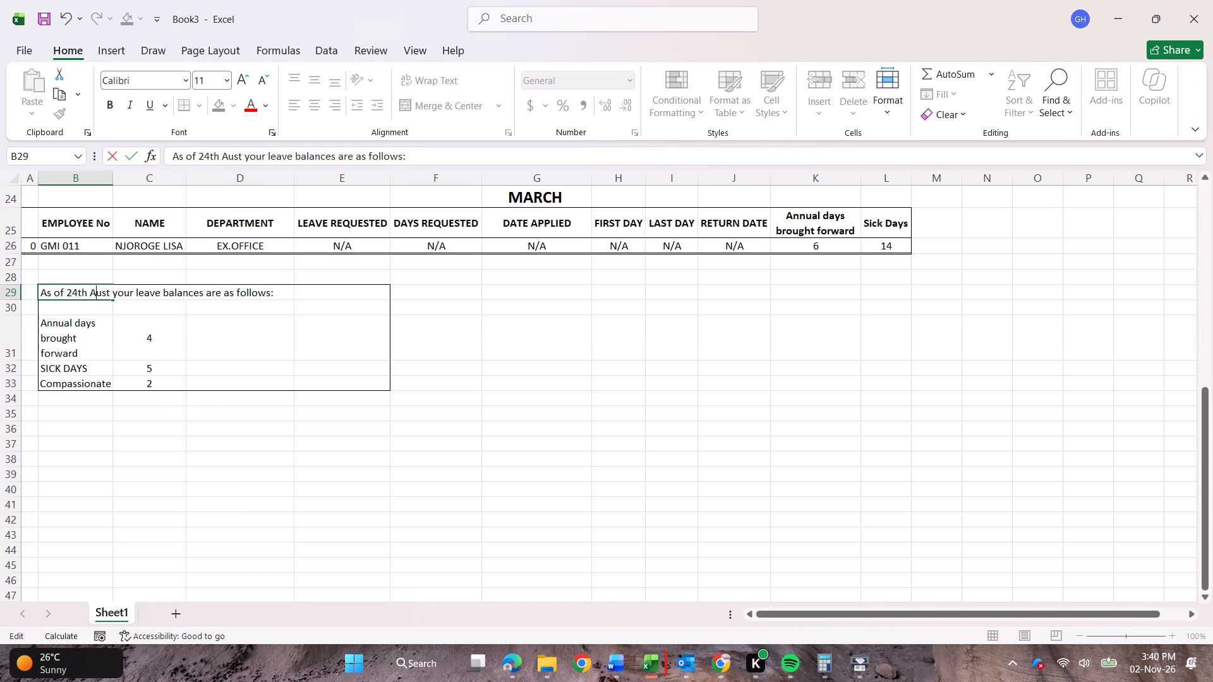
key(Delete)
key(Delete)
key(BackSpace)
key(Delete)
key(Delete)
key(Delete)
key(Delete)
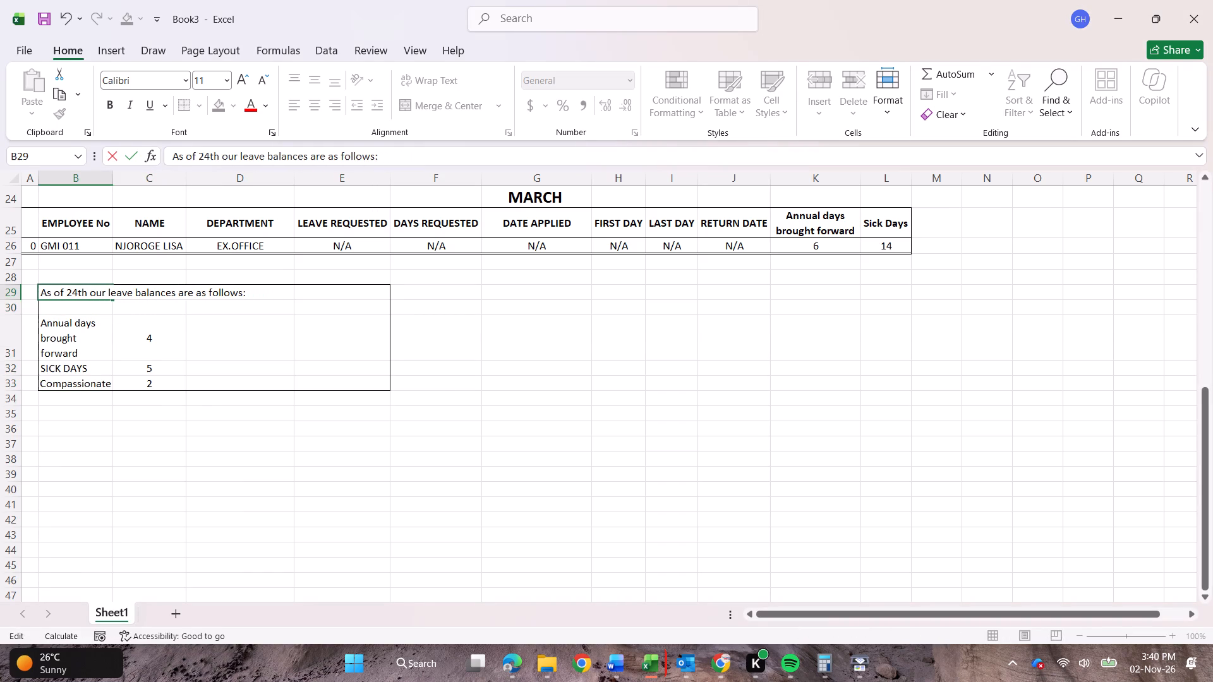
key(ctrl+z)
key(ctrl+z)
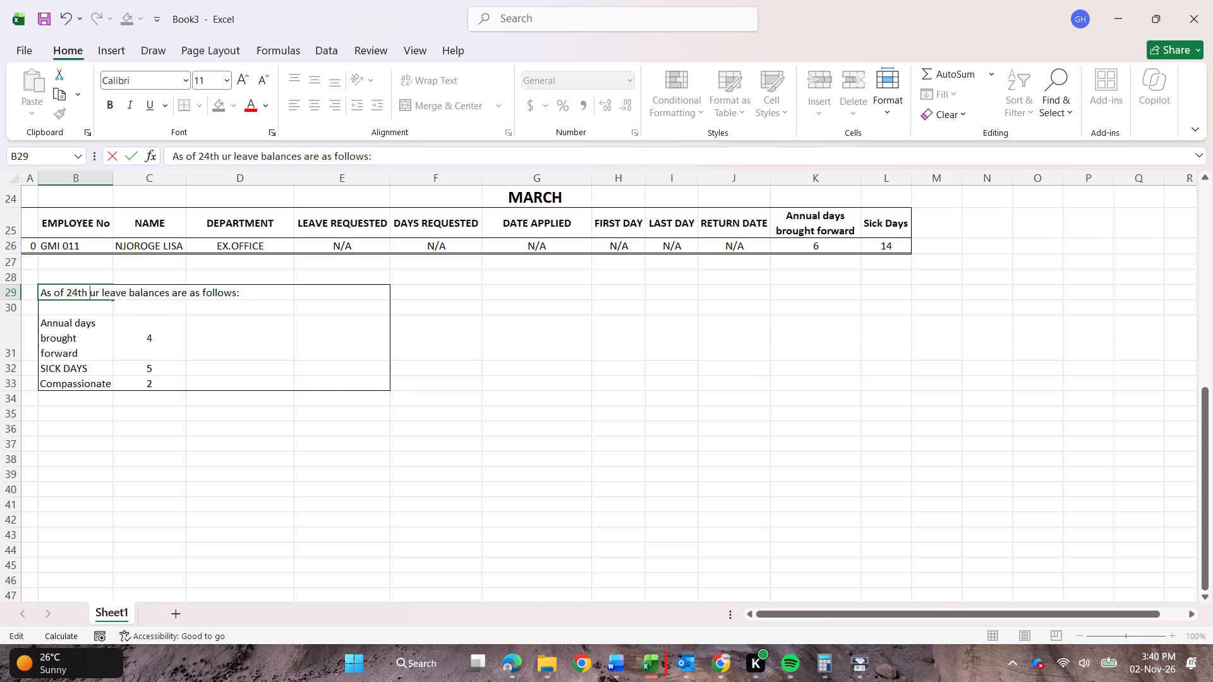
key(ctrl+z)
key(ctrl+z)
key(ctrl+z)
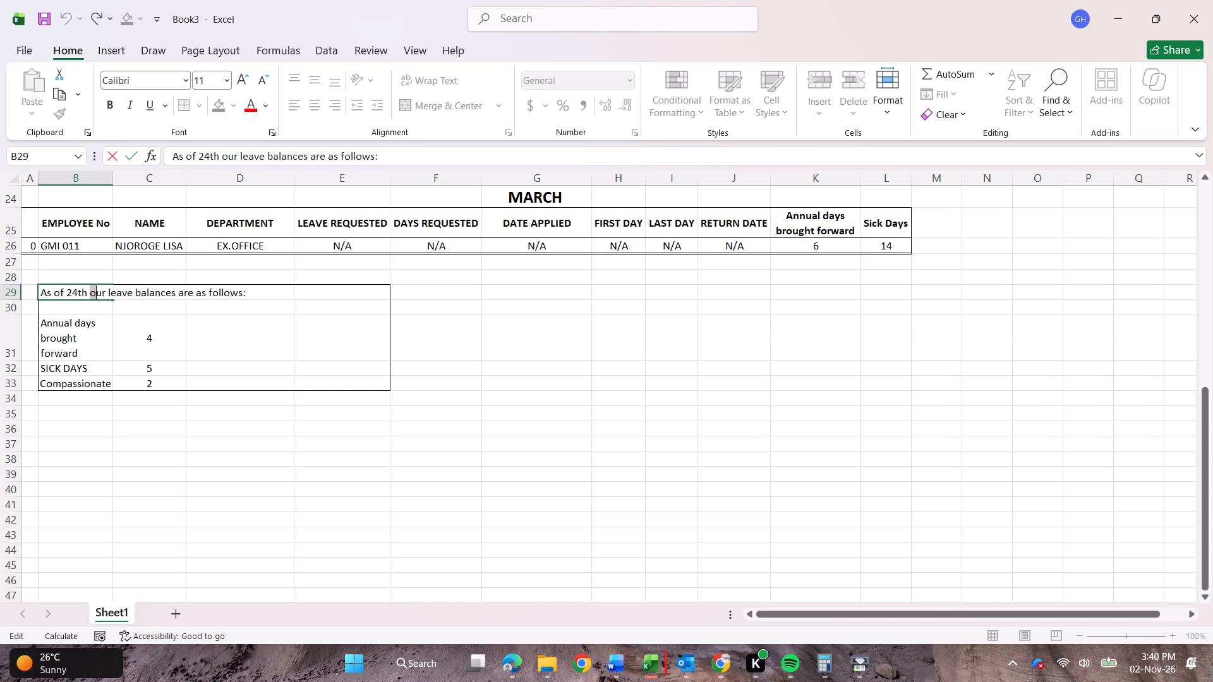
key(ctrl+z)
key(BackSpace)
key(BackSpace)
key(BackSpace)
key(BackSpace)
key(BackSpace)
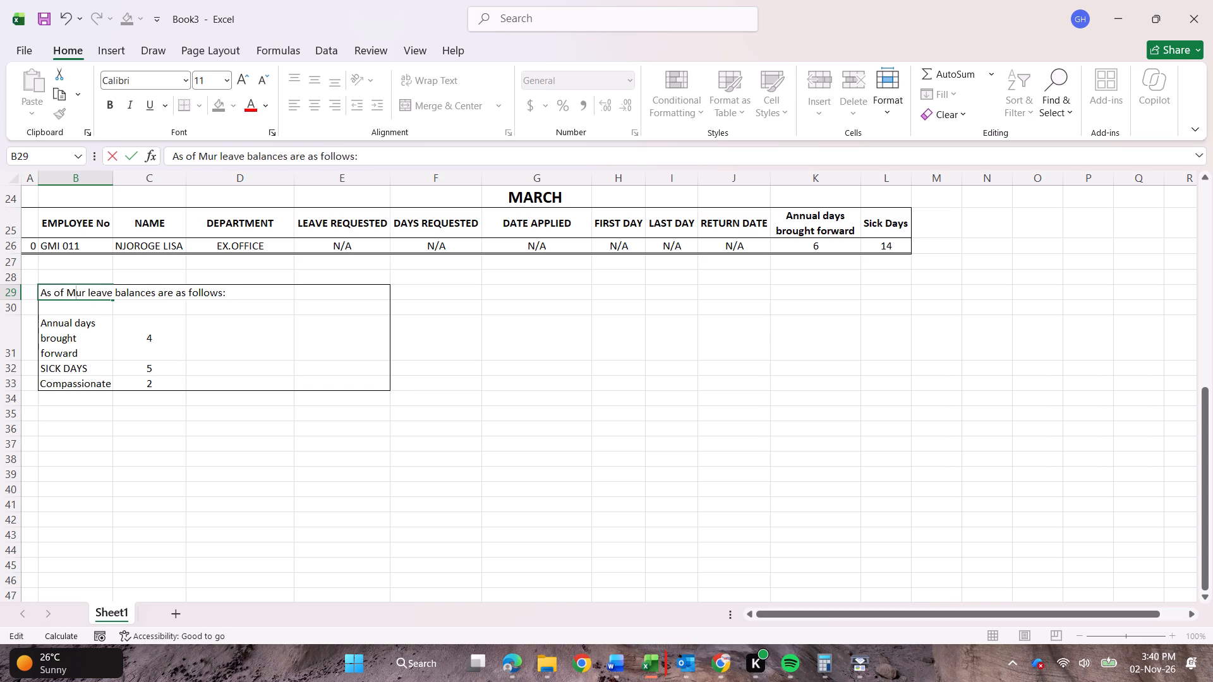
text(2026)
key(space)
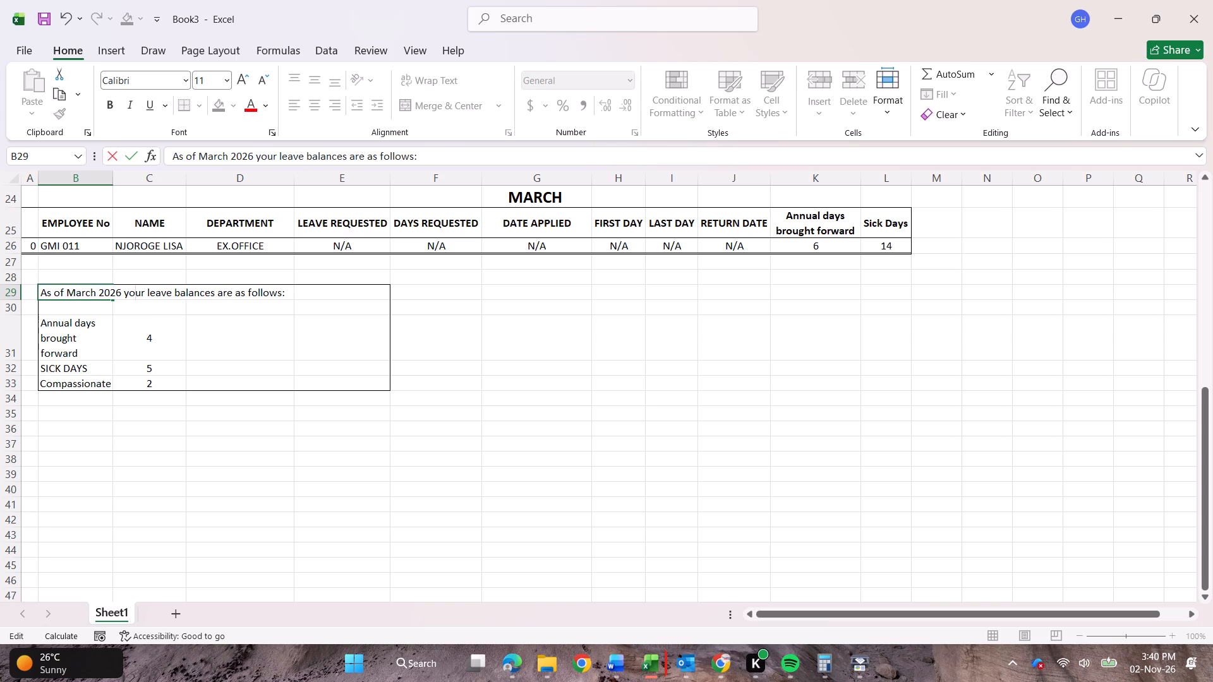
click(660, 390)
In the leave balance block, set 'Annual days brought forward' to 6 and 'SICK DAYS' to 14.
double_click(164, 345)
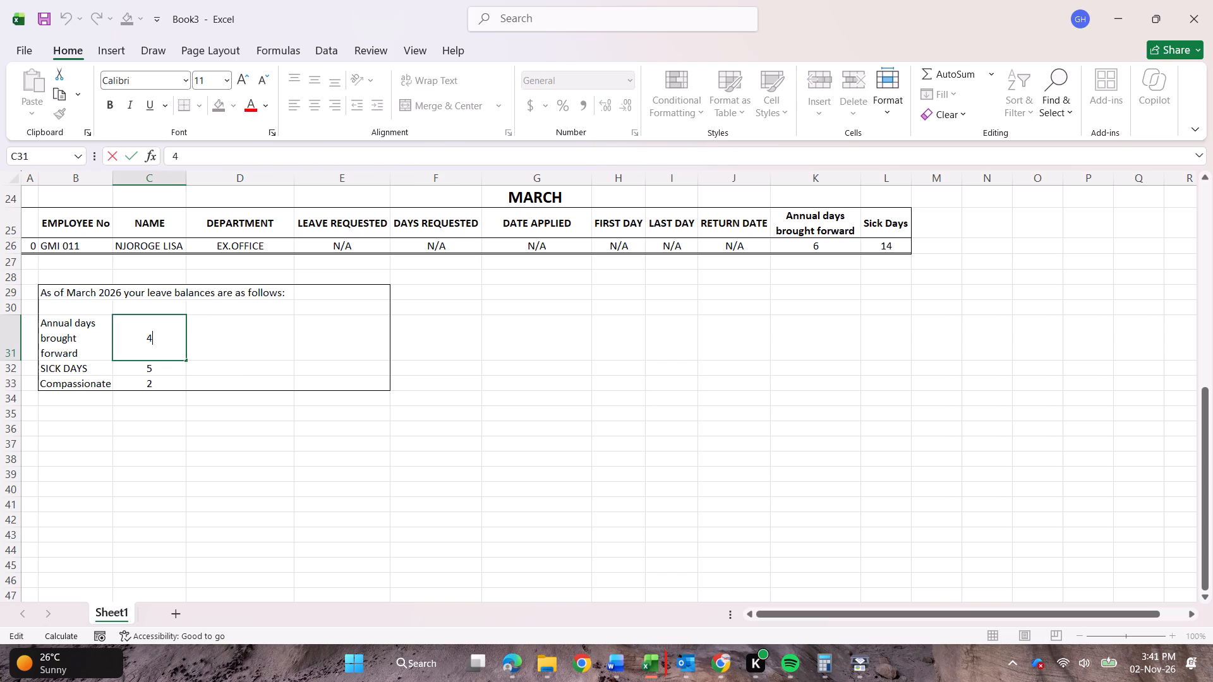
key(BackSpace)
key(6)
double_click(165, 370)
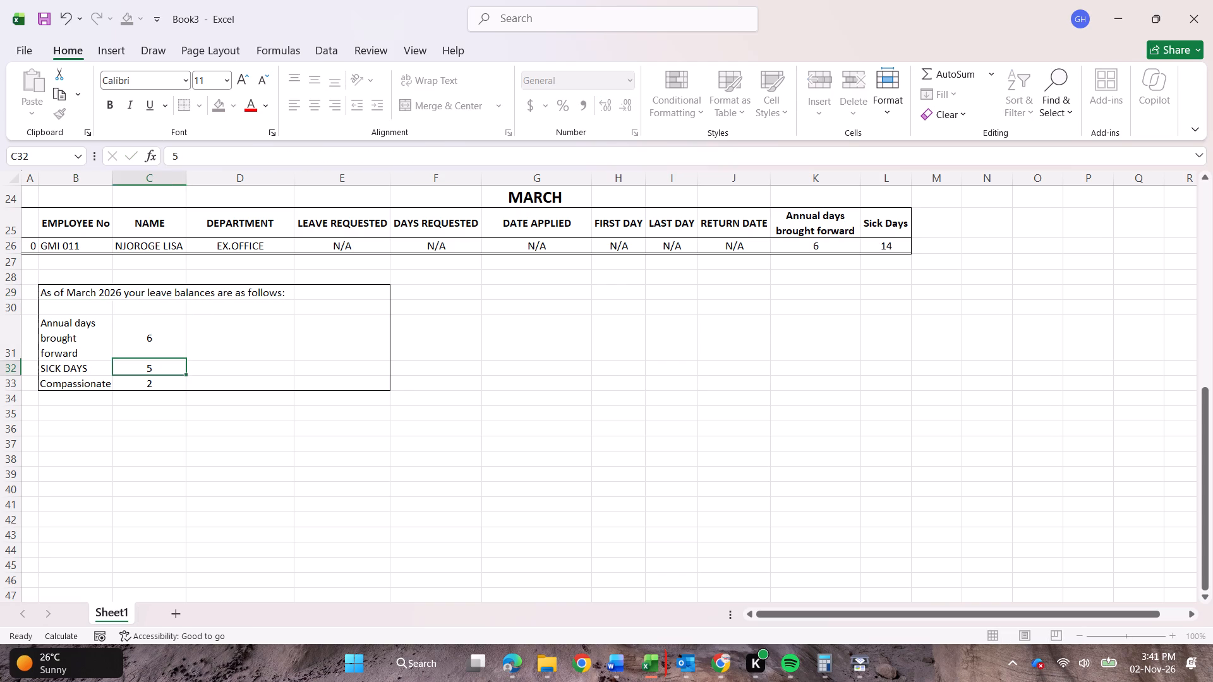
key(BackSpace)
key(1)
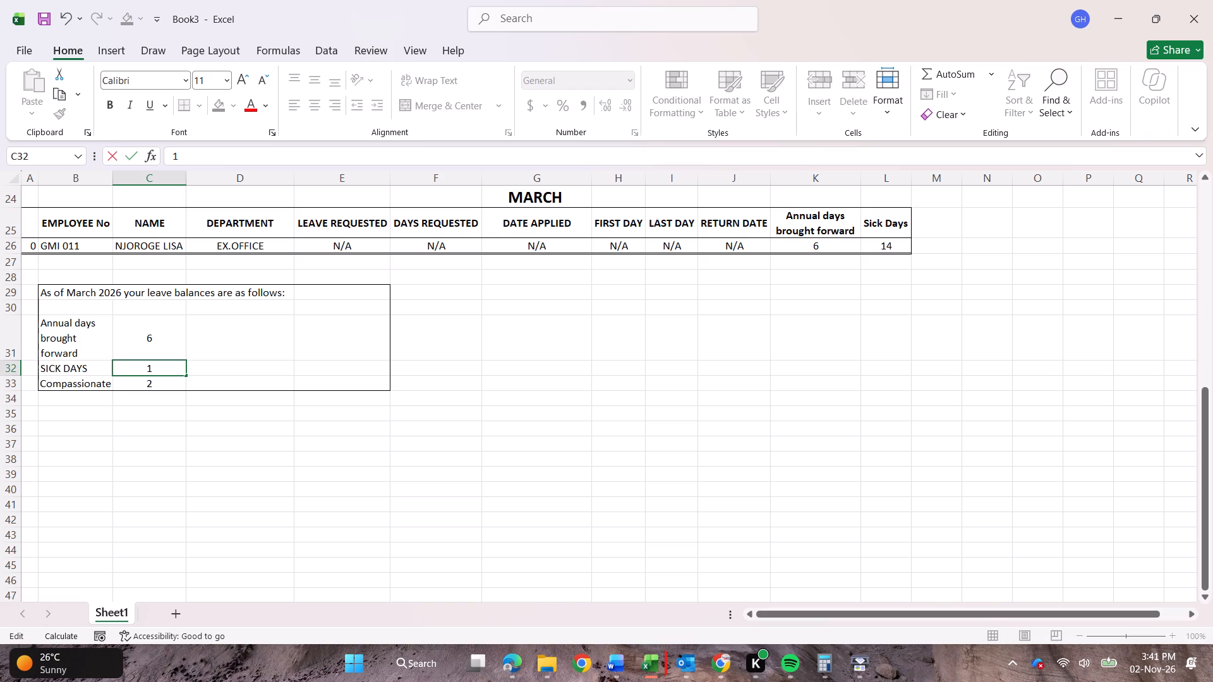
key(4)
drag(1209, 481, 1202, 369)
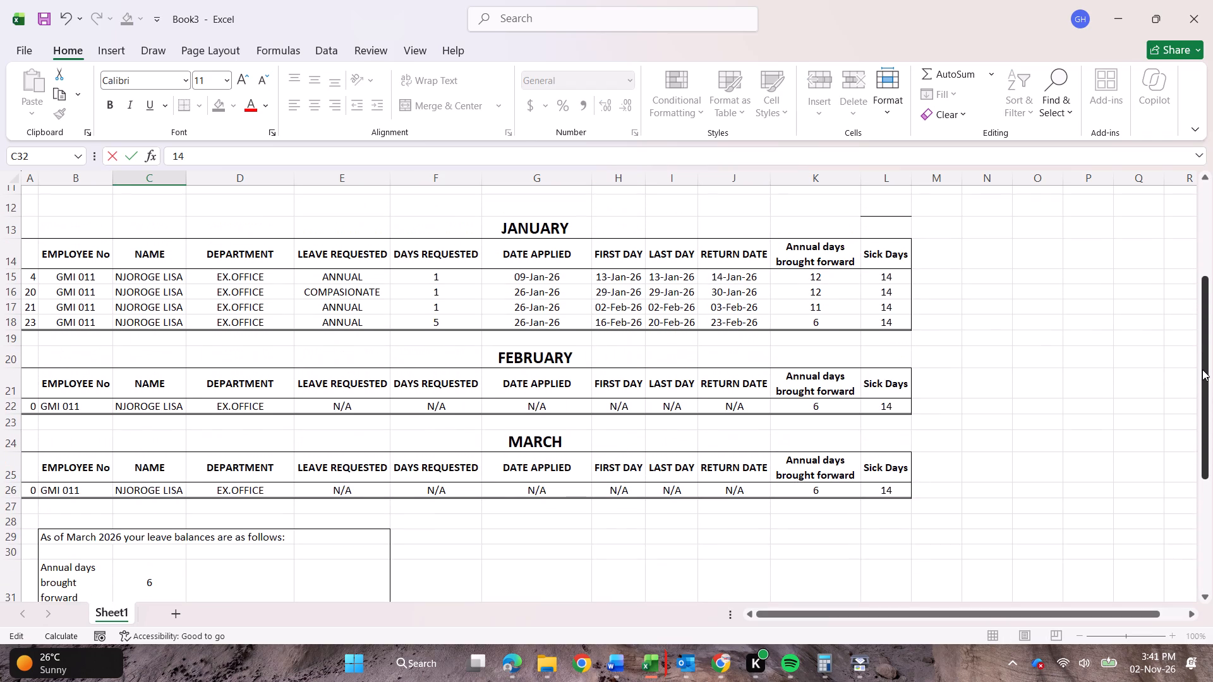
drag(1202, 369, 1200, 422)
click(775, 504)
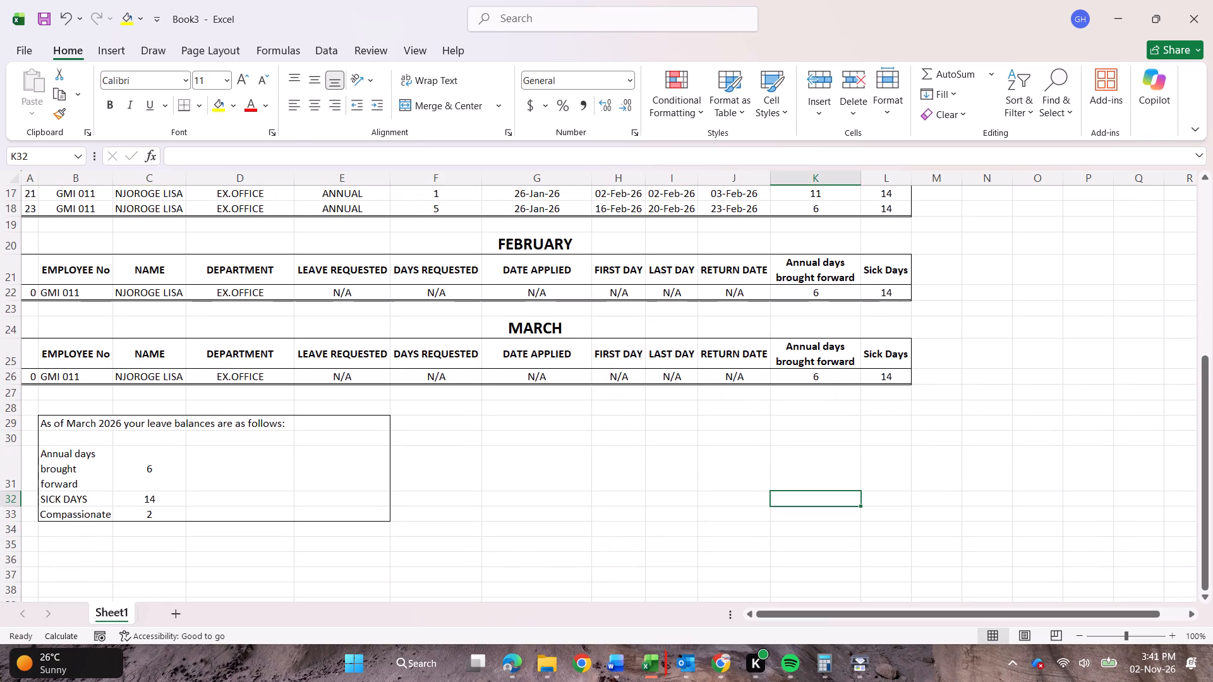
Save the workbook as Lisa Q1 in the LISA folder under Employee records.
click(16, 52)
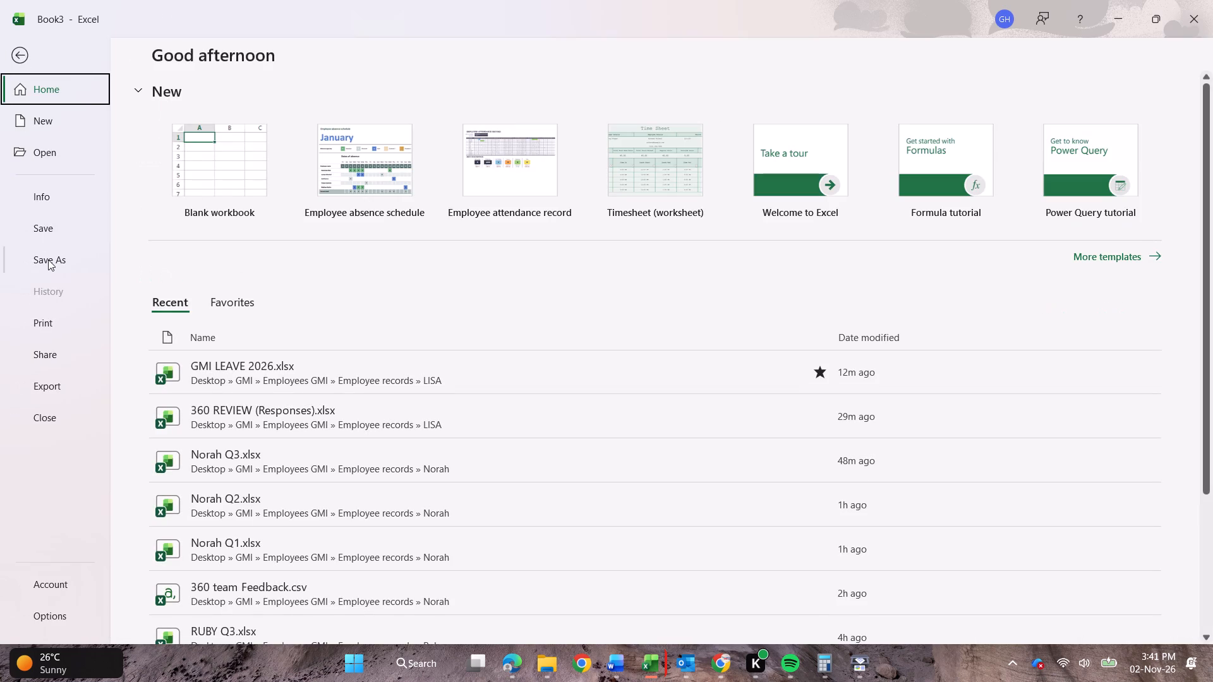
click(48, 260)
click(265, 392)
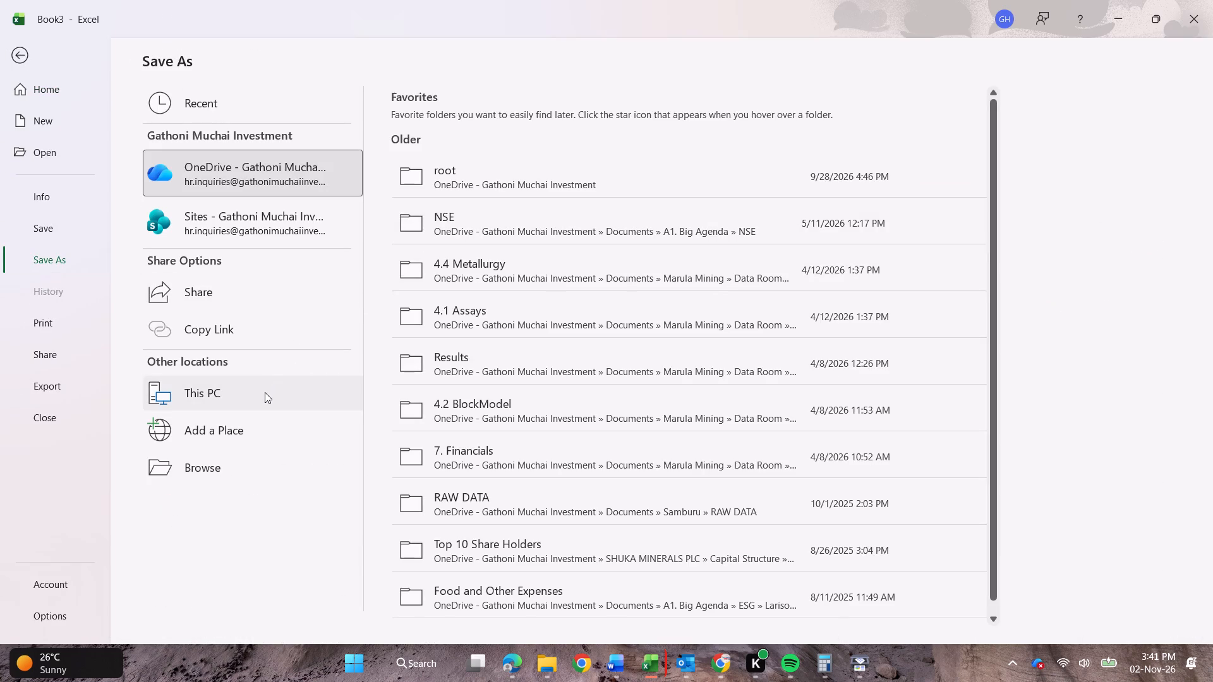
click(471, 172)
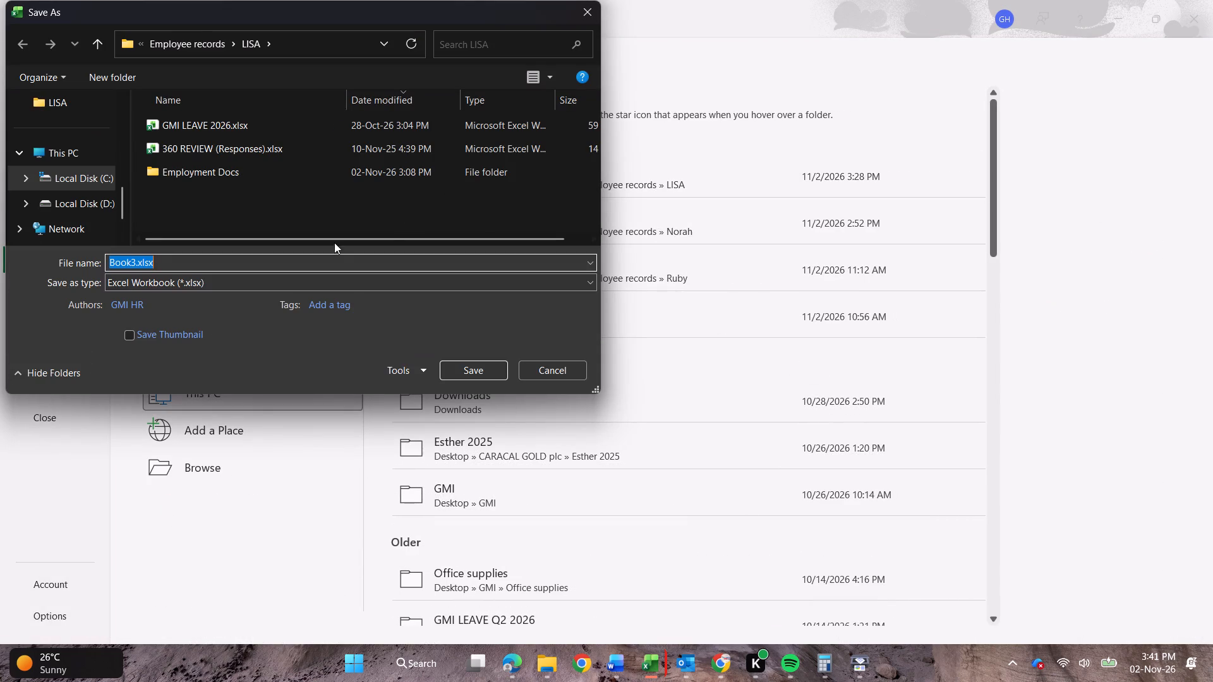
key(BackSpace)
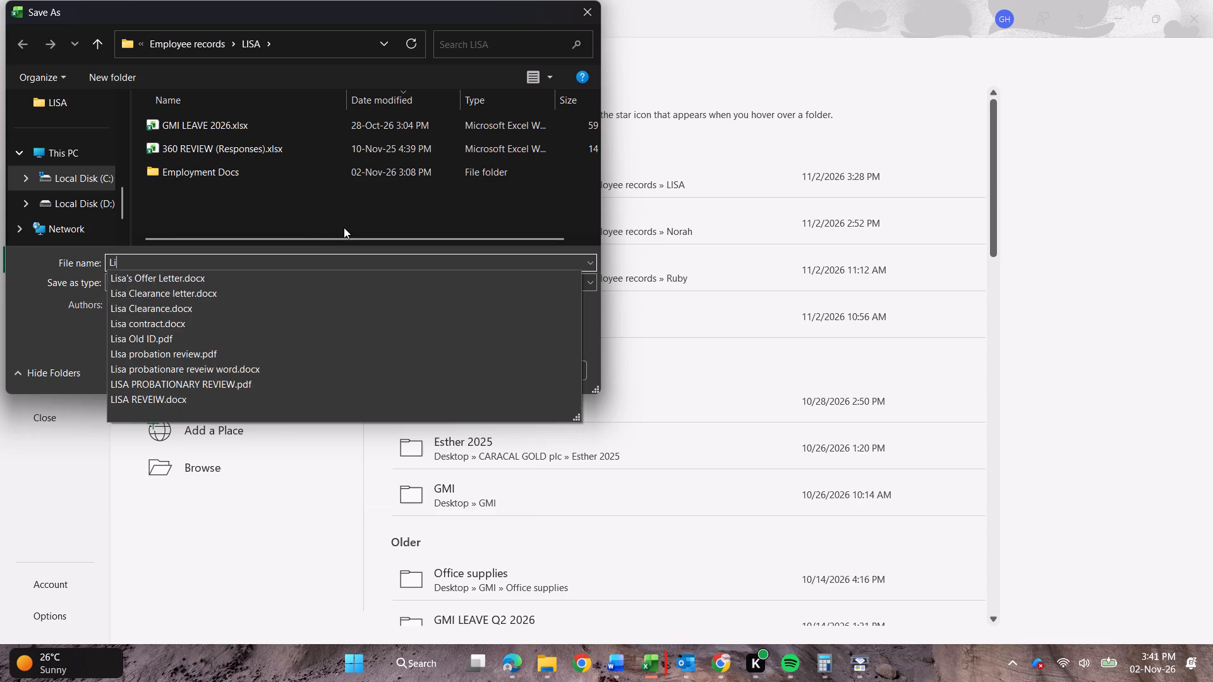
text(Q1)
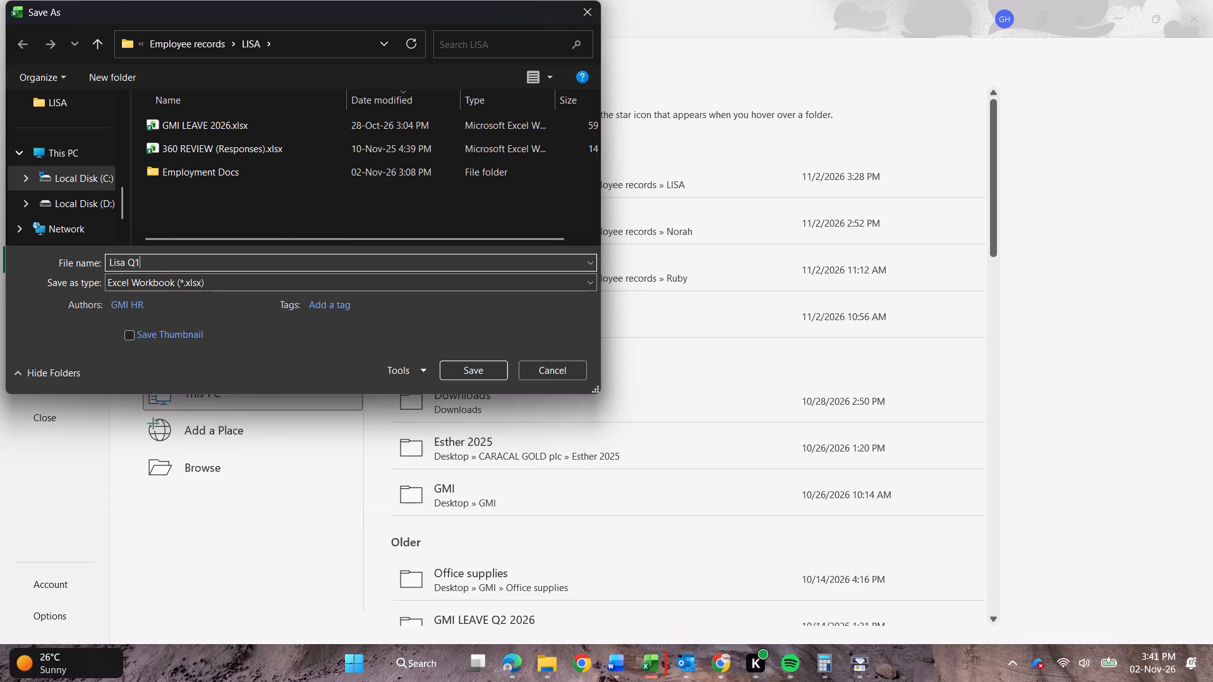
click(468, 372)
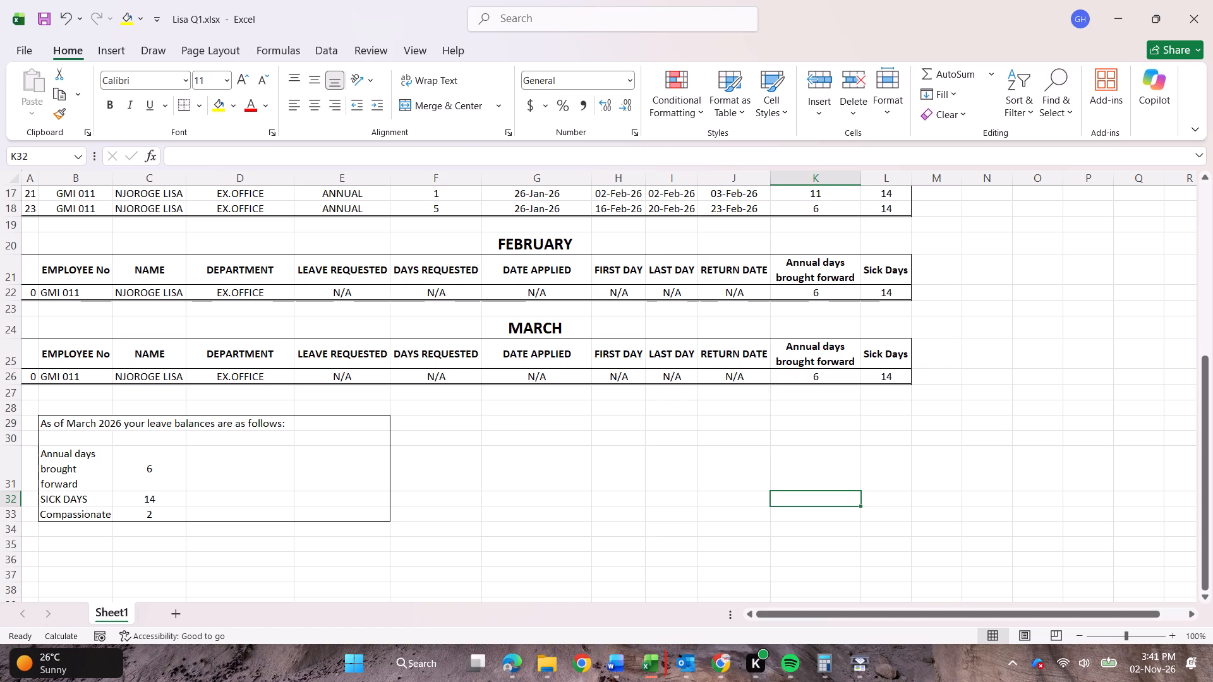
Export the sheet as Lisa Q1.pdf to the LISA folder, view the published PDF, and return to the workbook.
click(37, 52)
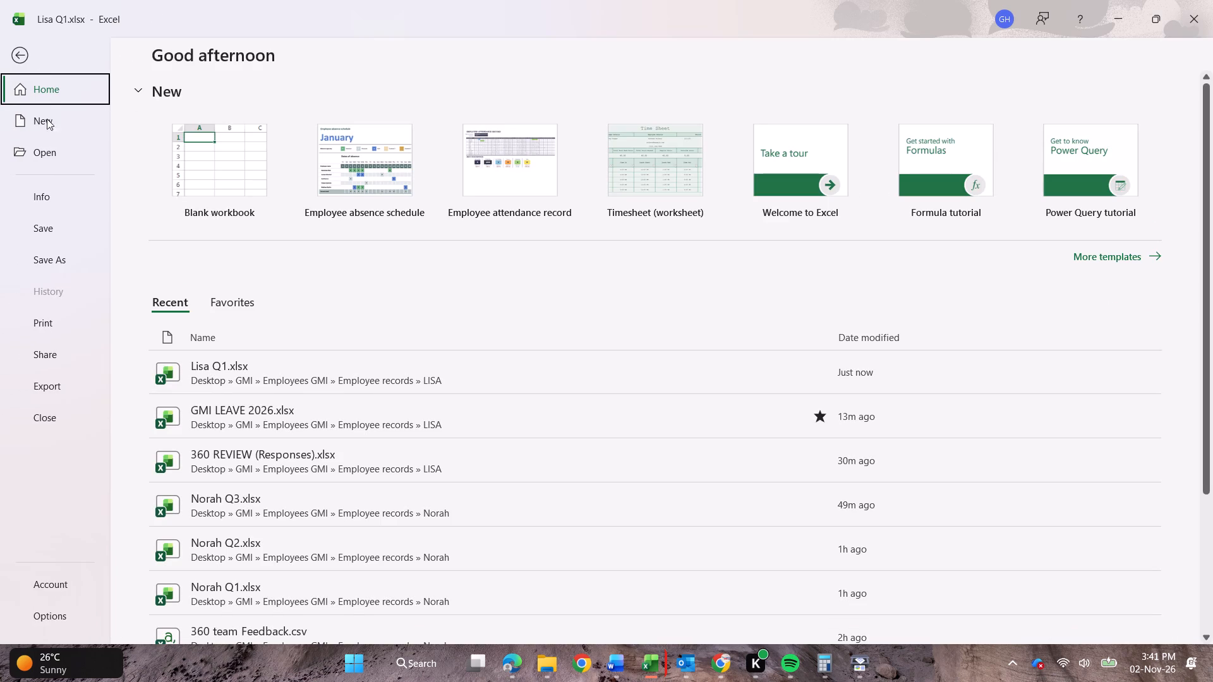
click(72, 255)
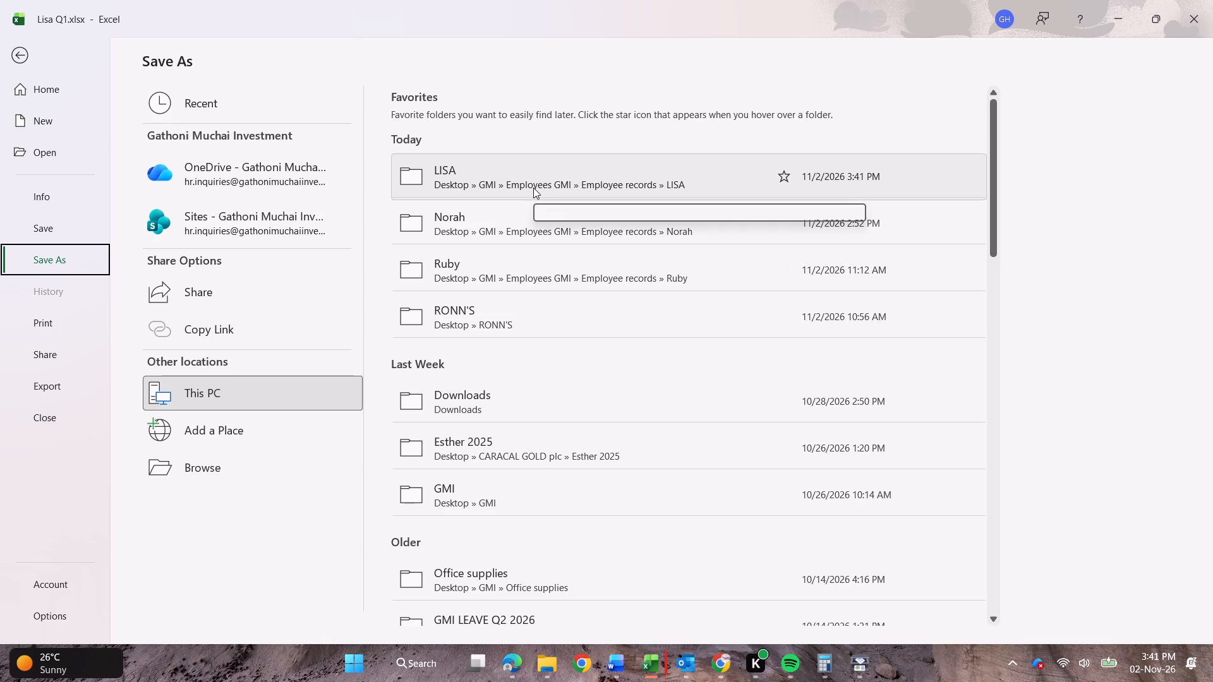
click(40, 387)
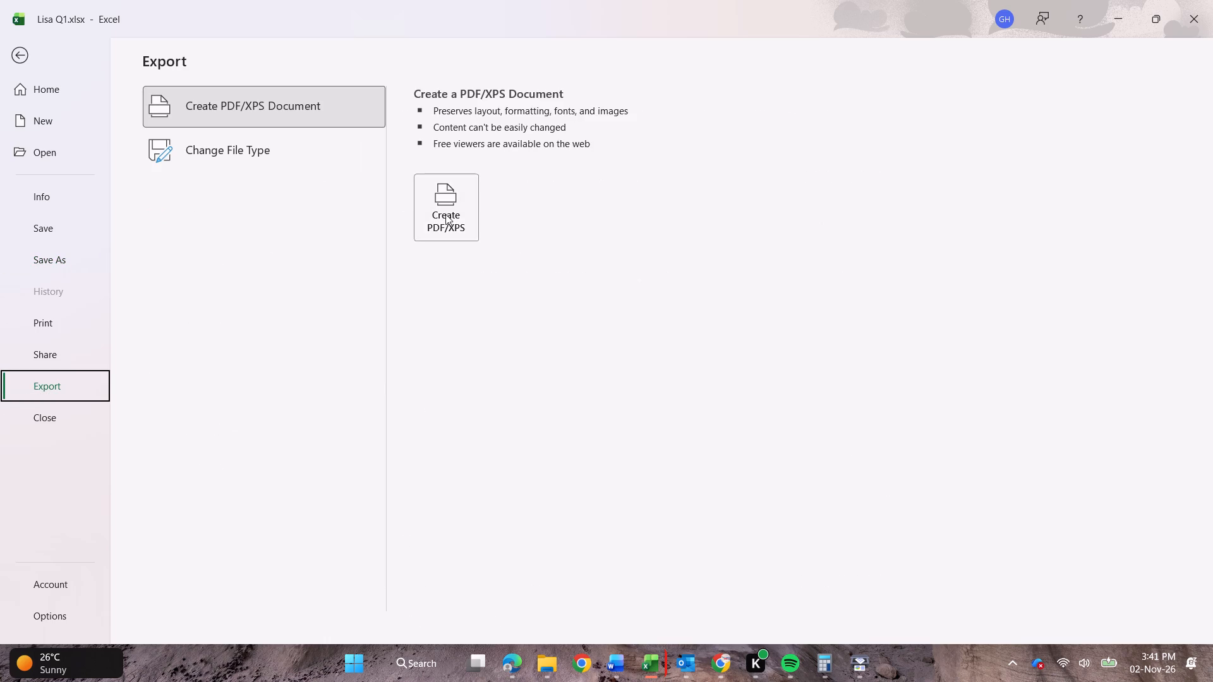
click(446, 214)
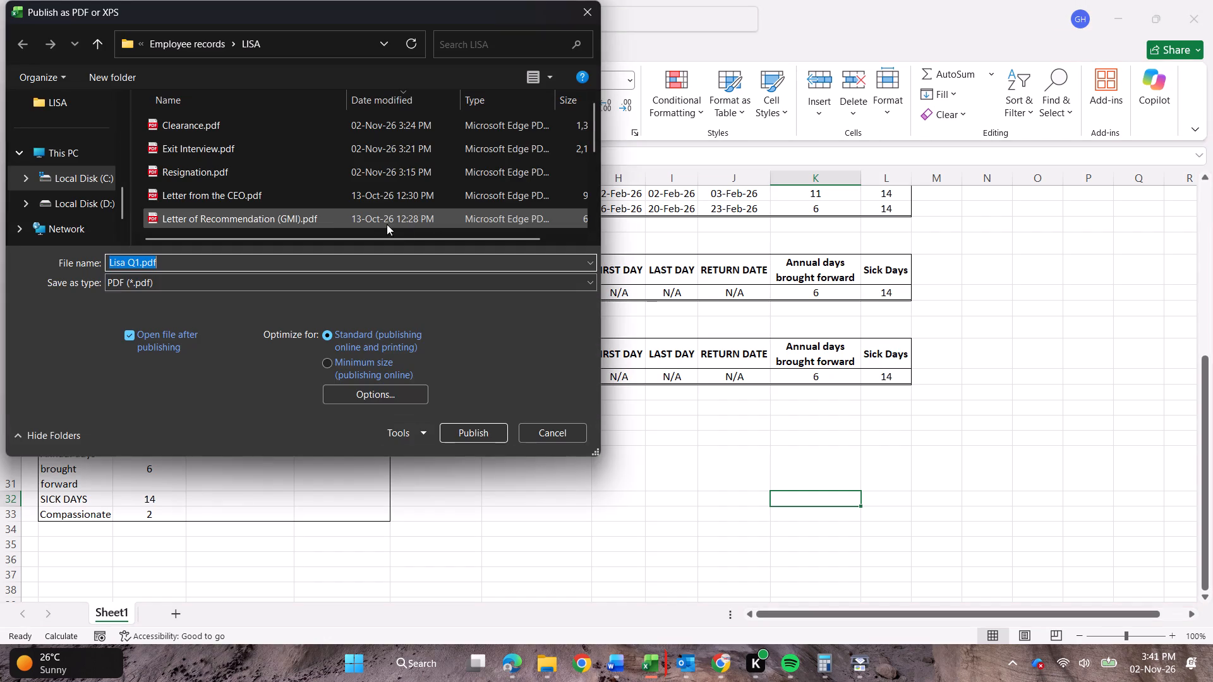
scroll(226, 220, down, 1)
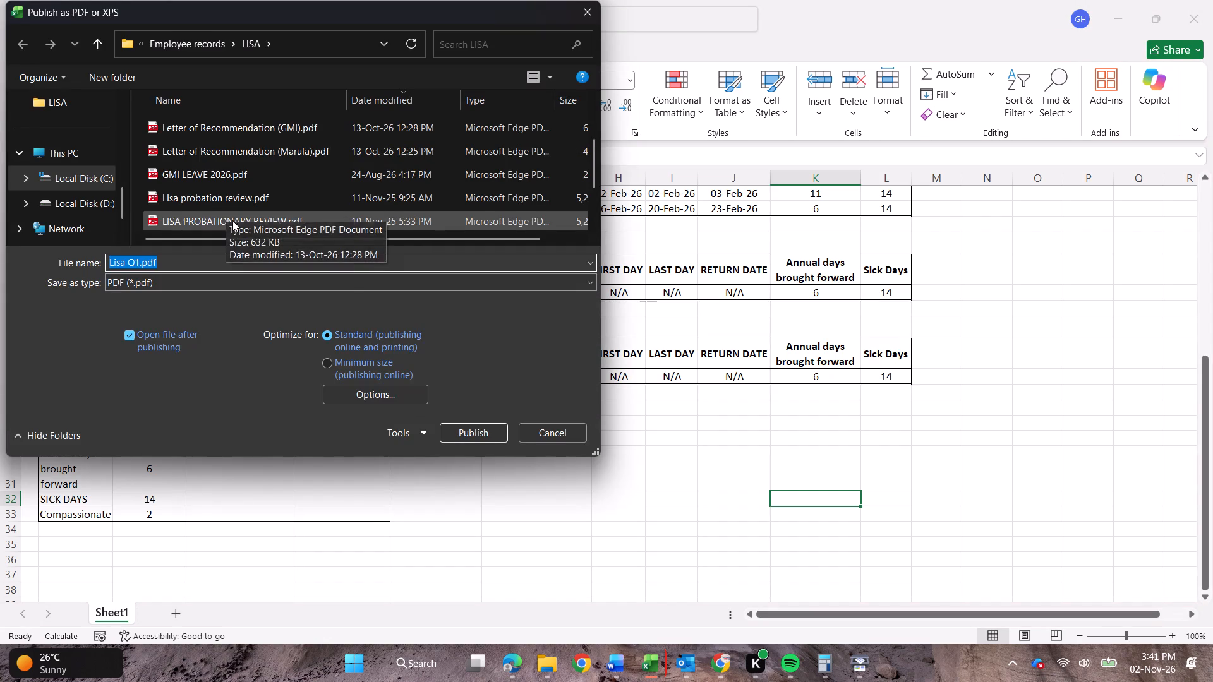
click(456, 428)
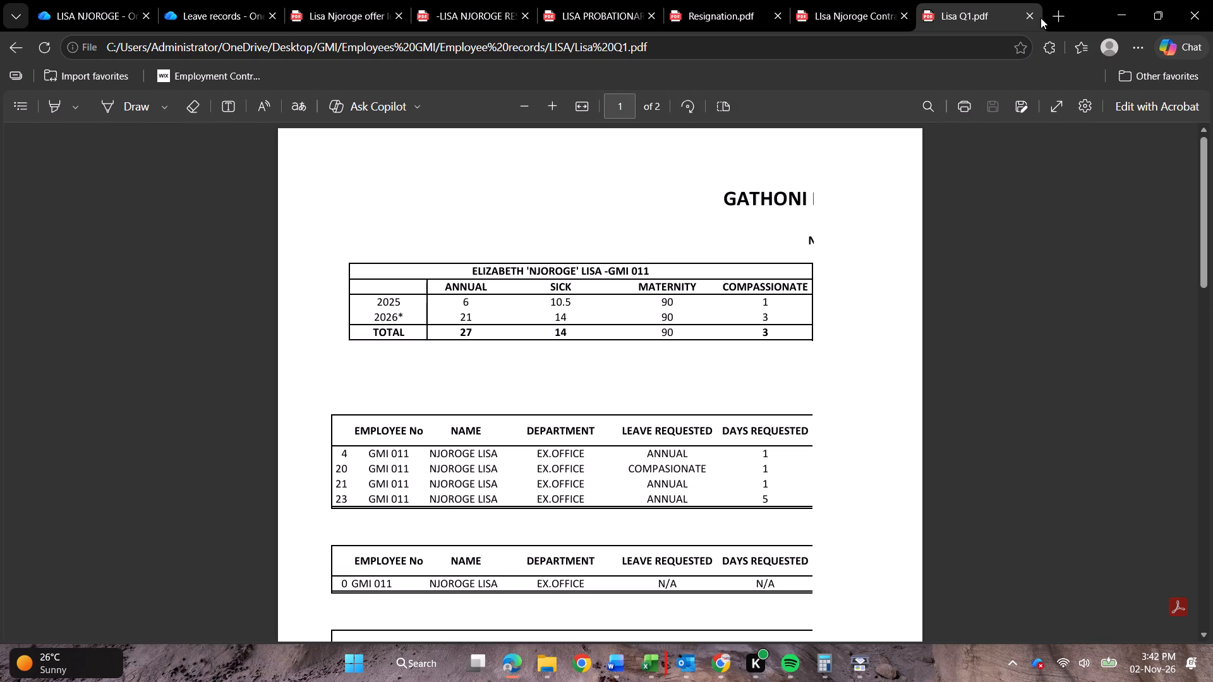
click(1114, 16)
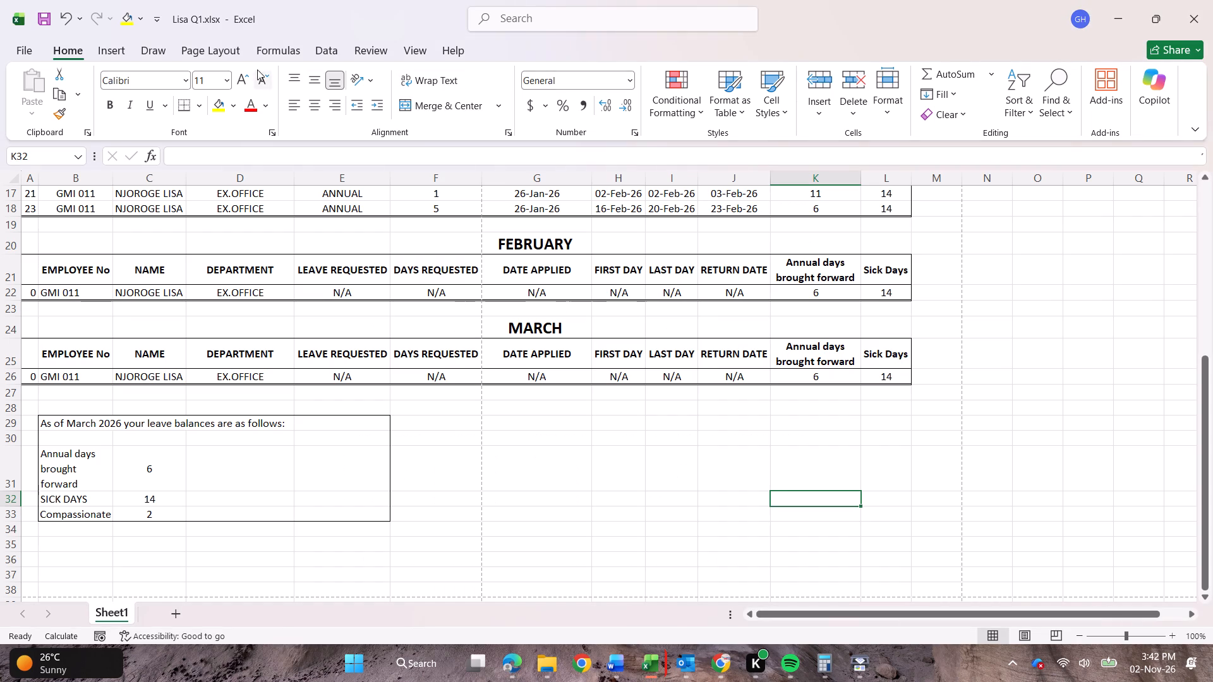
Scale the sheet's printout to fit 1 page wide and 1 page tall.
click(224, 47)
click(534, 79)
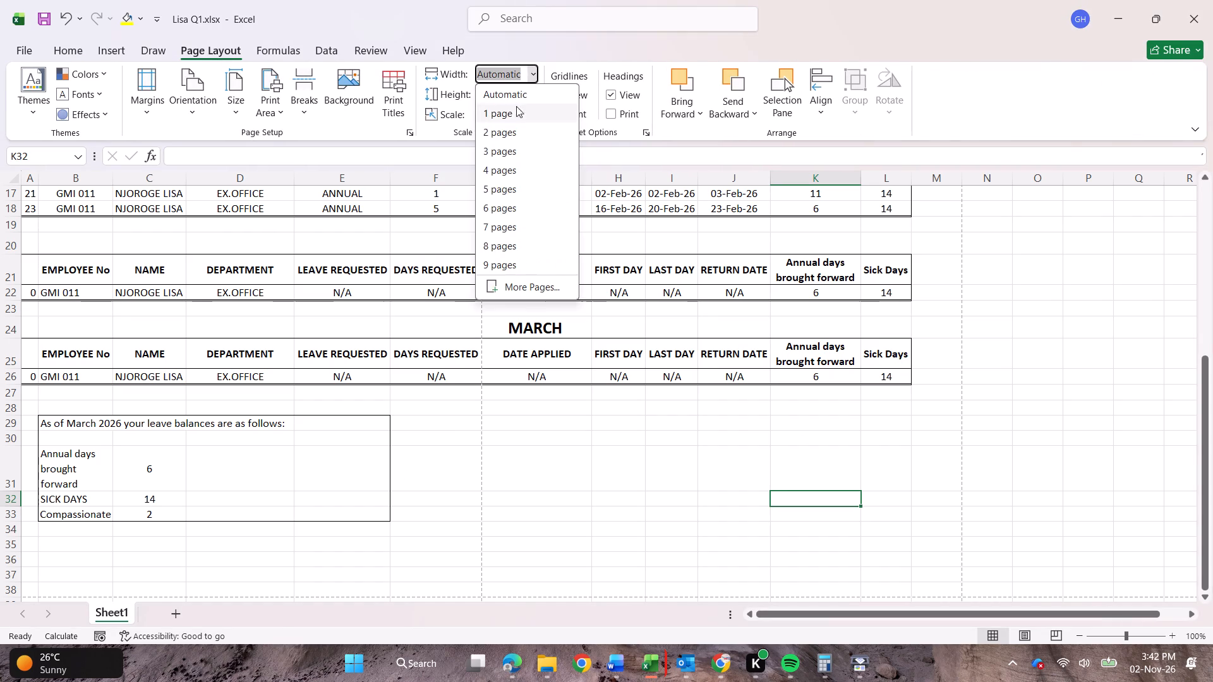
click(513, 117)
click(536, 97)
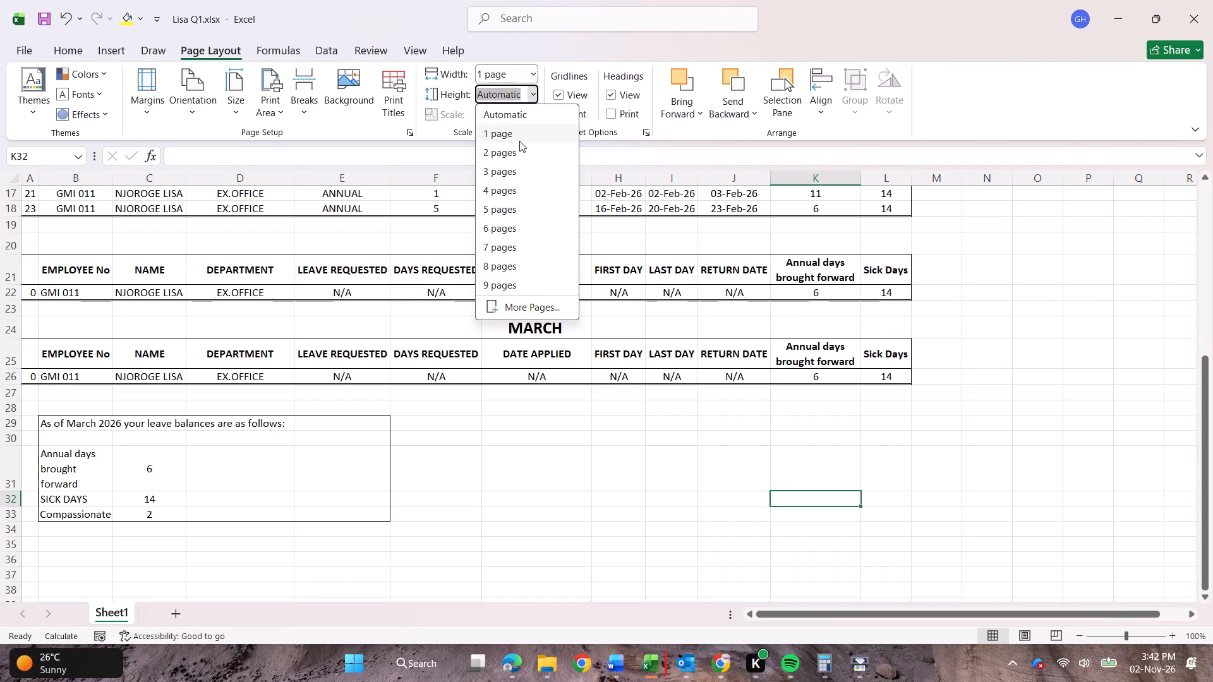
click(517, 141)
Export the sheet as Lisa Q1.pdf to the LISA folder, replacing the existing PDF.
click(33, 51)
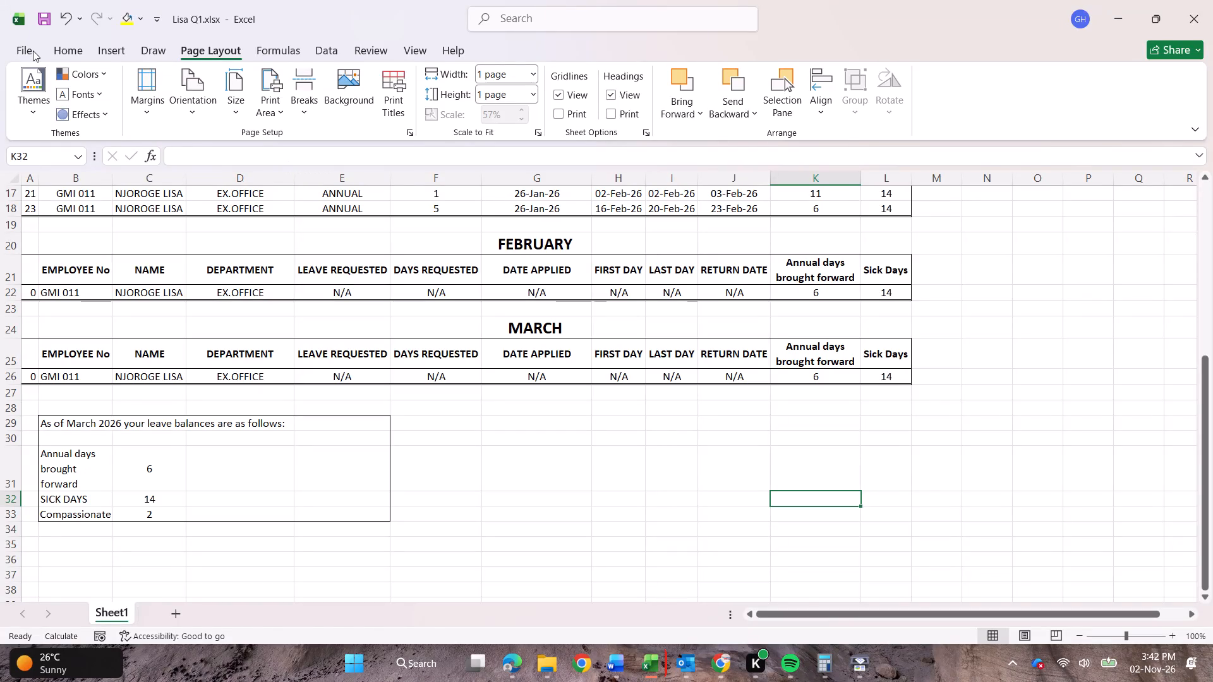
click(59, 392)
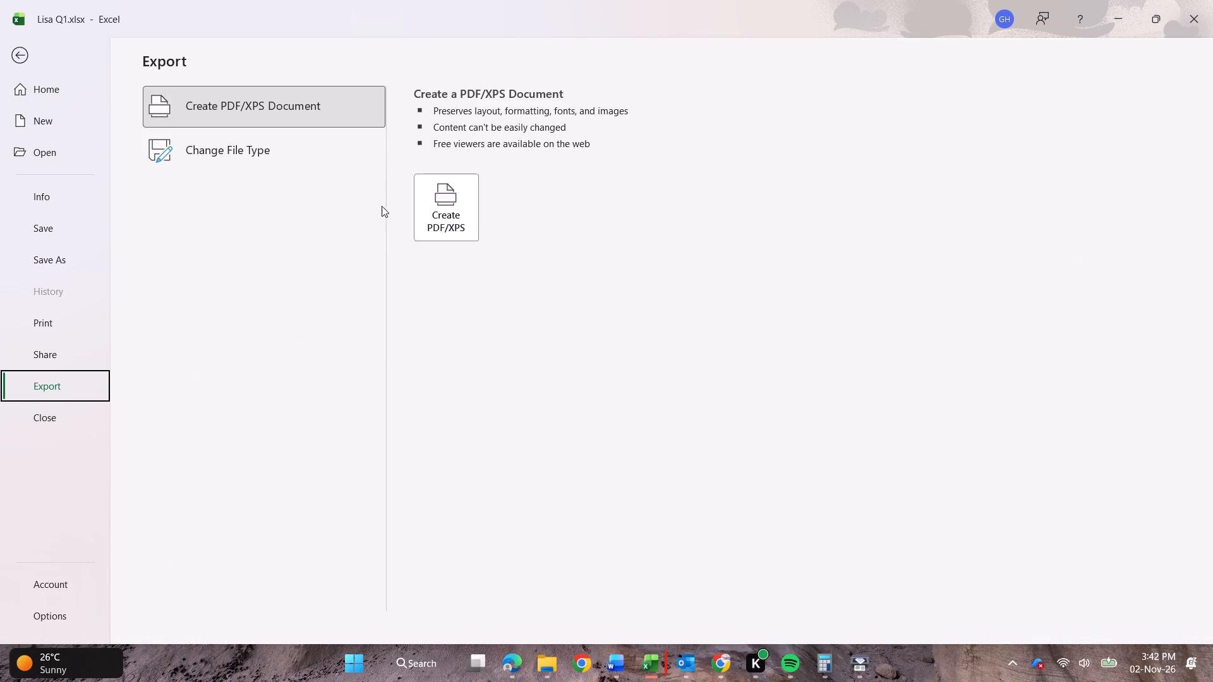
click(423, 205)
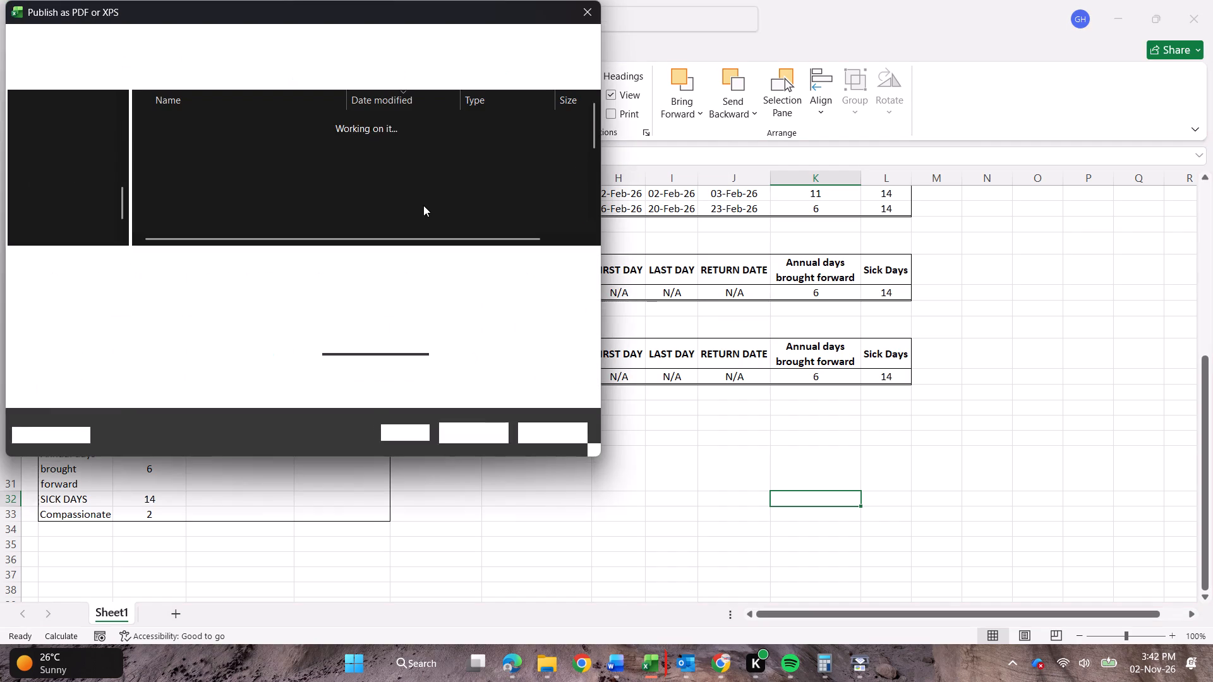
click(473, 433)
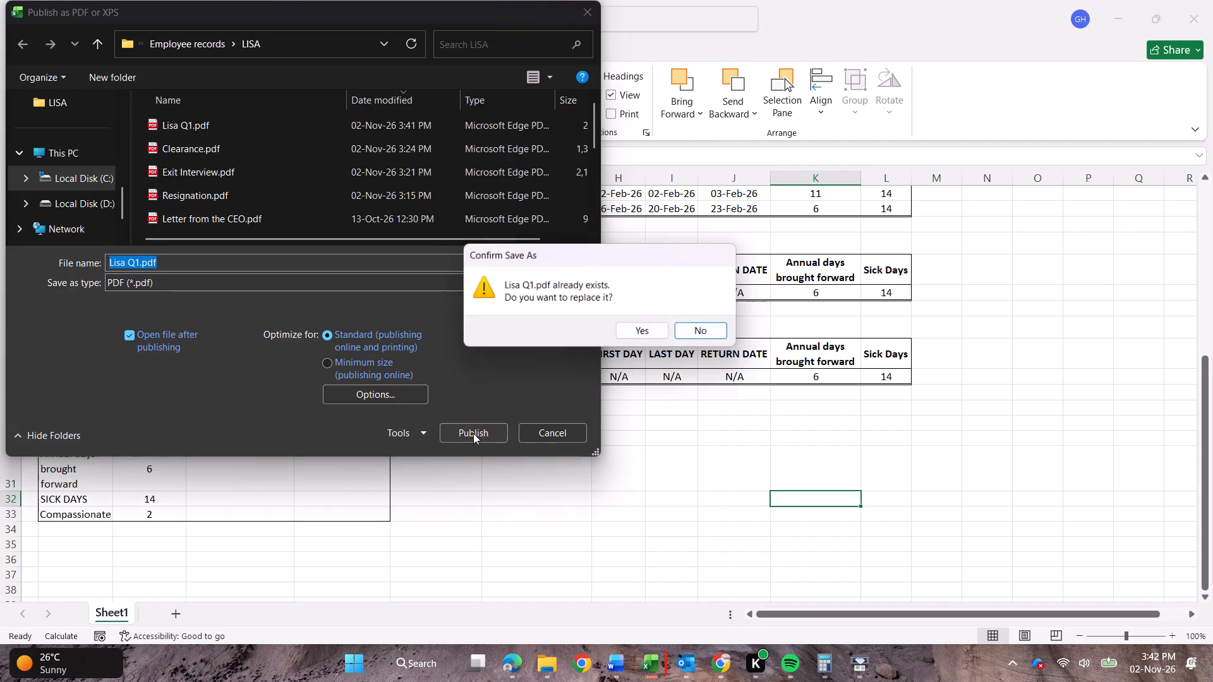
click(648, 336)
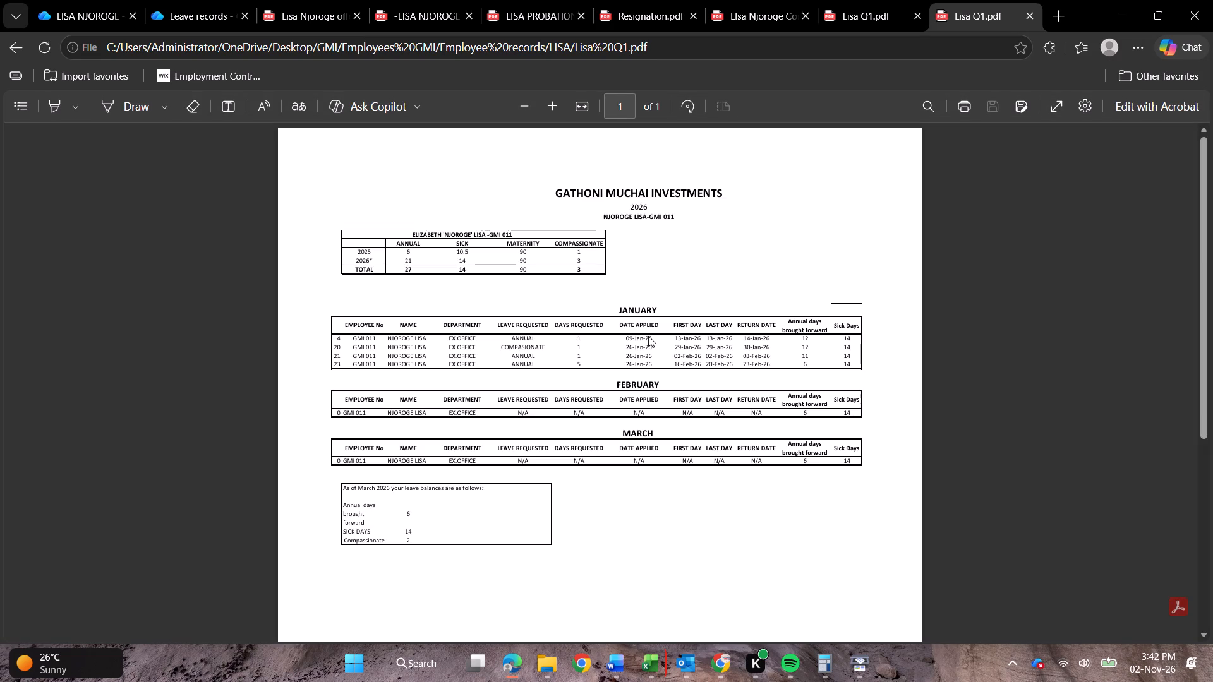
Switch to the OneDrive Leave records page and open the Leave balance reports folder.
click(232, 11)
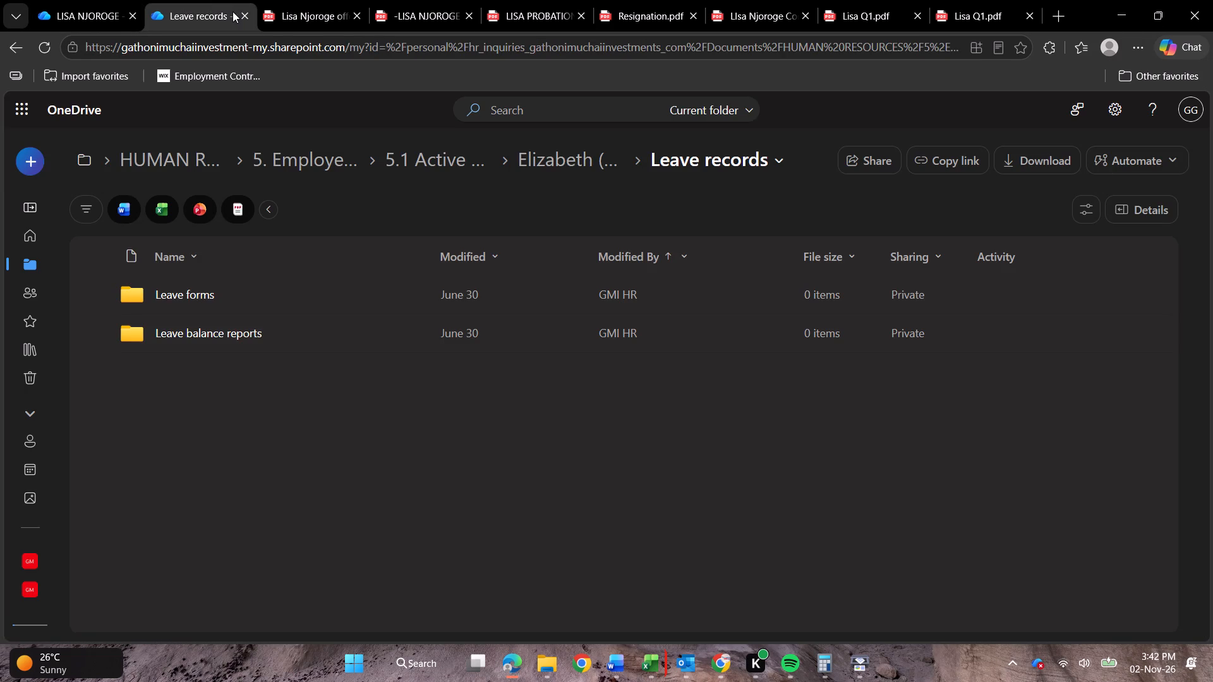
click(80, 21)
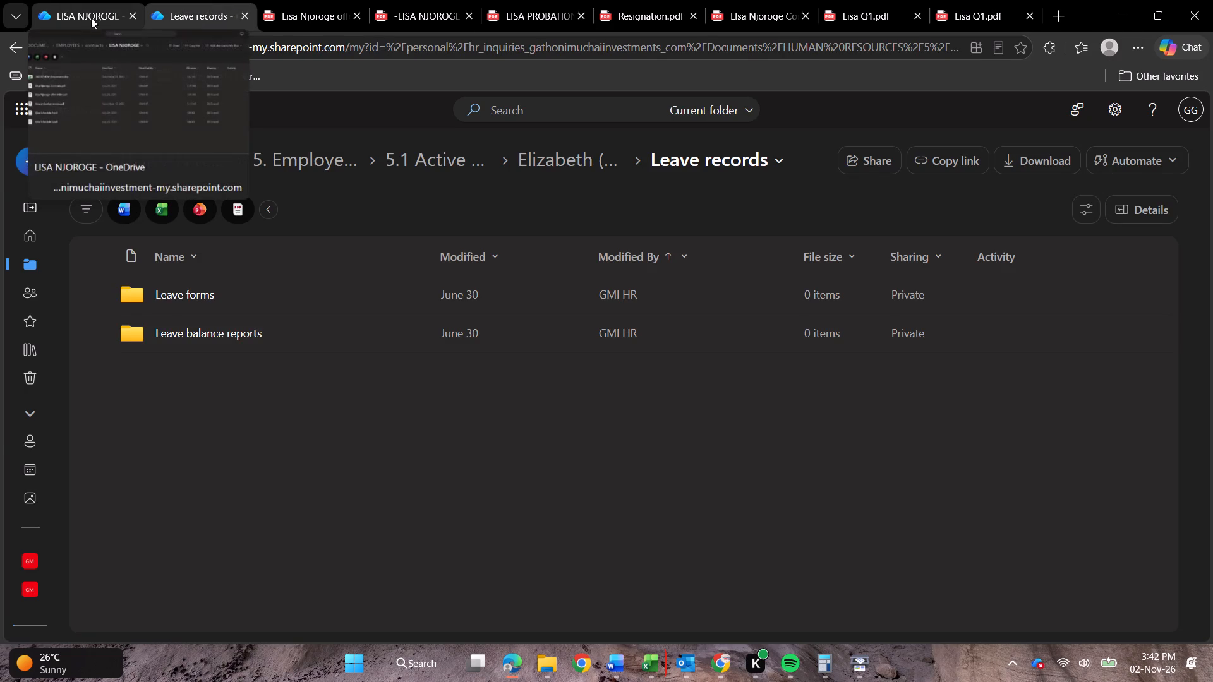
click(200, 9)
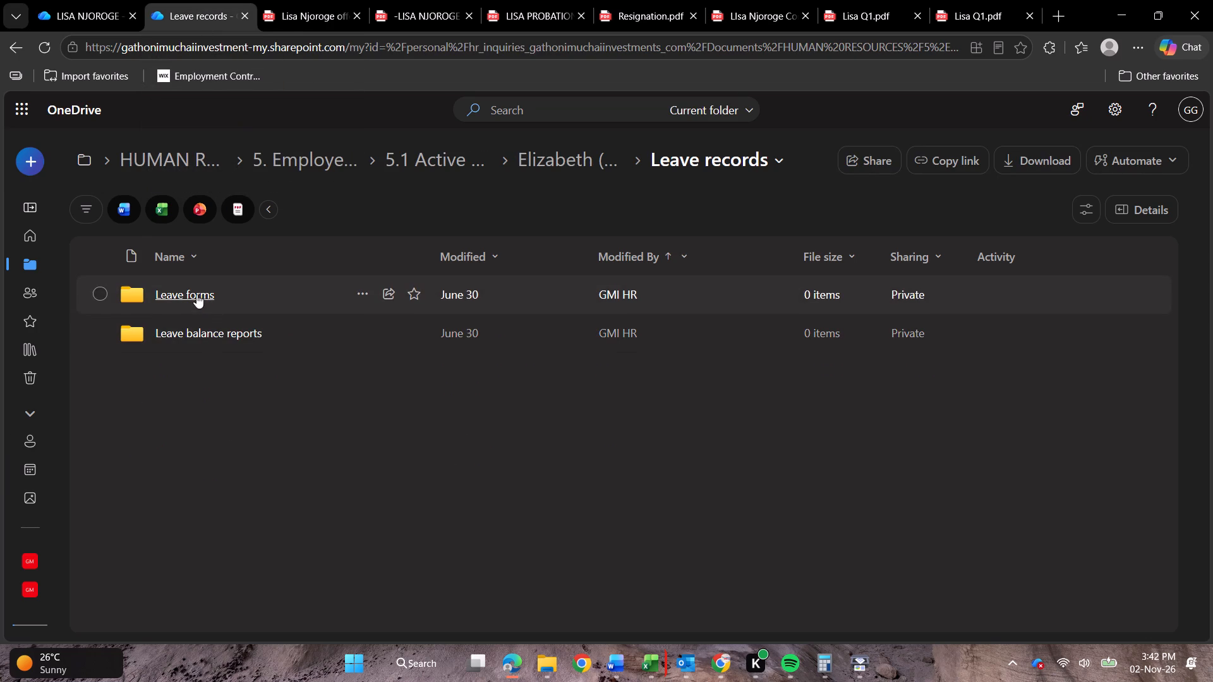
double_click(208, 334)
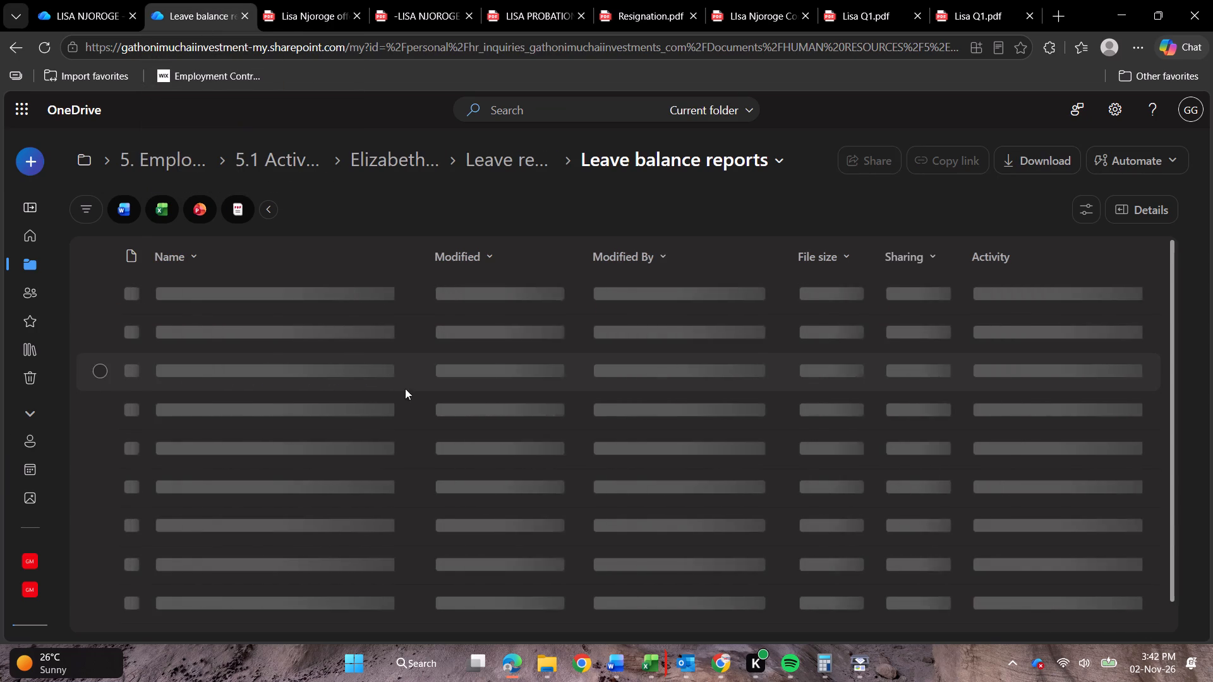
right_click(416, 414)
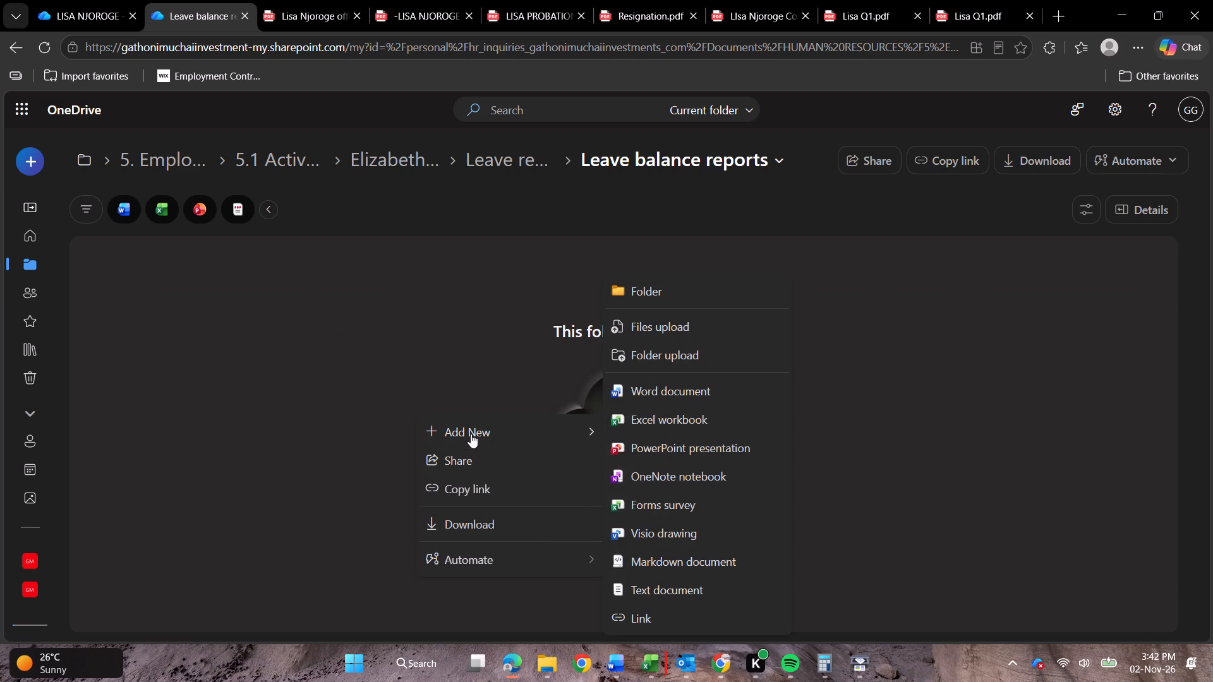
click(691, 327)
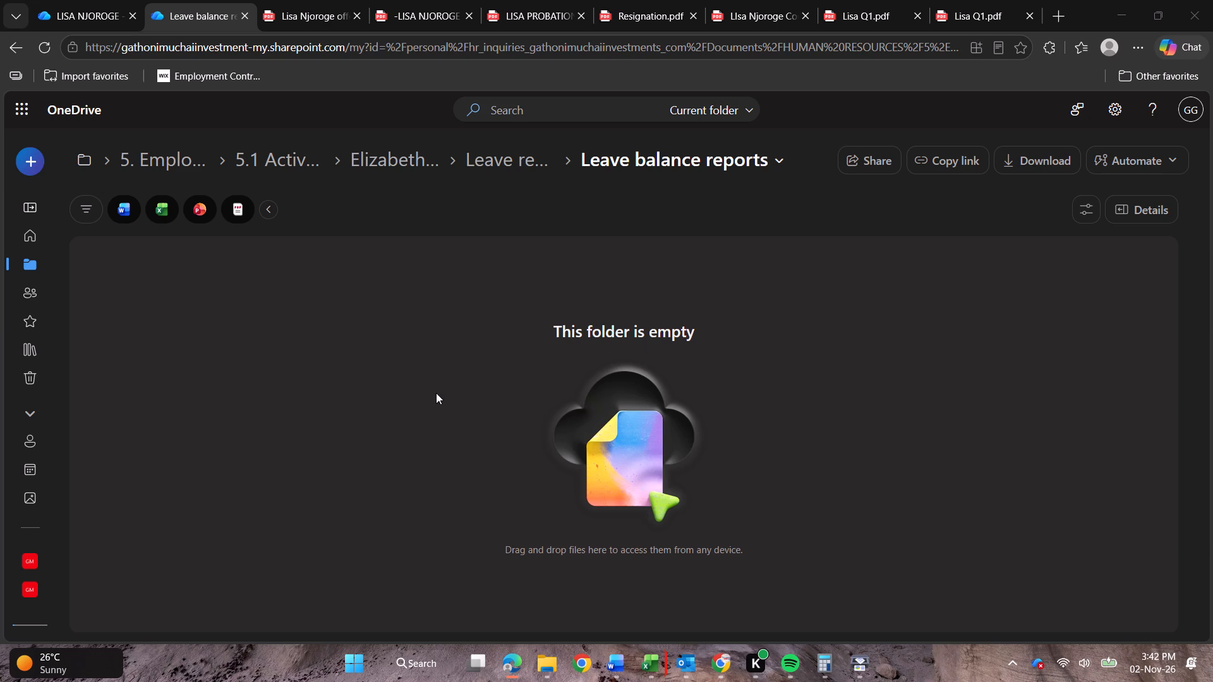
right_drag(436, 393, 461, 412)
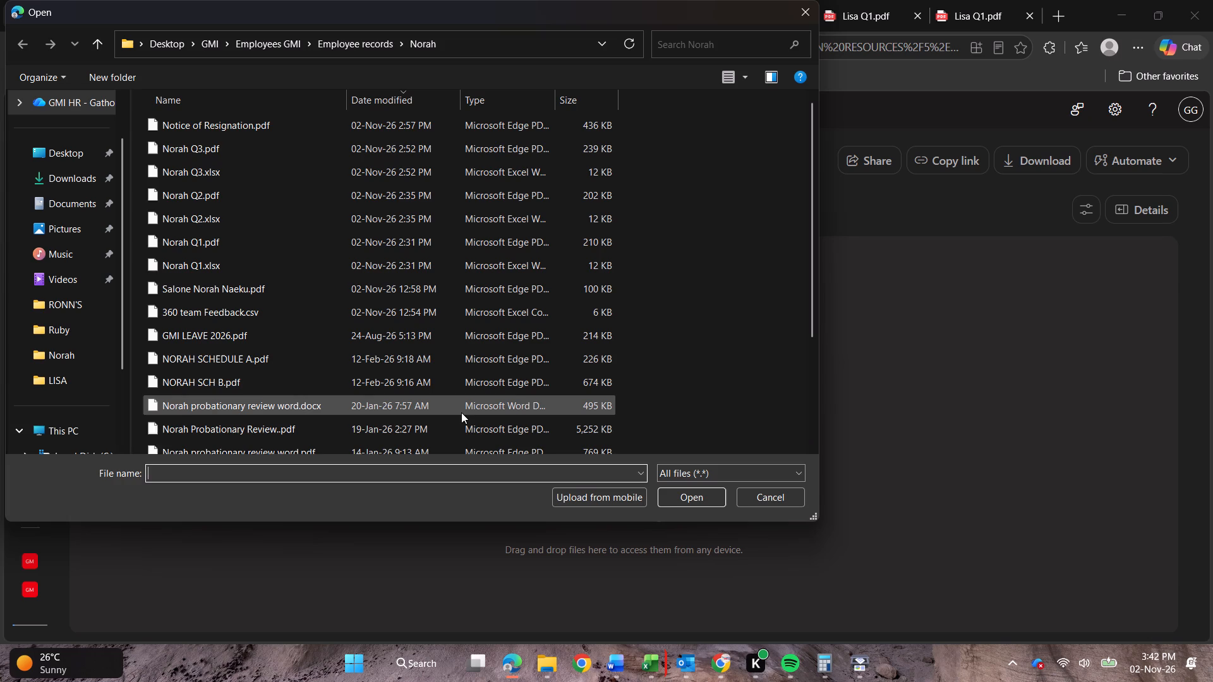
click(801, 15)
Upload Lisa Q1.pdf and Lisa Q1.xlsx from the local LISA folder to the Leave balance reports folder.
right_click(353, 393)
click(385, 400)
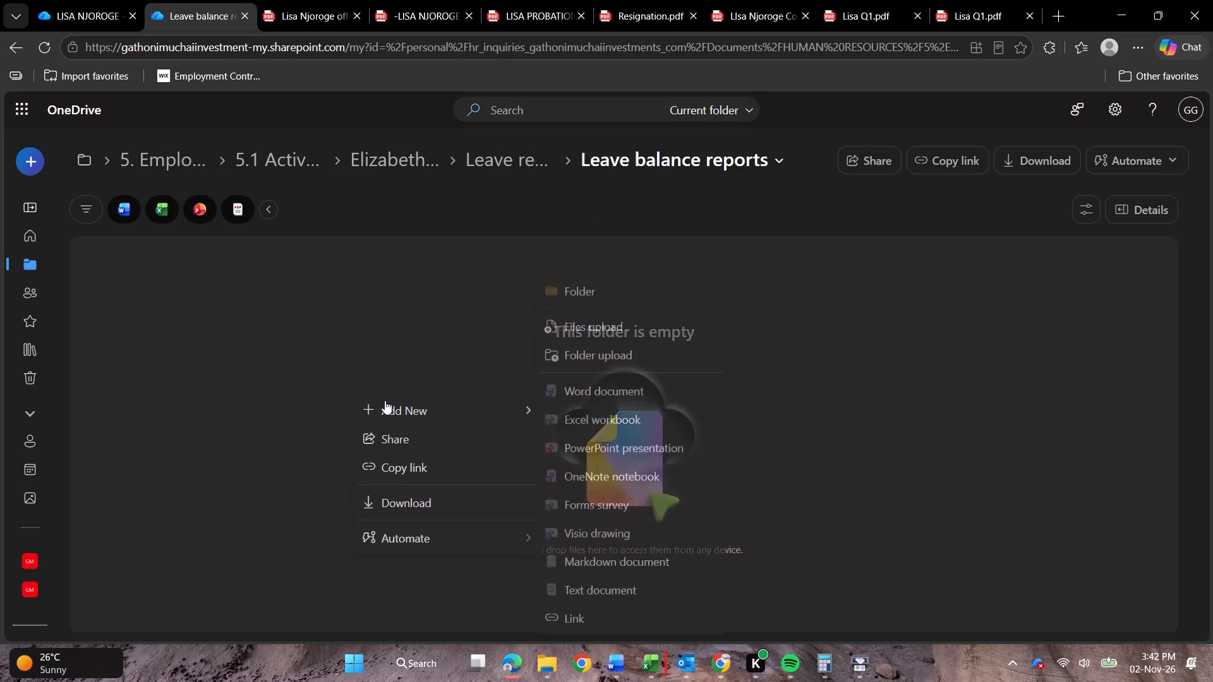
click(576, 331)
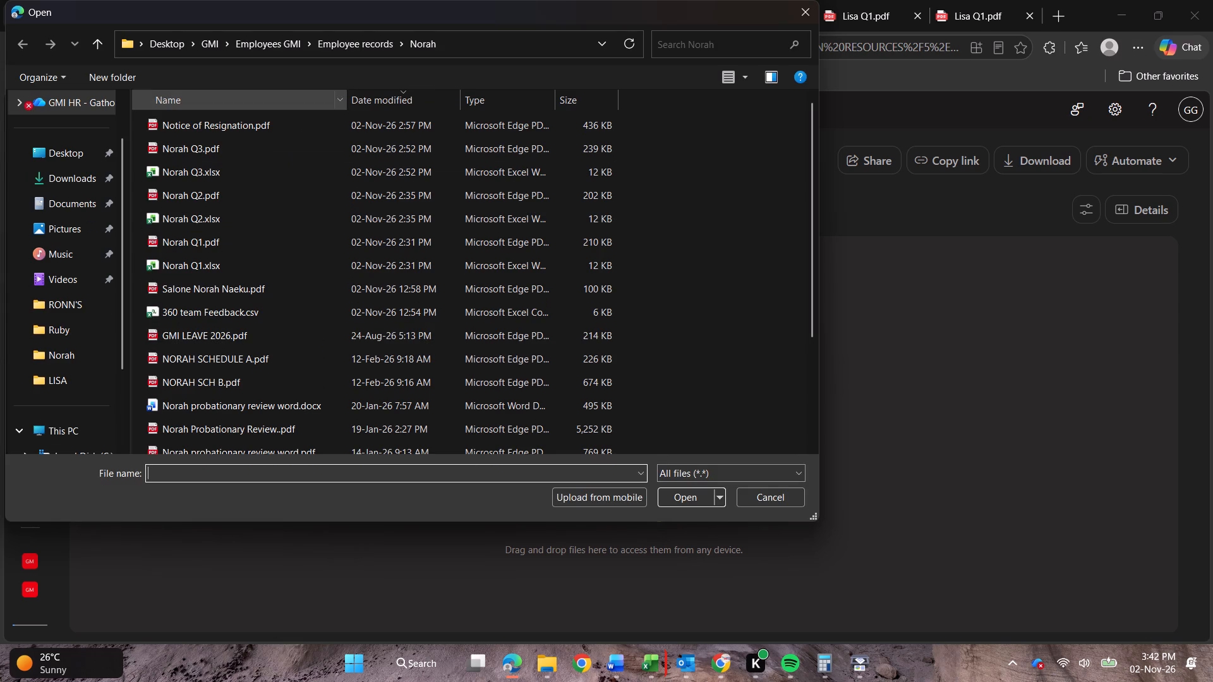
click(392, 95)
click(394, 94)
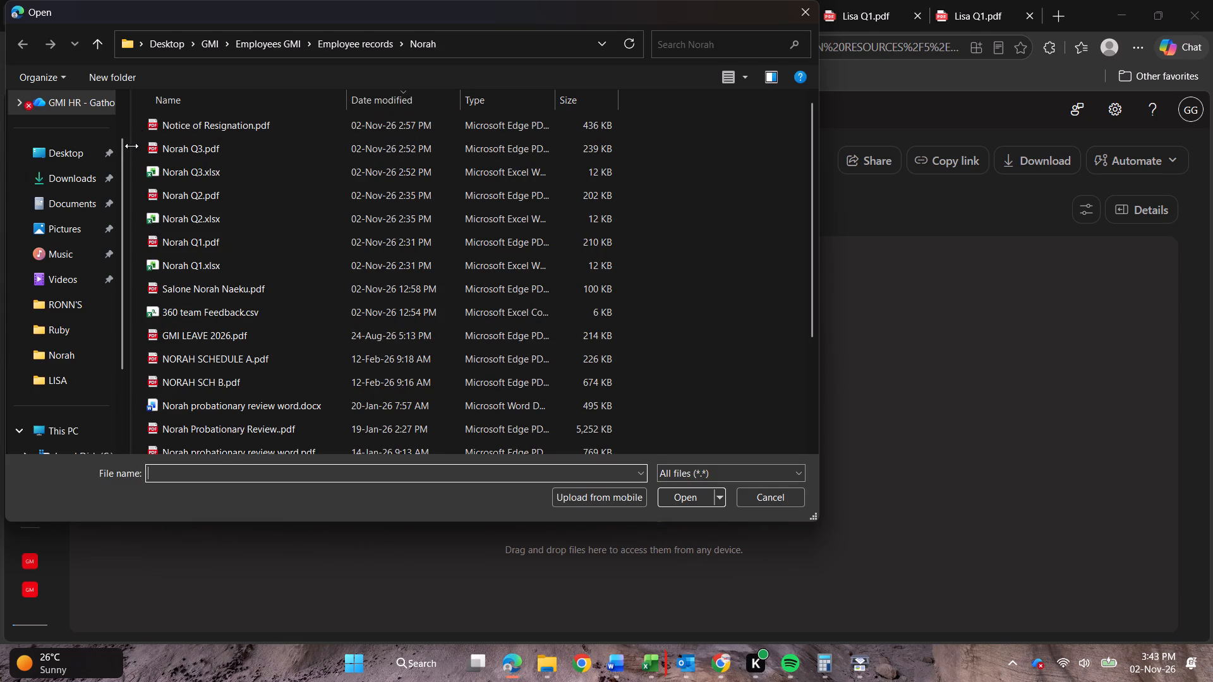
click(67, 374)
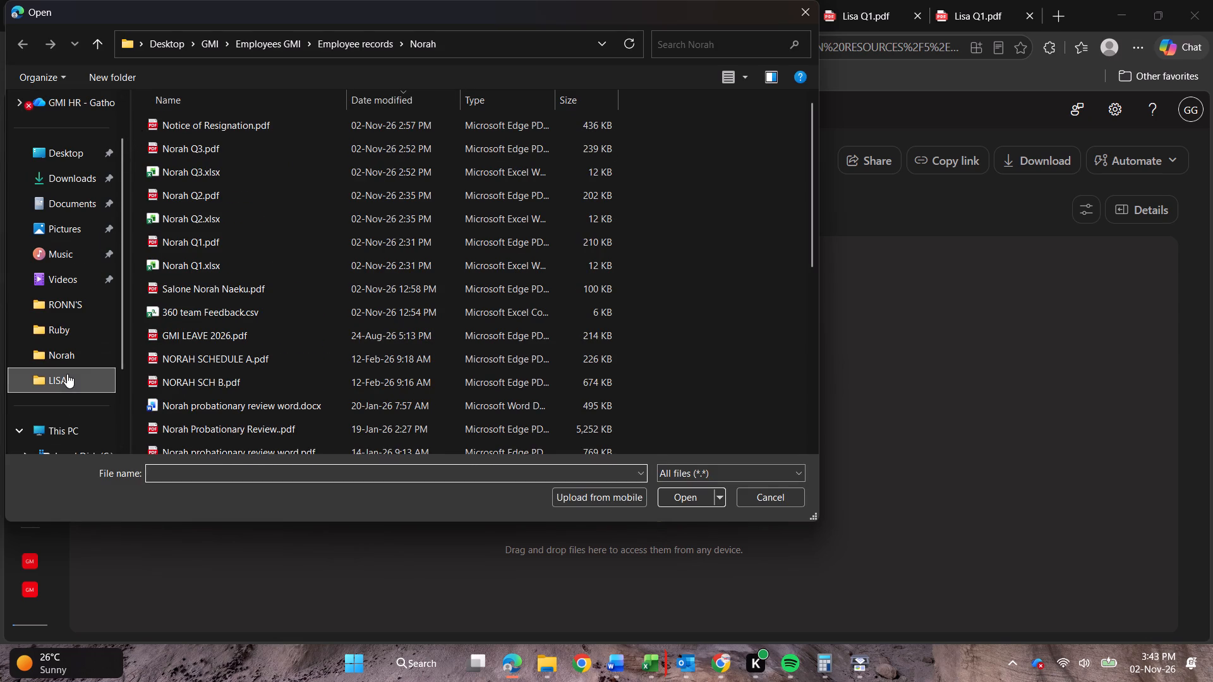
drag(138, 119, 145, 147)
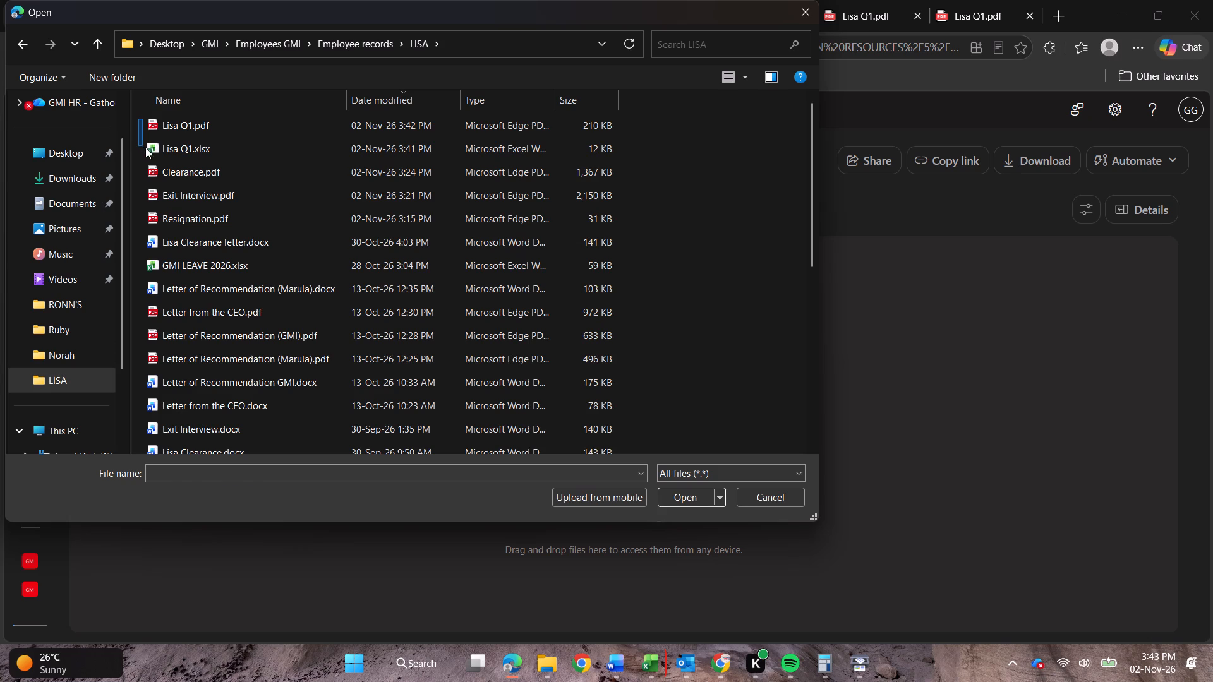
drag(145, 147, 147, 148)
click(681, 504)
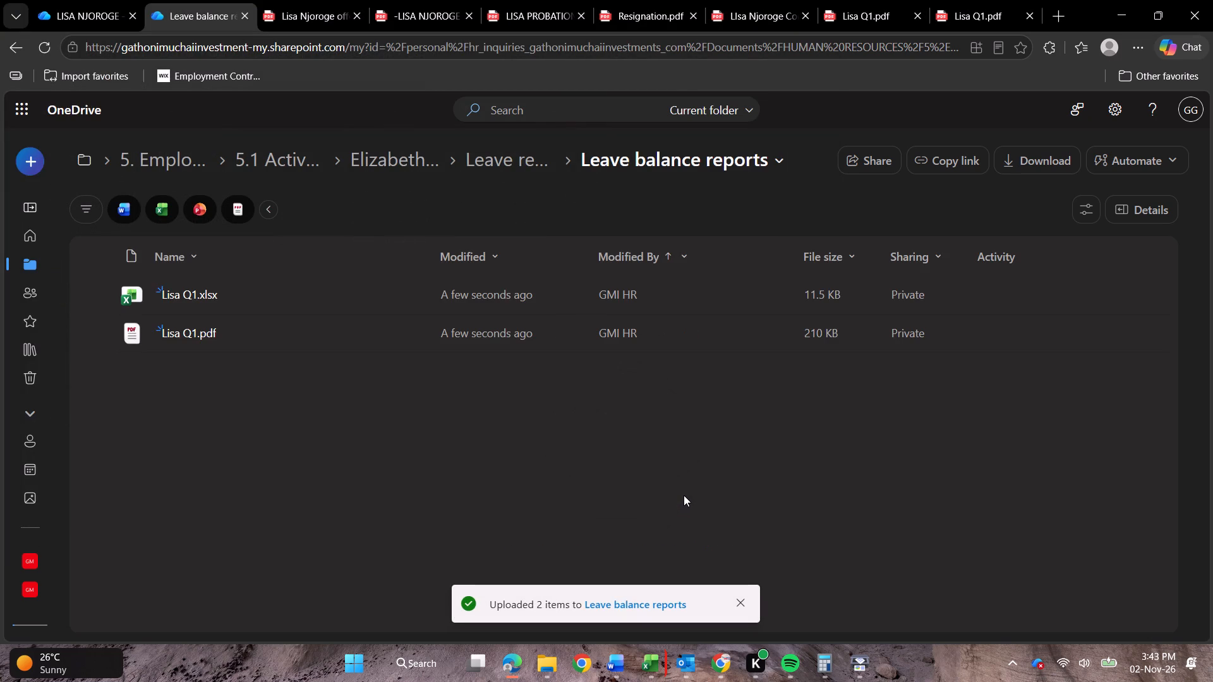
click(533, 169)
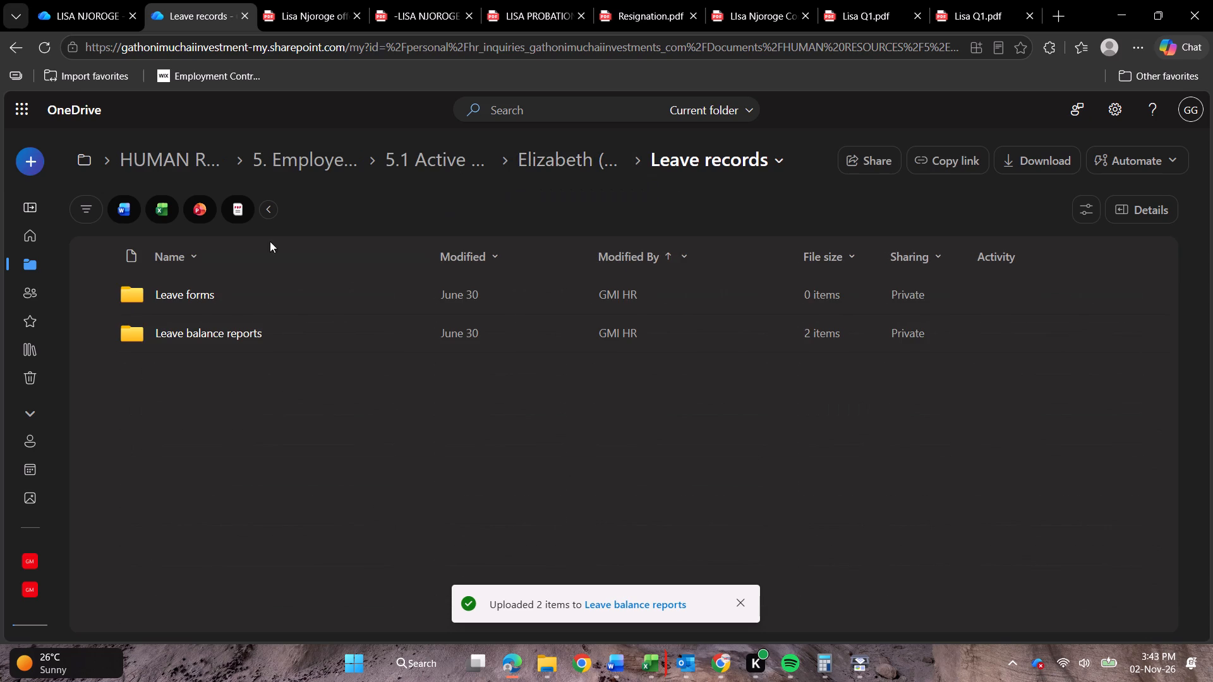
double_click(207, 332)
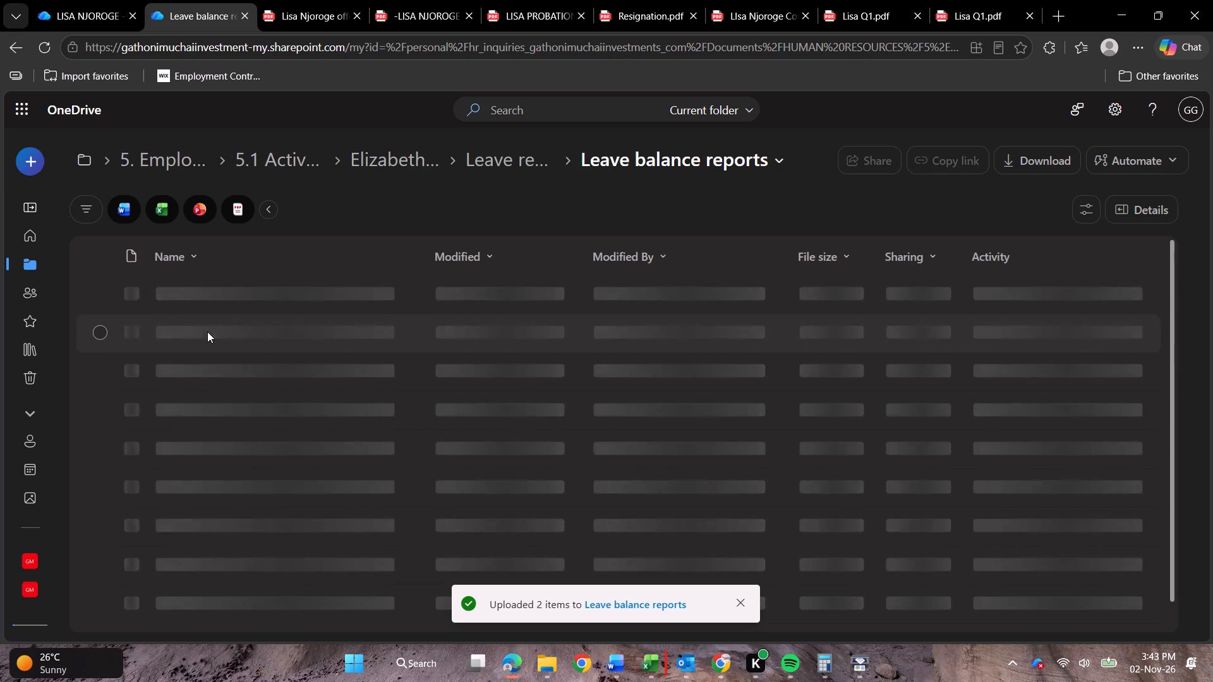
Check the Leave forms folder under Leave records and return to the Leave balance reports folder.
click(510, 165)
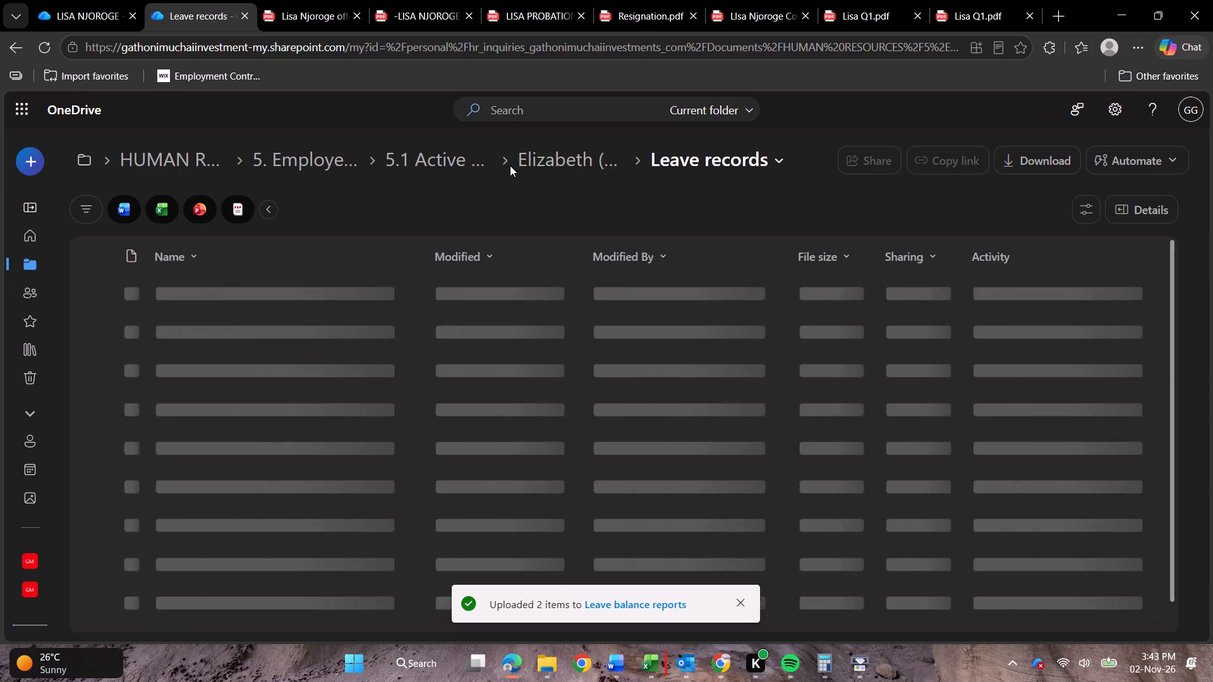
double_click(211, 294)
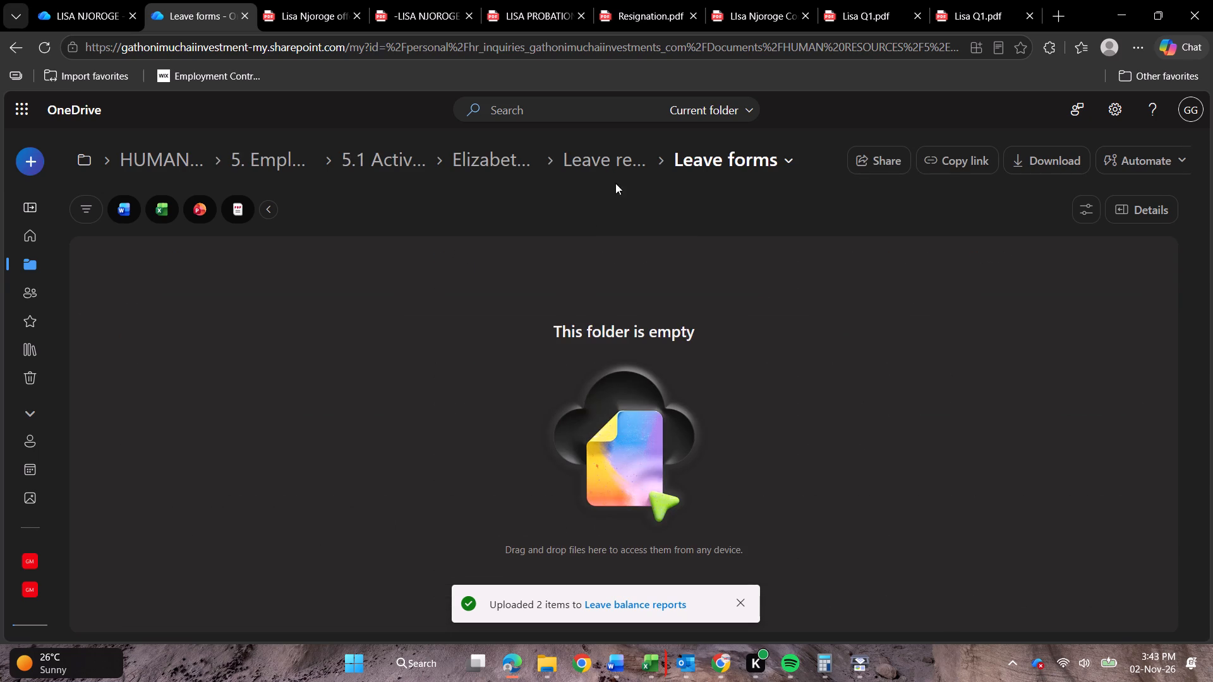
click(616, 162)
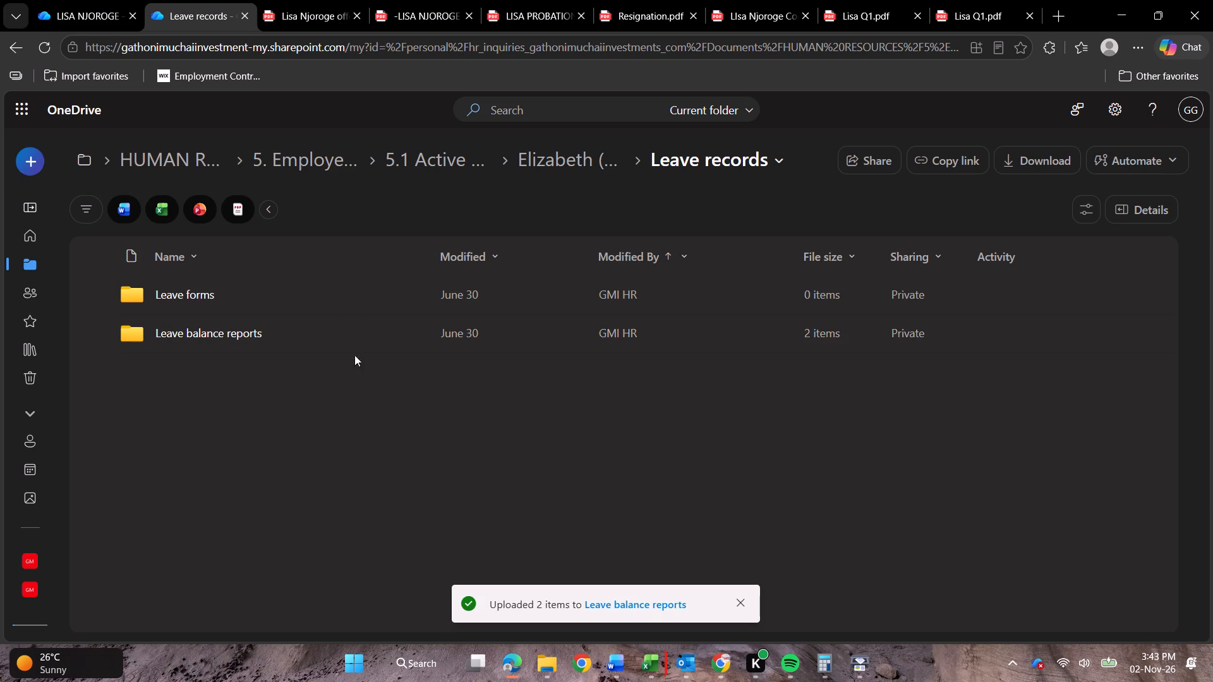
right_click(246, 459)
double_click(214, 333)
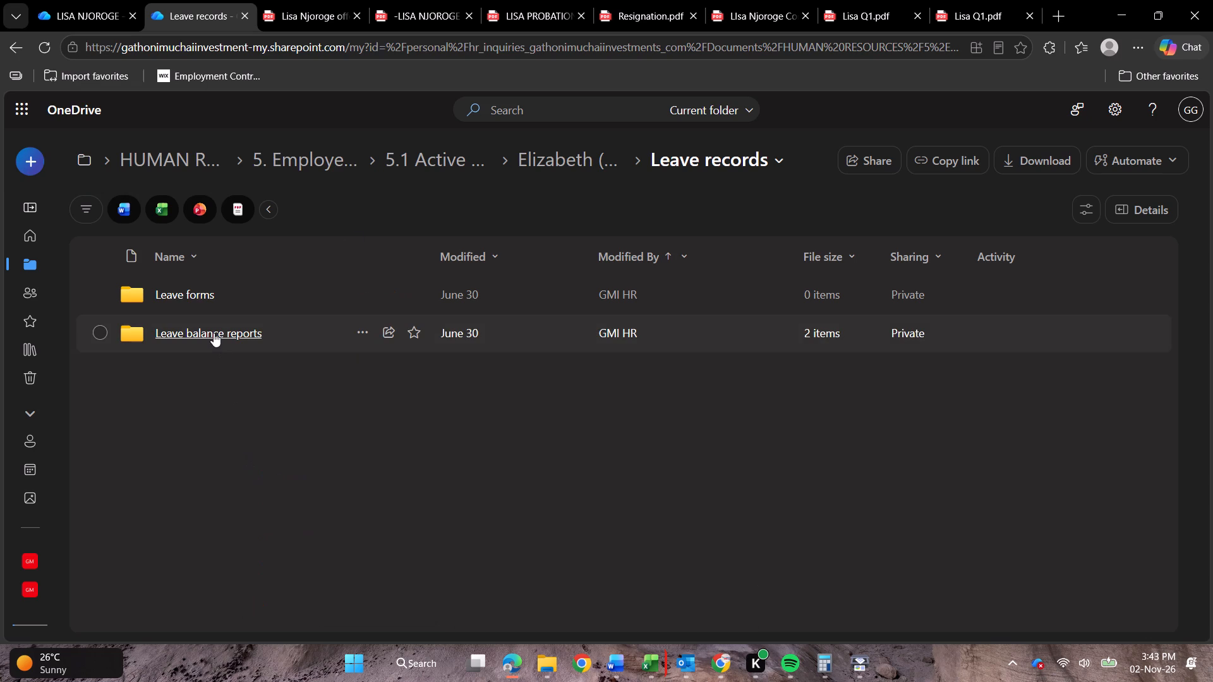
Create a folder named LISA Q1 in the Leave balance reports folder.
right_click(316, 491)
click(370, 484)
click(553, 297)
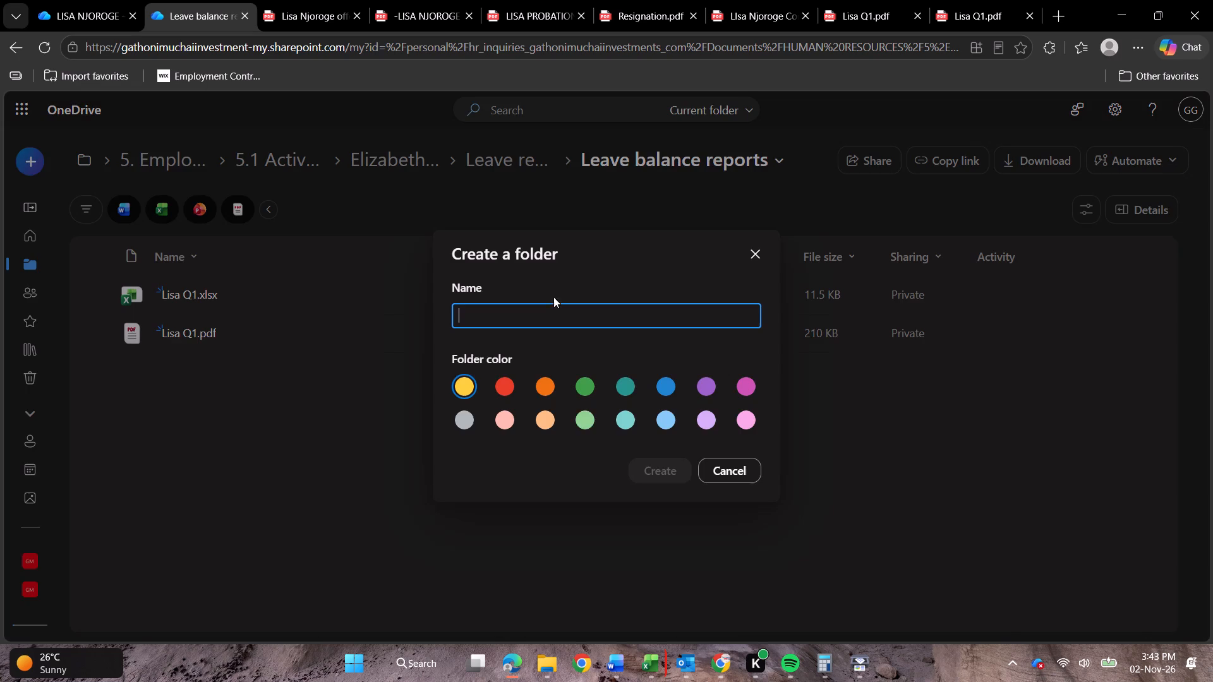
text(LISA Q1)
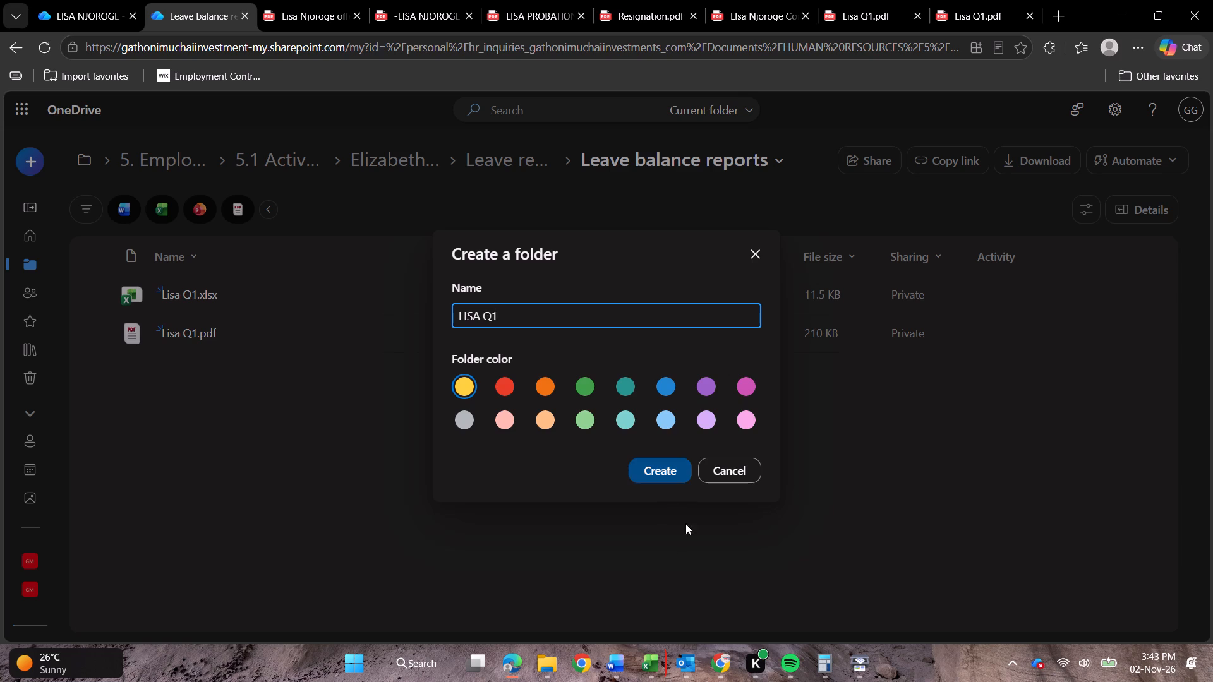
click(661, 470)
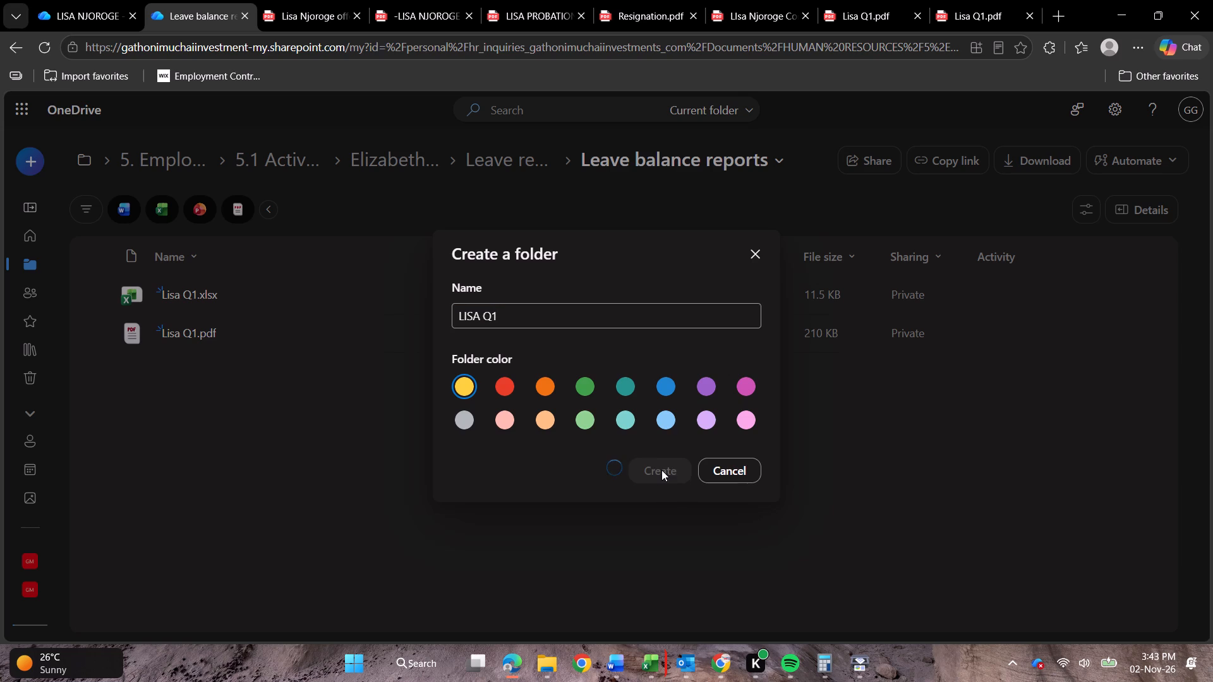
Create a folder named LISA Q2 in the Leave balance reports folder.
right_click(661, 470)
click(722, 482)
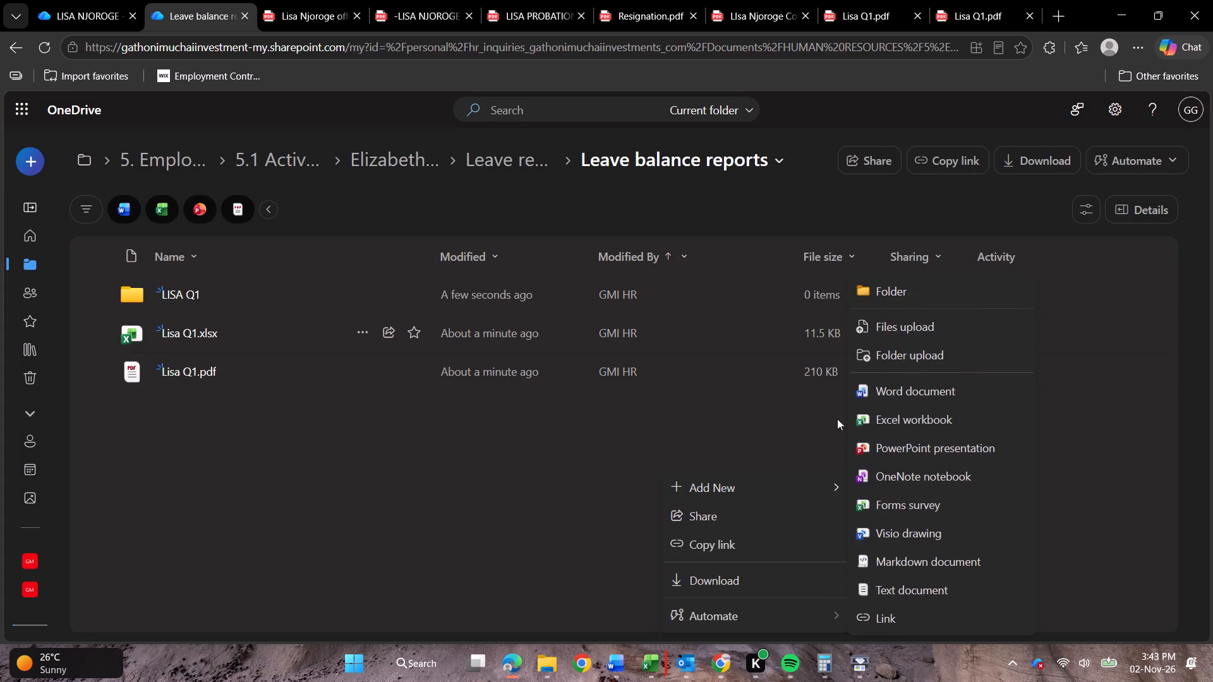
click(900, 292)
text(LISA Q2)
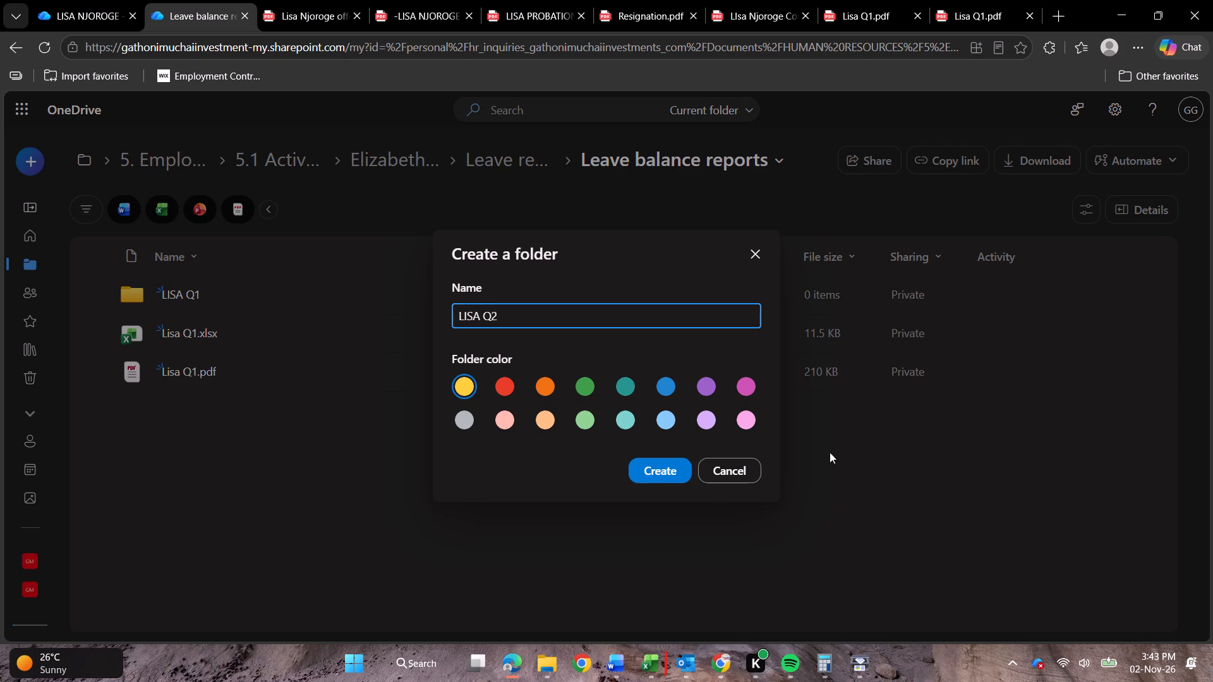
click(663, 467)
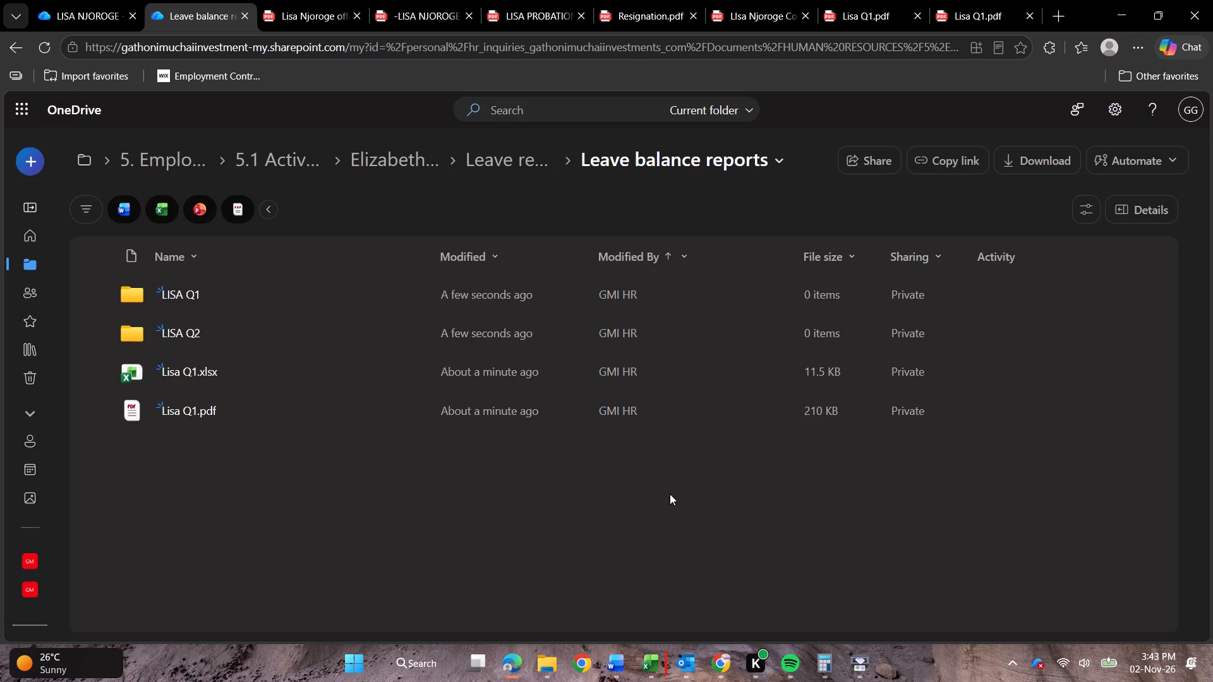
Create a folder named LISA Q3 in the Leave balance reports folder.
right_click(667, 494)
click(726, 496)
click(908, 286)
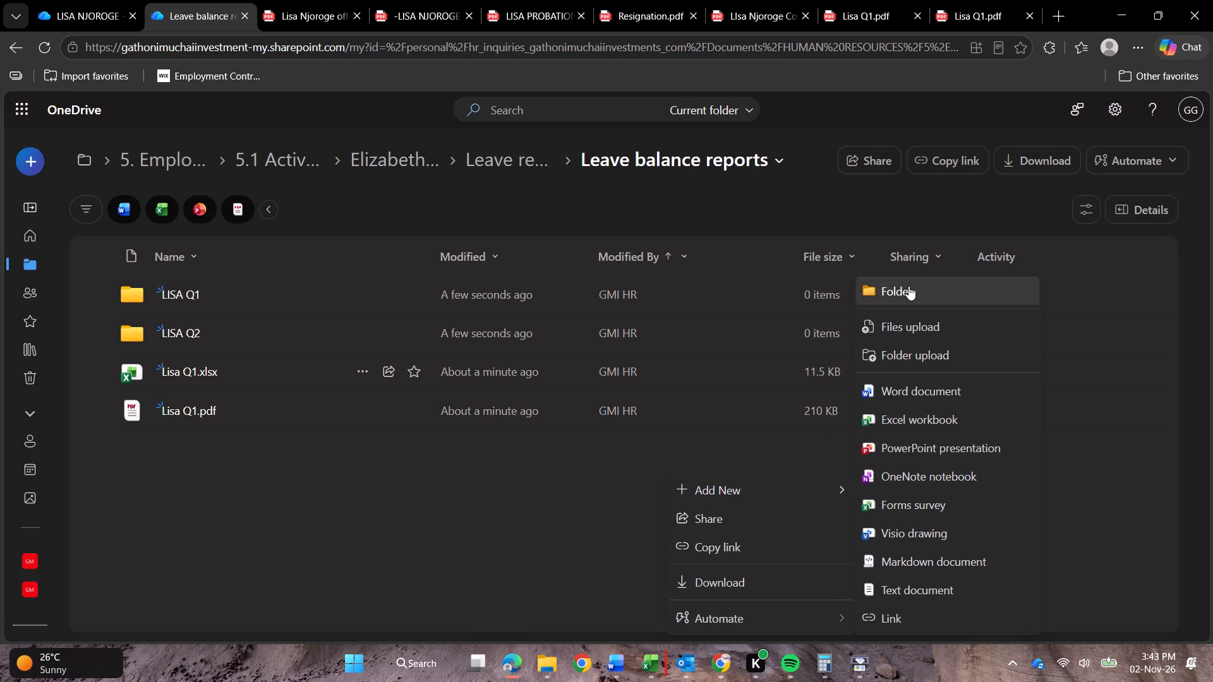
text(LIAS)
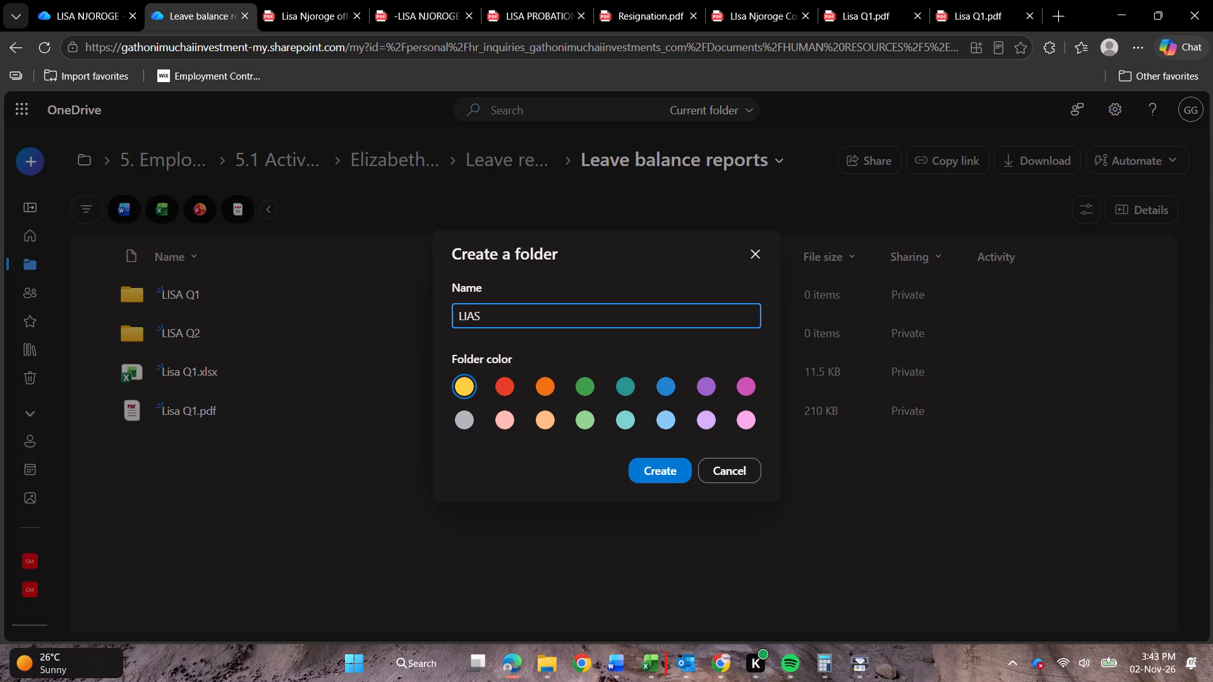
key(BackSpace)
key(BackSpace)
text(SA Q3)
click(651, 467)
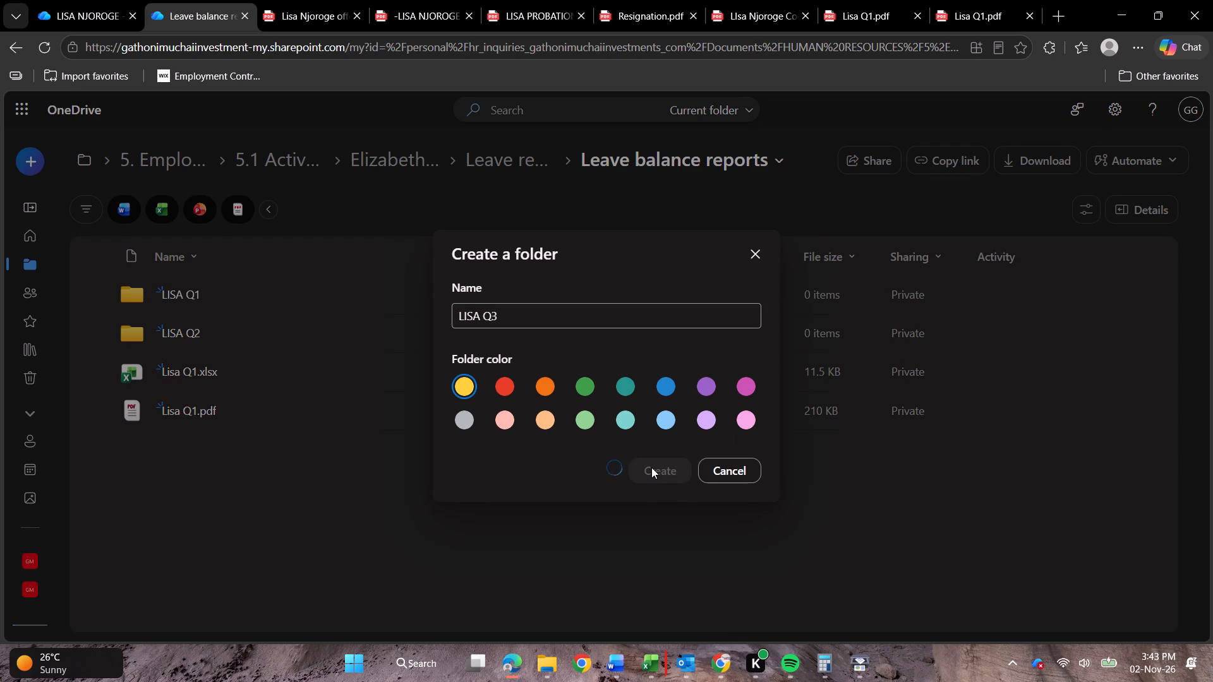
Create a folder named LISA Q4 in the Leave balance reports folder.
right_click(581, 568)
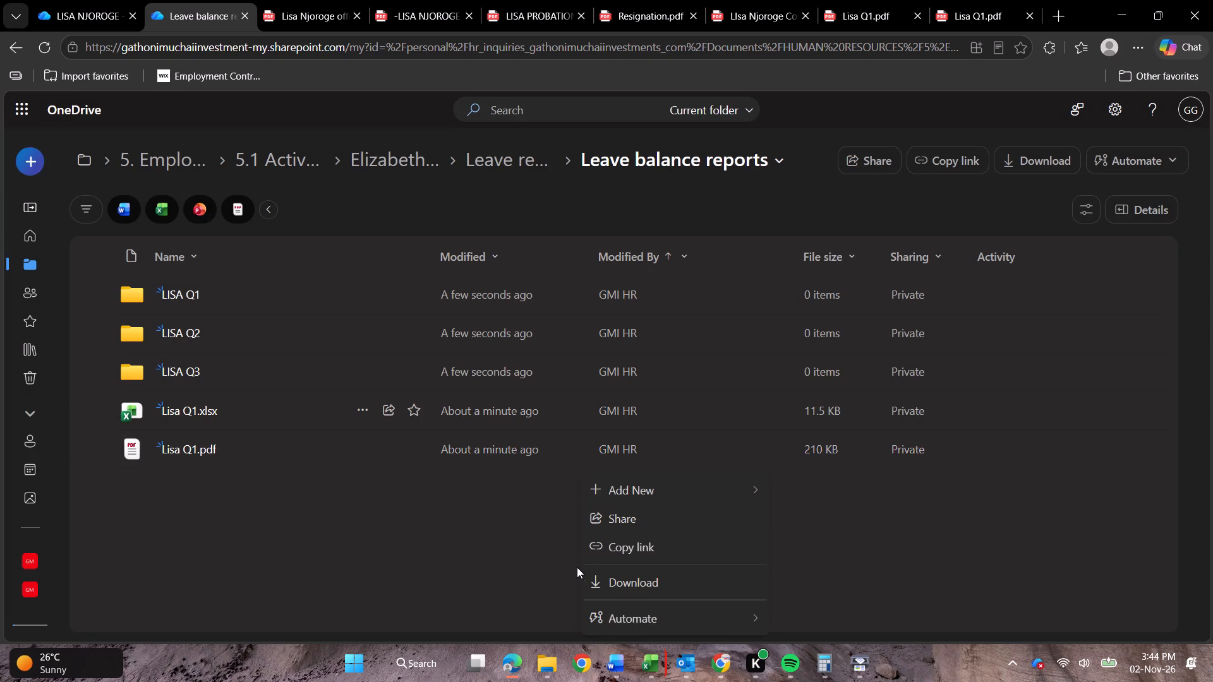
click(639, 491)
click(811, 297)
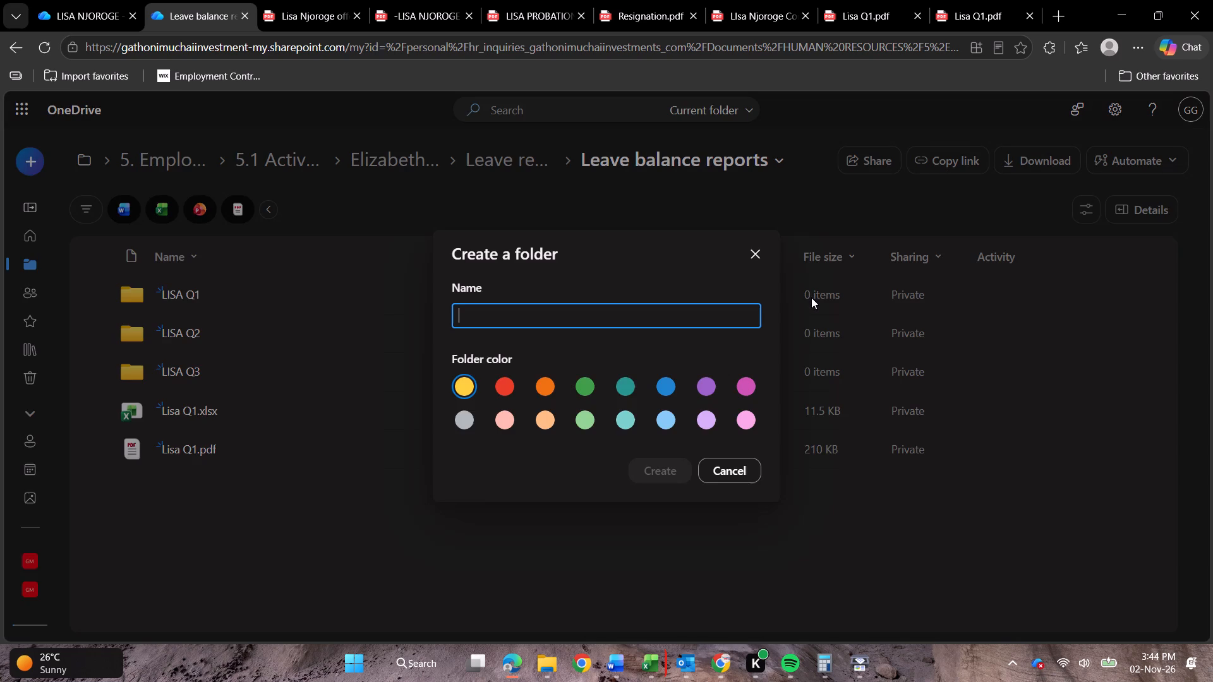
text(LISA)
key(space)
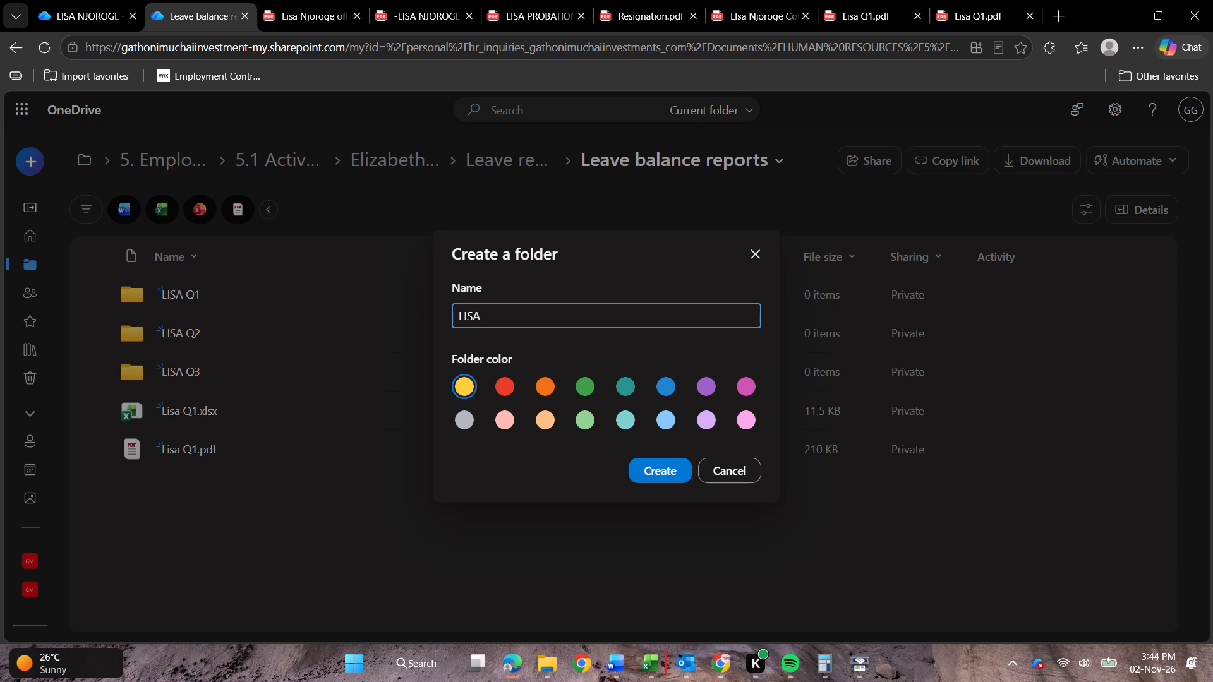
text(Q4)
click(671, 472)
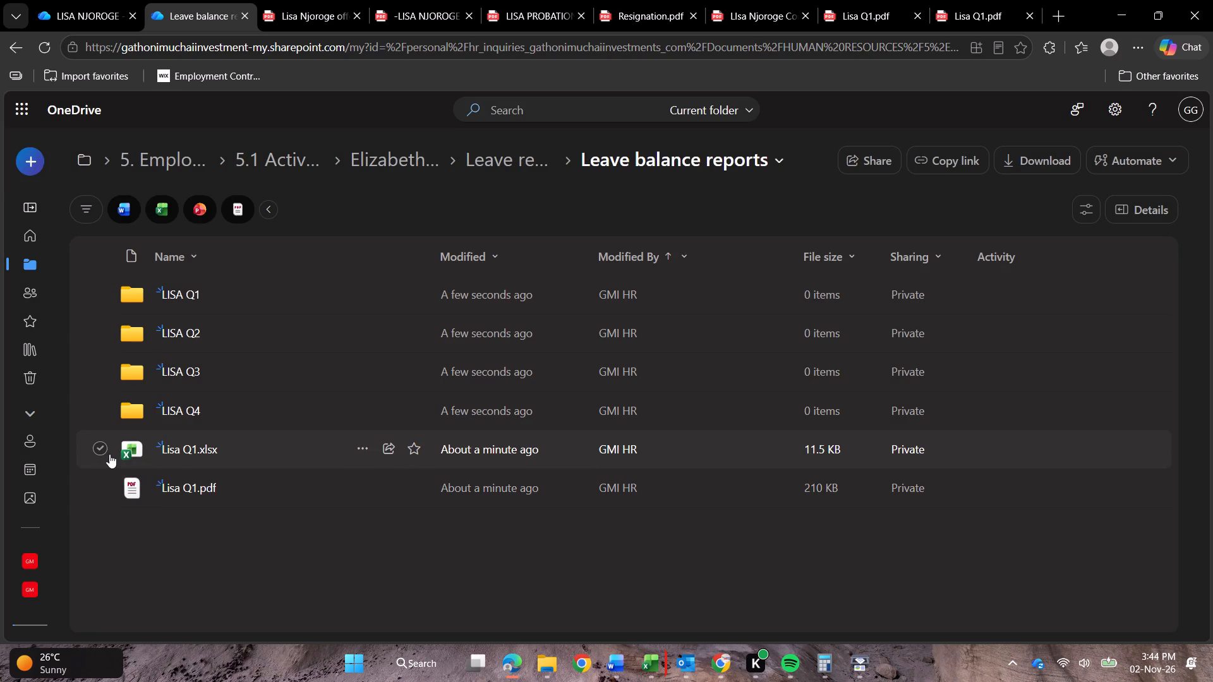
Move Lisa Q1.xlsx and Lisa Q1.pdf from Leave balance reports into the LISA Q1 folder.
click(108, 450)
click(174, 550)
drag(163, 447, 258, 279)
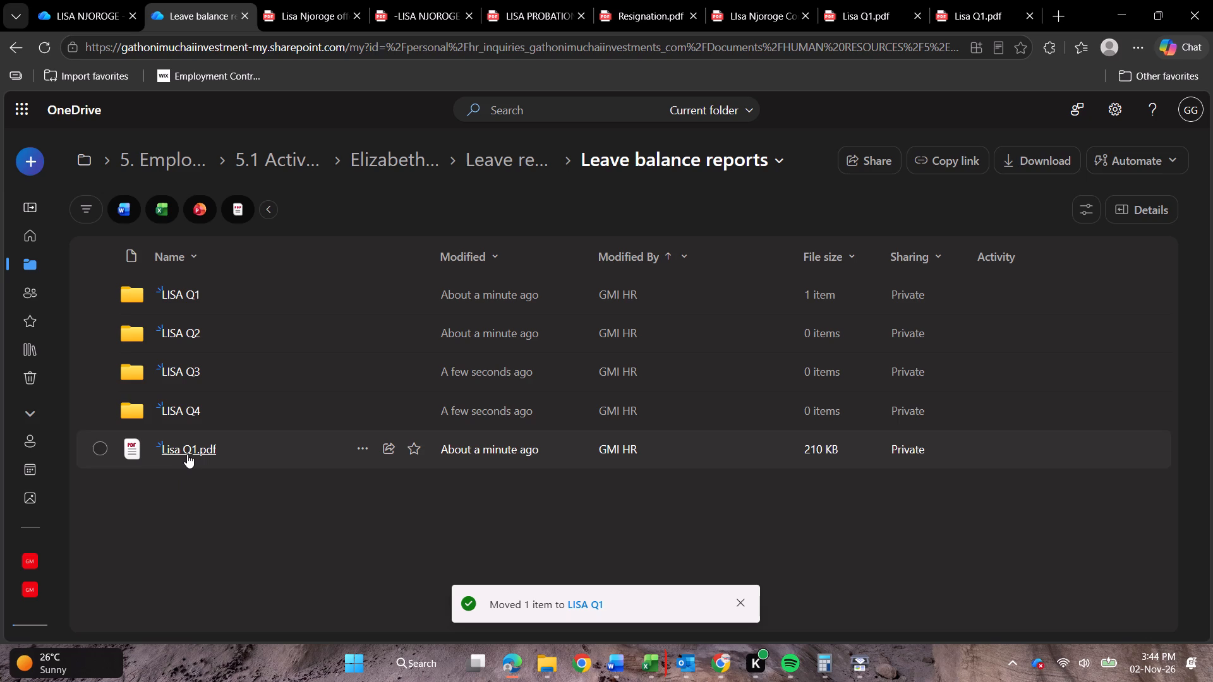
drag(187, 454, 223, 301)
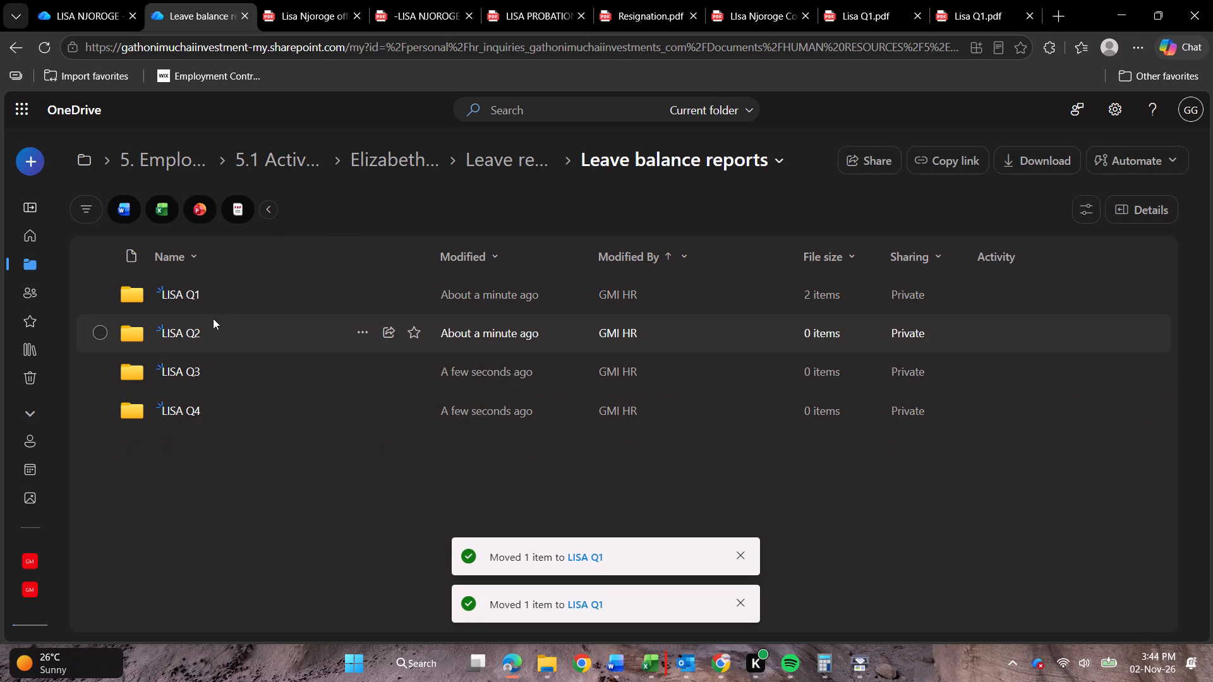
Open the LISA Q2 folder in OneDrive and switch to the GMI LEAVE 2026 workbook in Excel.
double_click(196, 337)
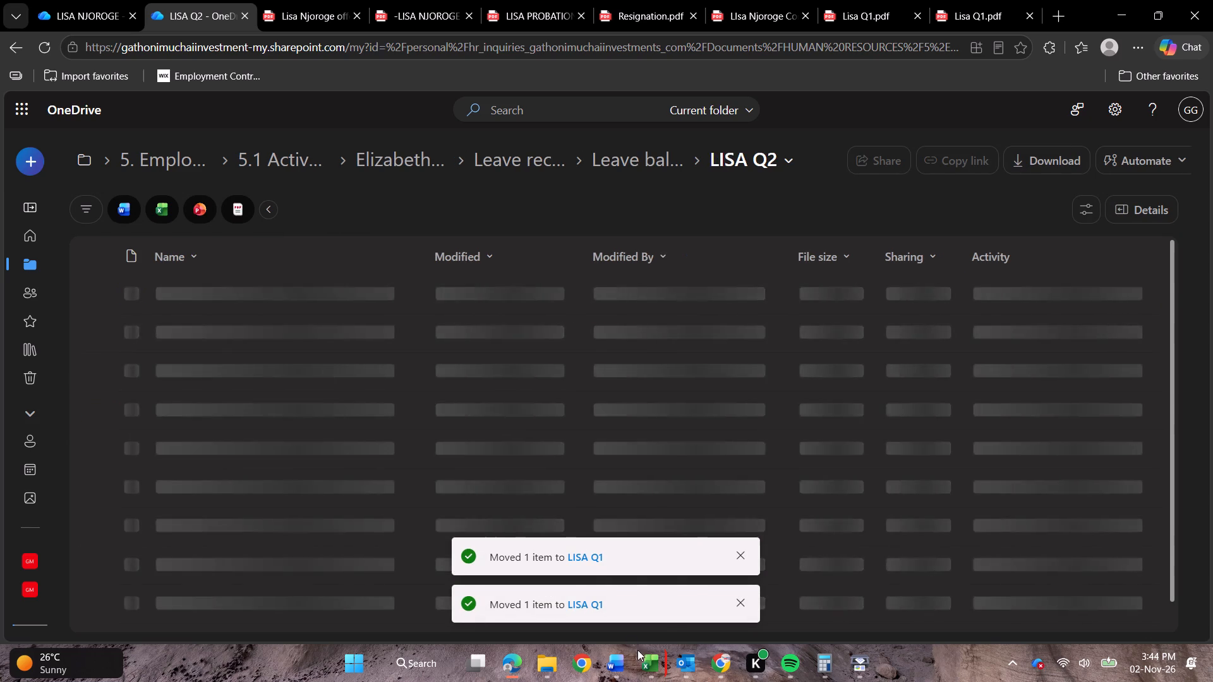
click(656, 664)
click(601, 604)
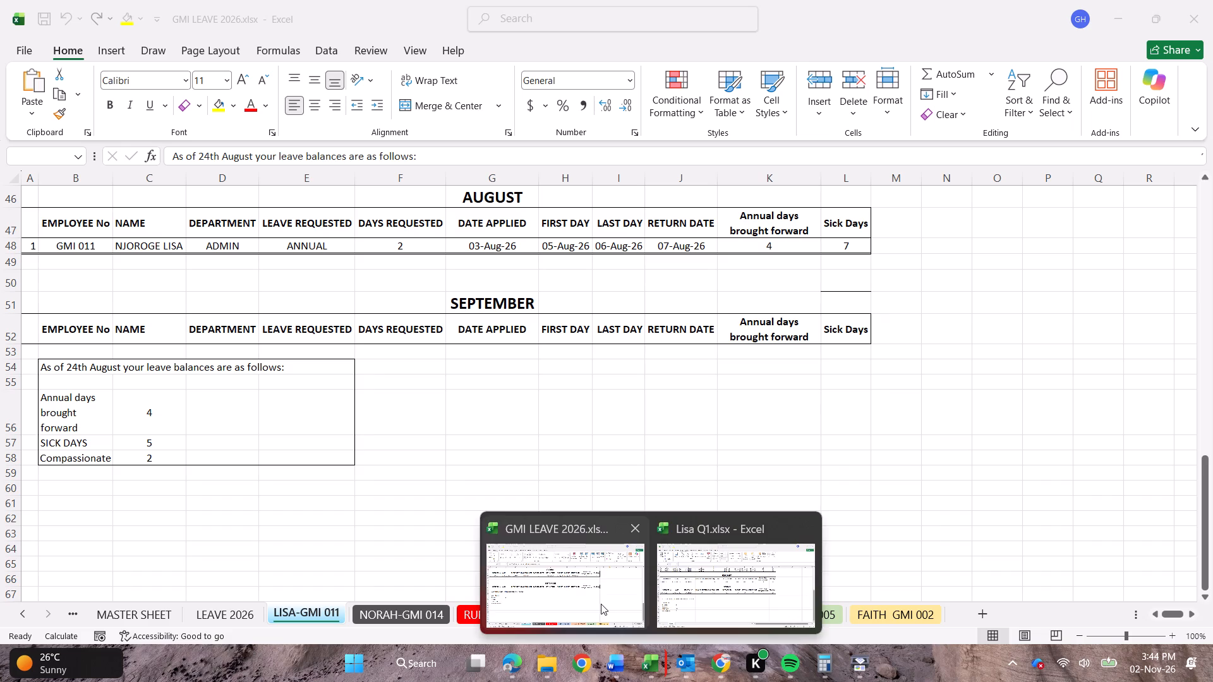
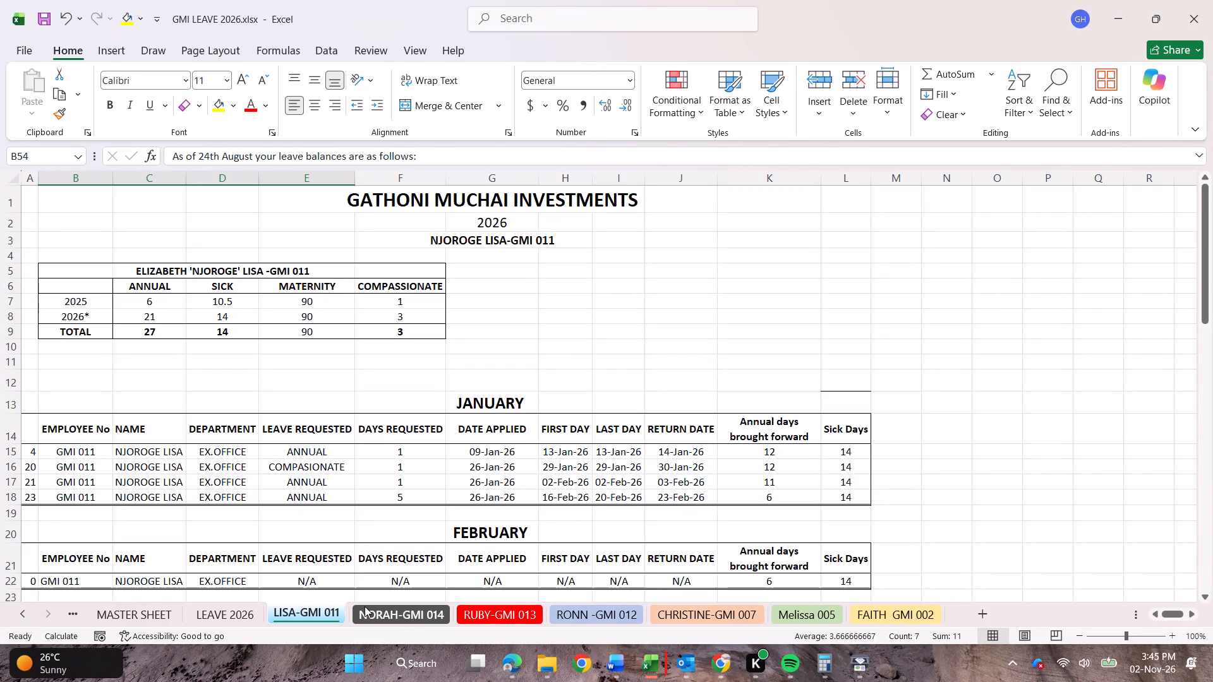
scroll(468, 464, down, 1)
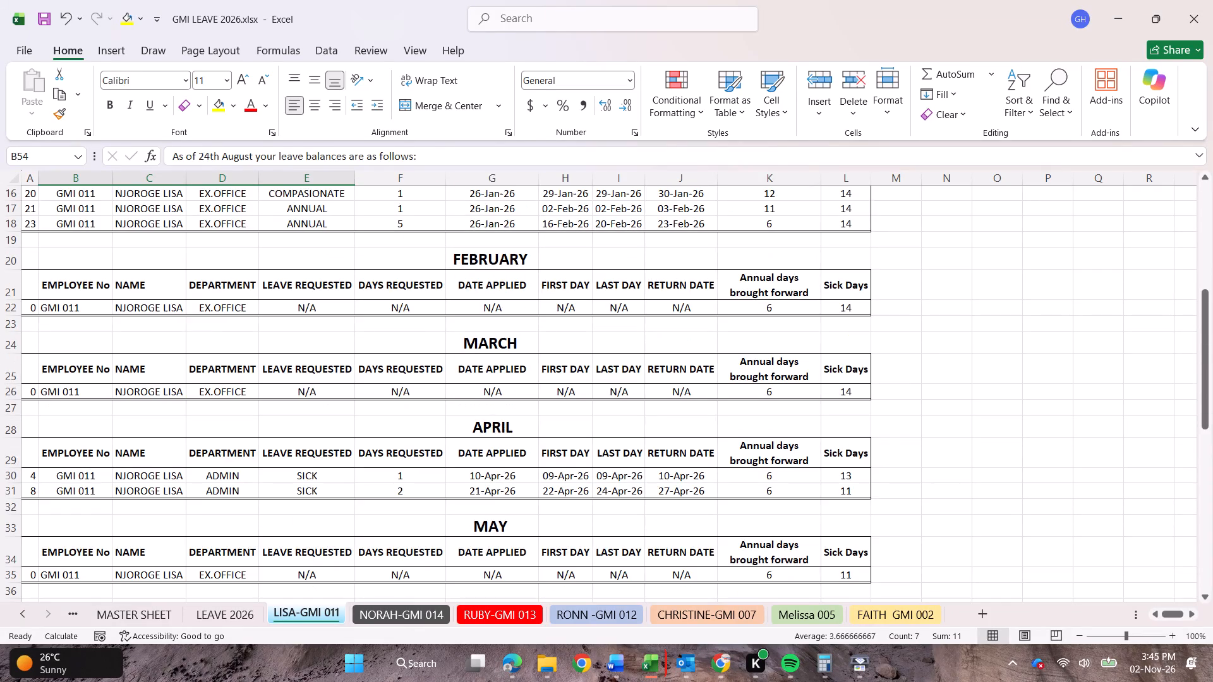
scroll(468, 464, up, 1)
scroll(468, 464, down, 1)
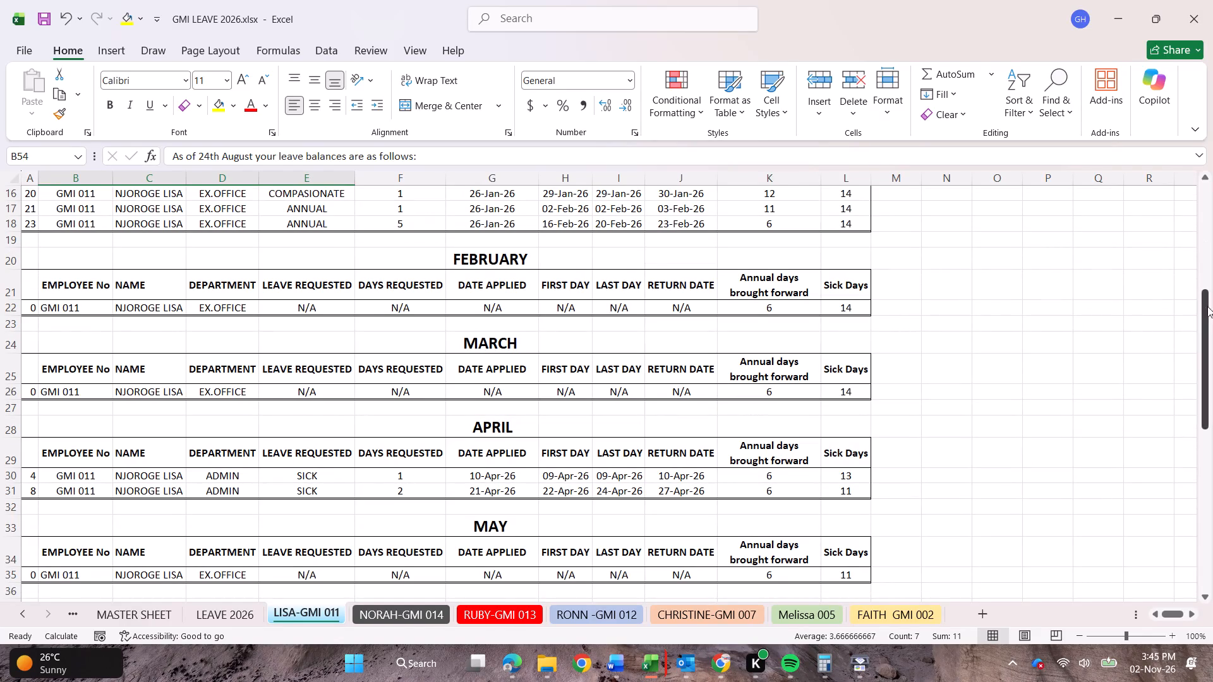
drag(1209, 309, 1209, 368)
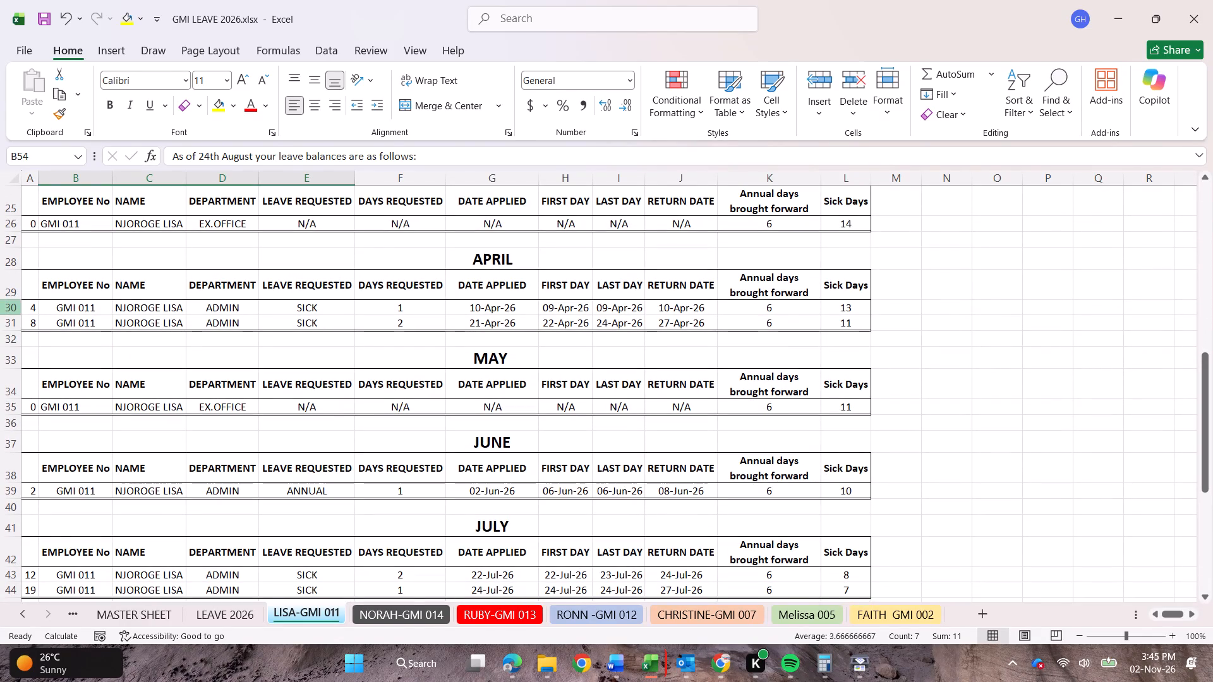
drag(28, 255, 807, 360)
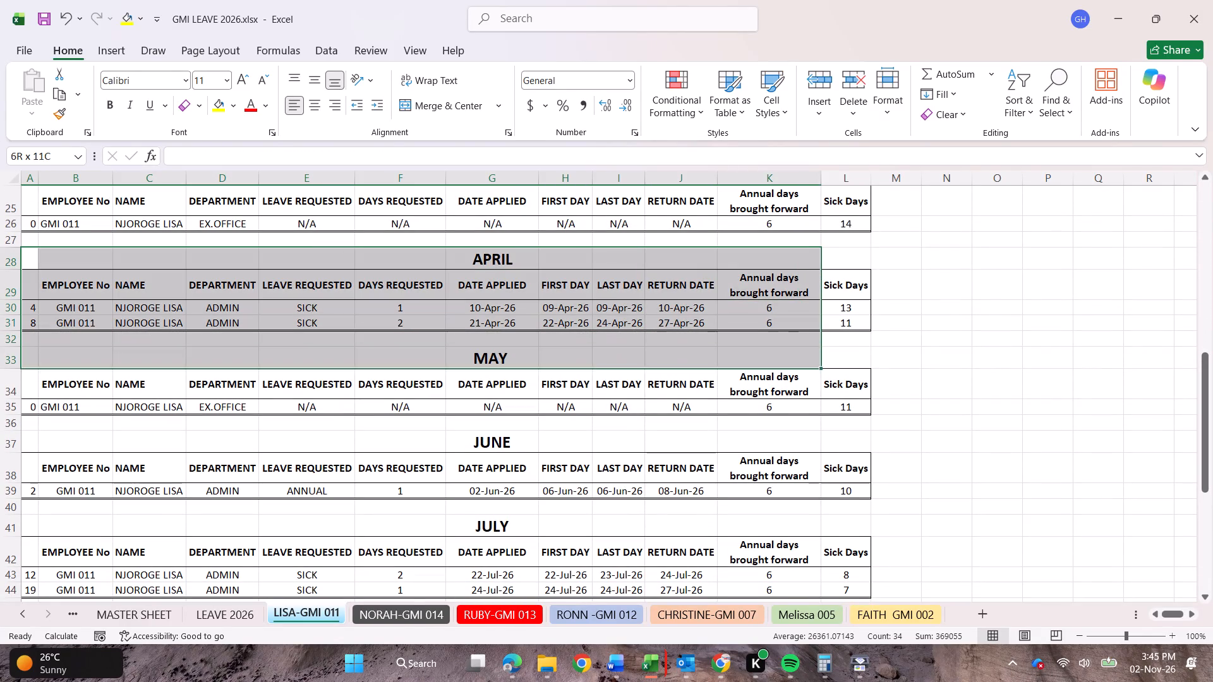
drag(807, 360, 866, 497)
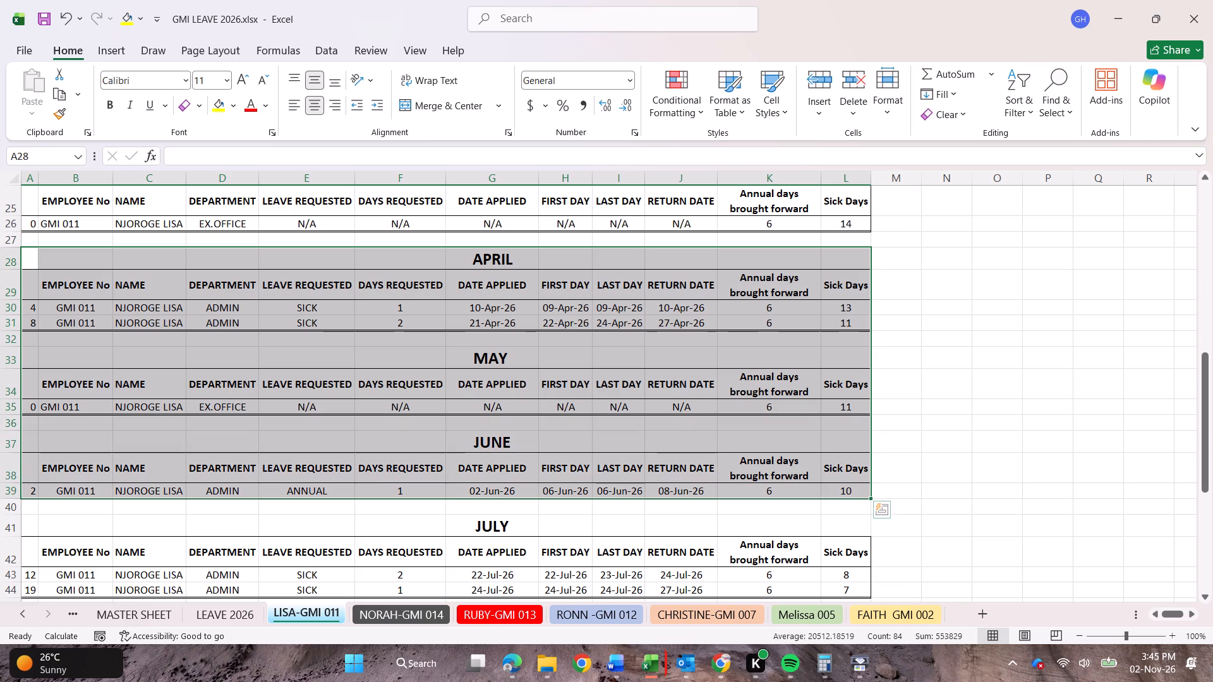
right_click(714, 259)
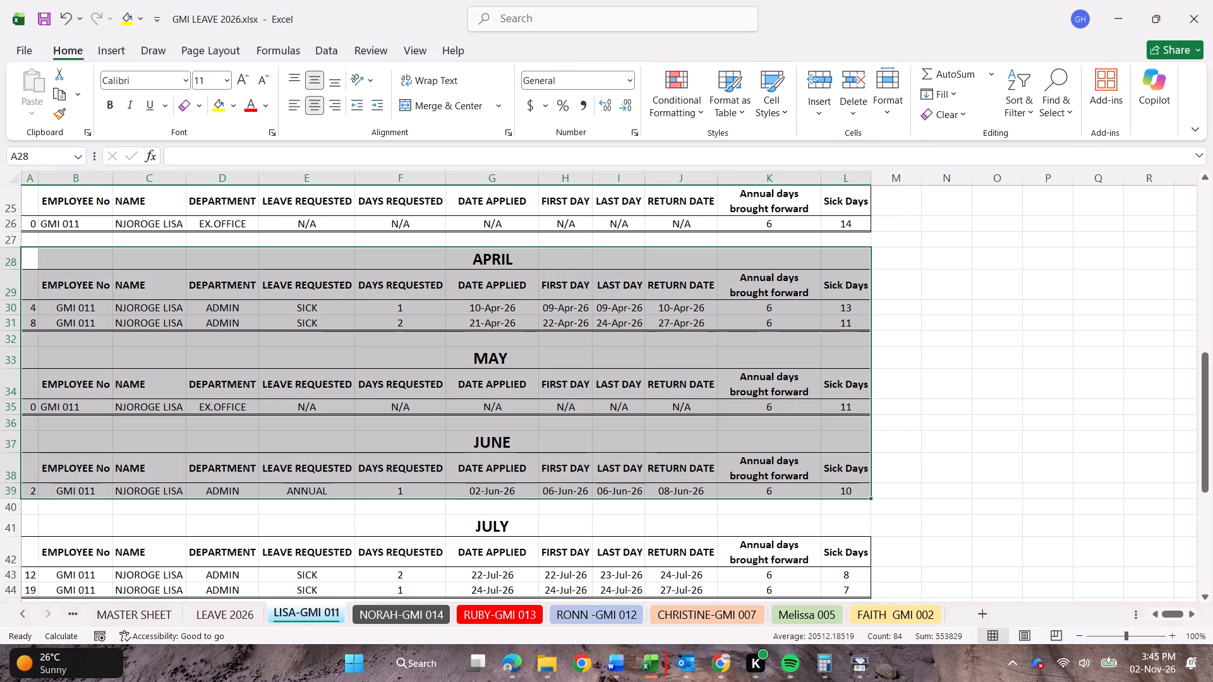
click(748, 230)
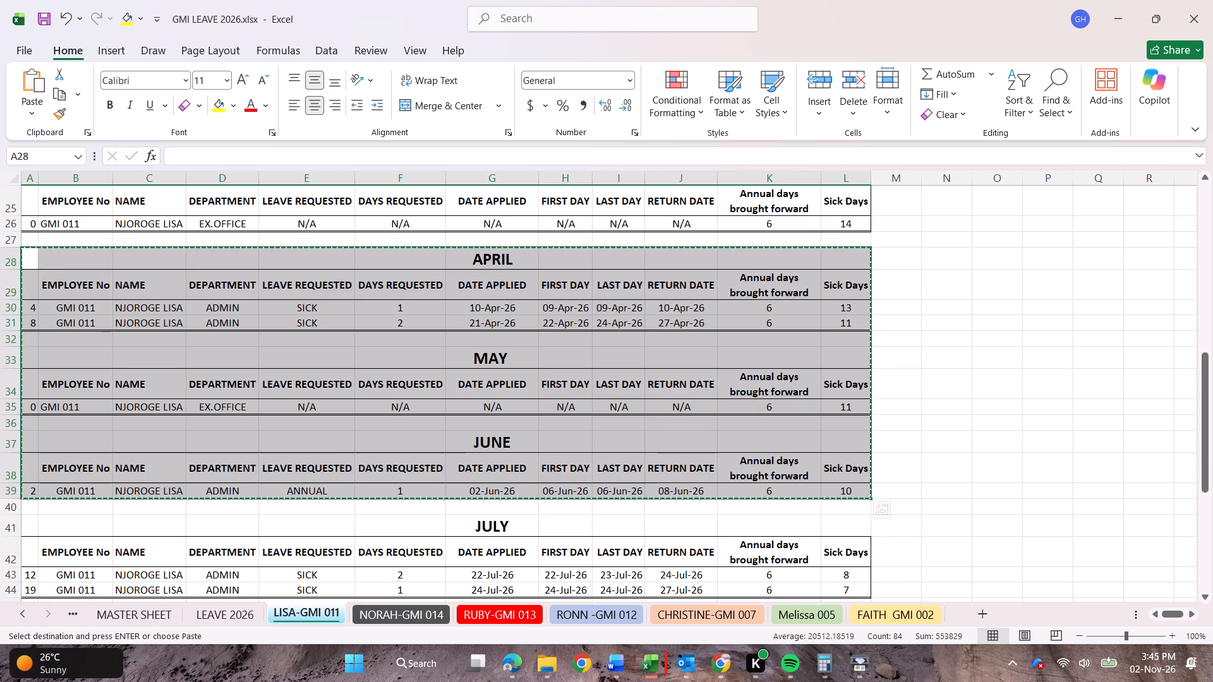
In the Lisa Q1 workbook, delete cells A5:L26 holding the entitlement summary and January to March tables, shifting cells left.
click(710, 606)
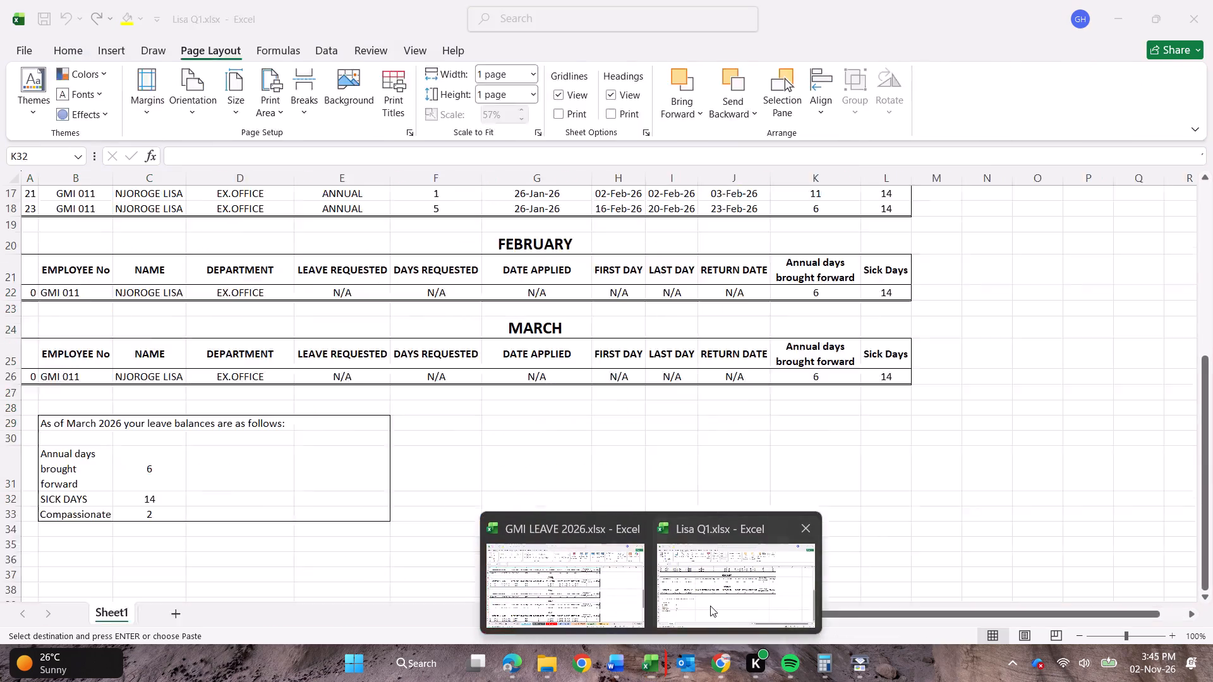
scroll(664, 486, up, 1)
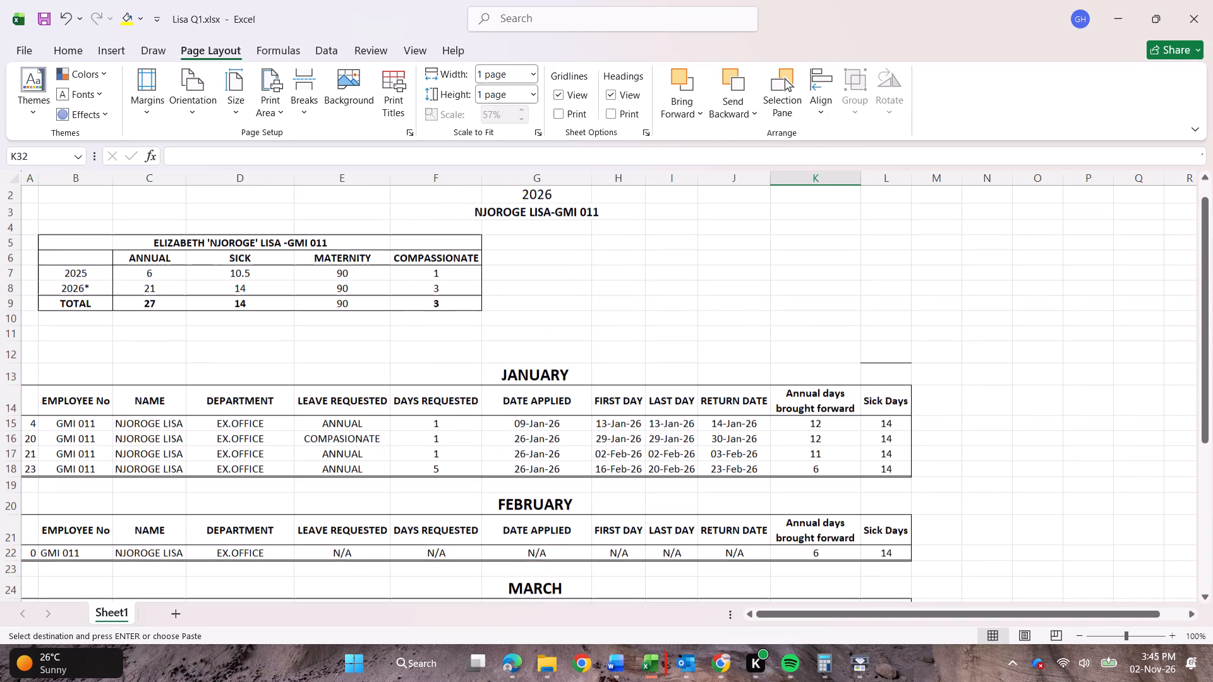
drag(38, 241, 950, 637)
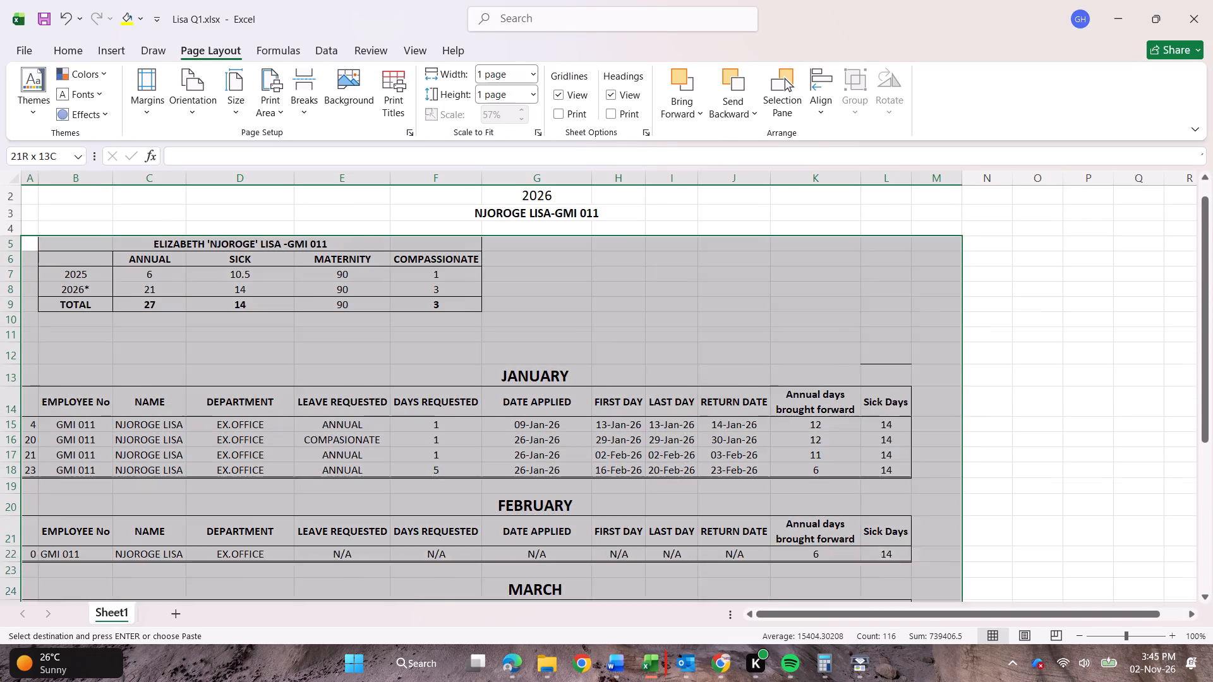
drag(950, 637, 894, 448)
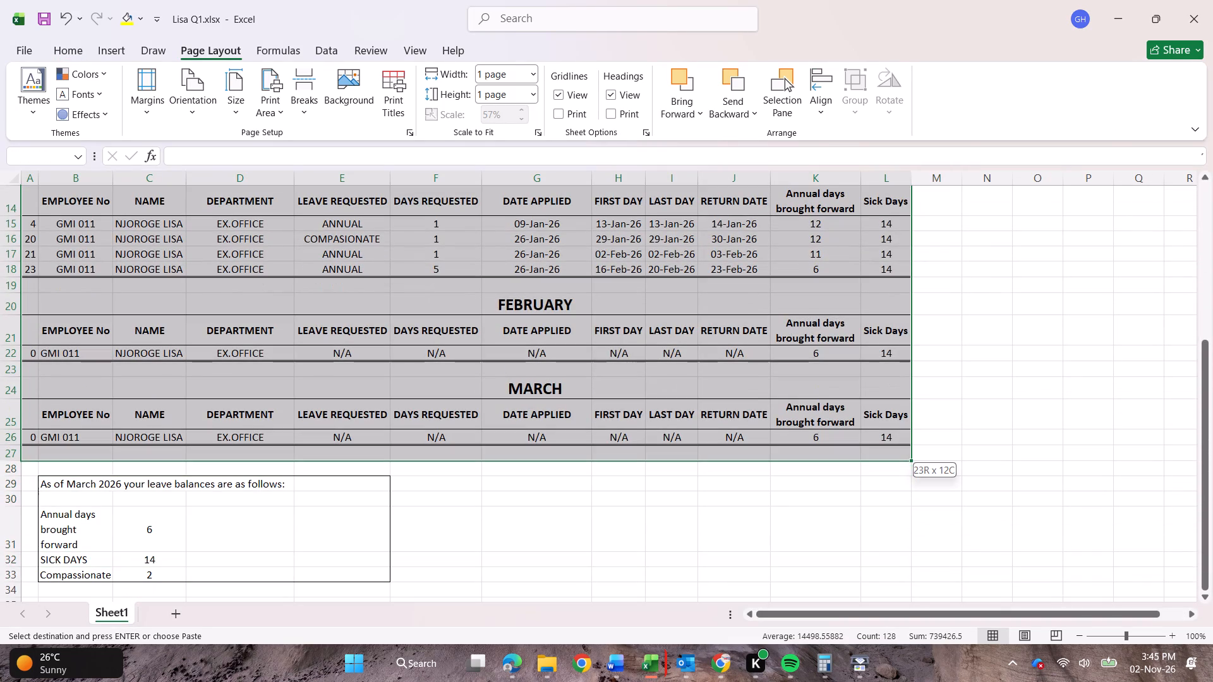
drag(894, 448, 896, 438)
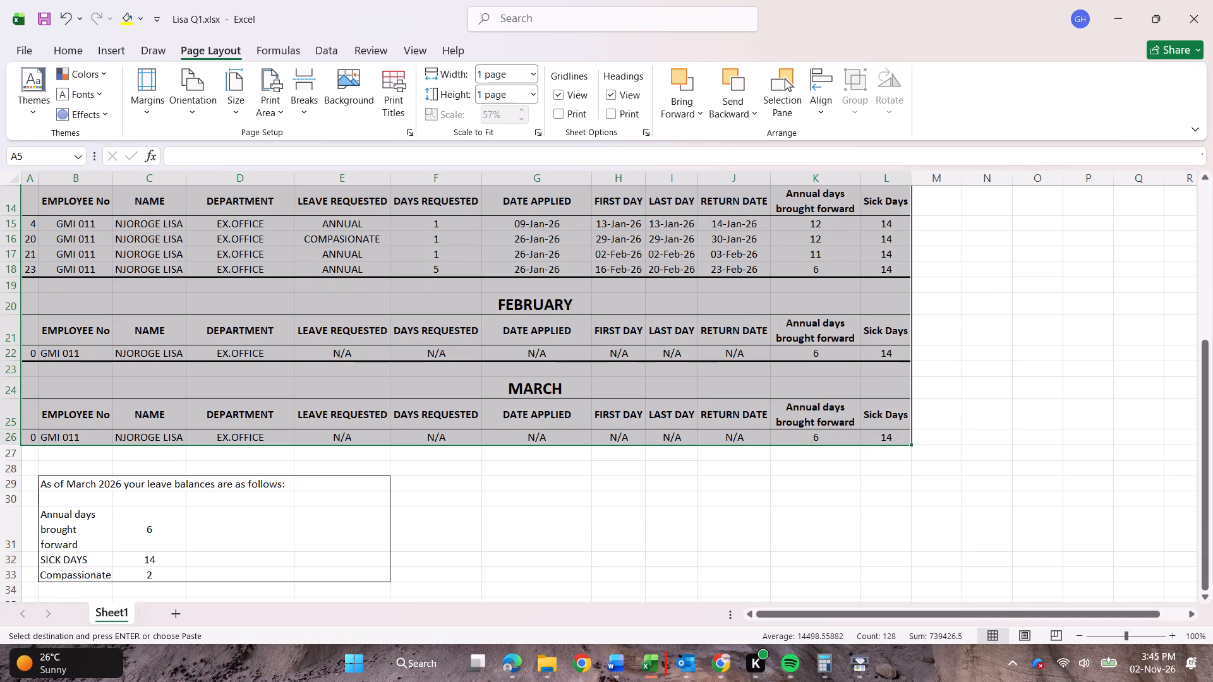
right_click(834, 387)
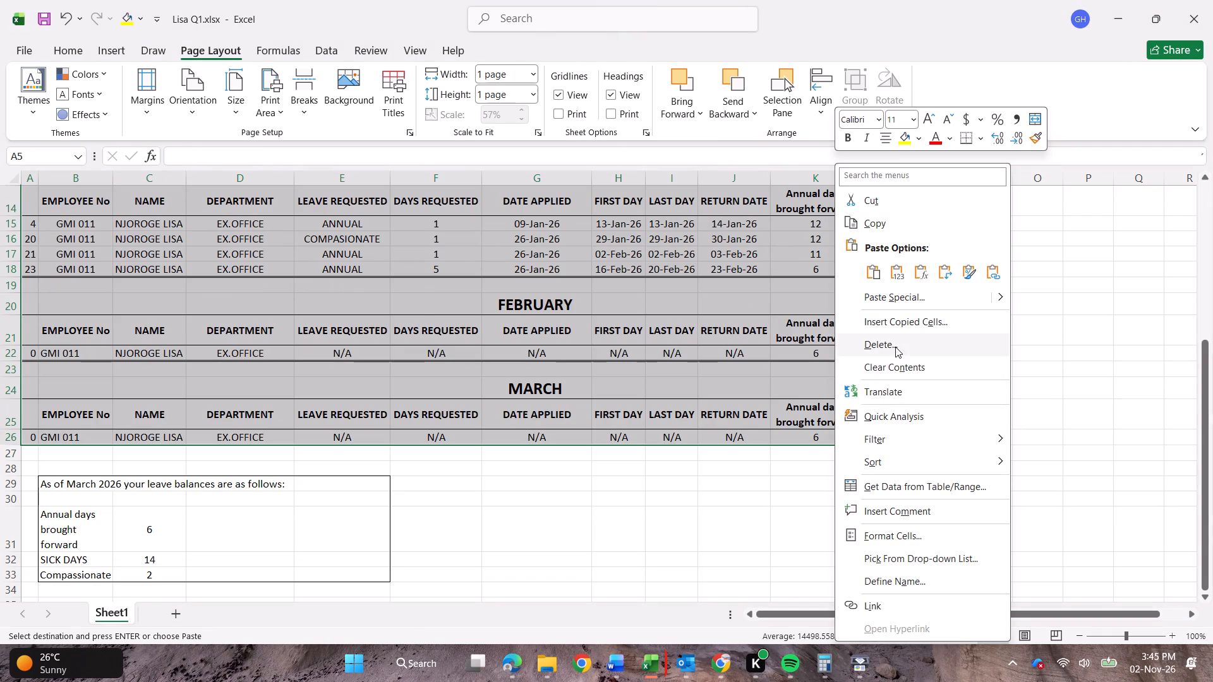
click(895, 347)
click(875, 414)
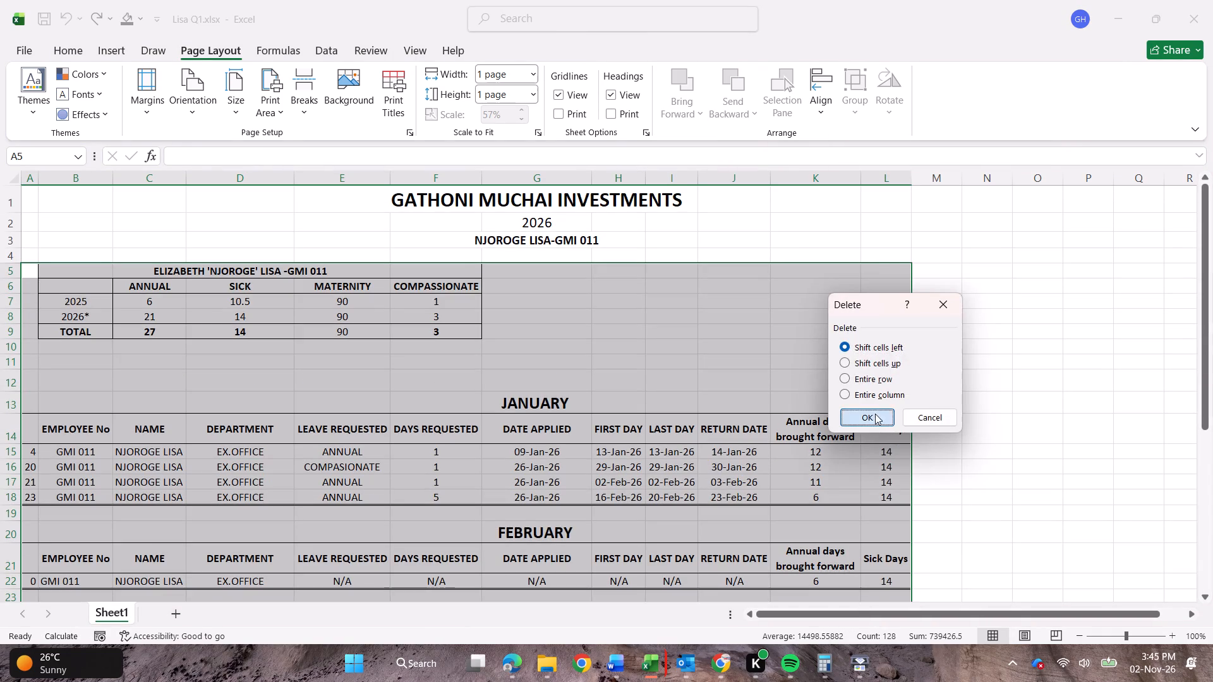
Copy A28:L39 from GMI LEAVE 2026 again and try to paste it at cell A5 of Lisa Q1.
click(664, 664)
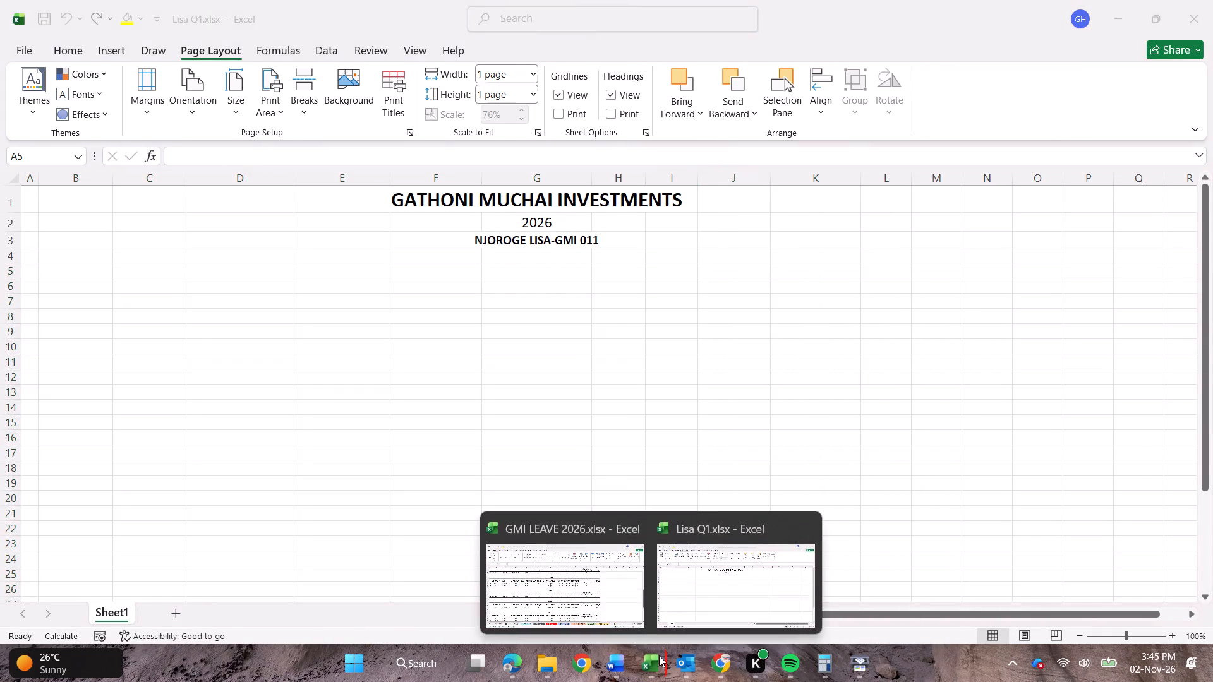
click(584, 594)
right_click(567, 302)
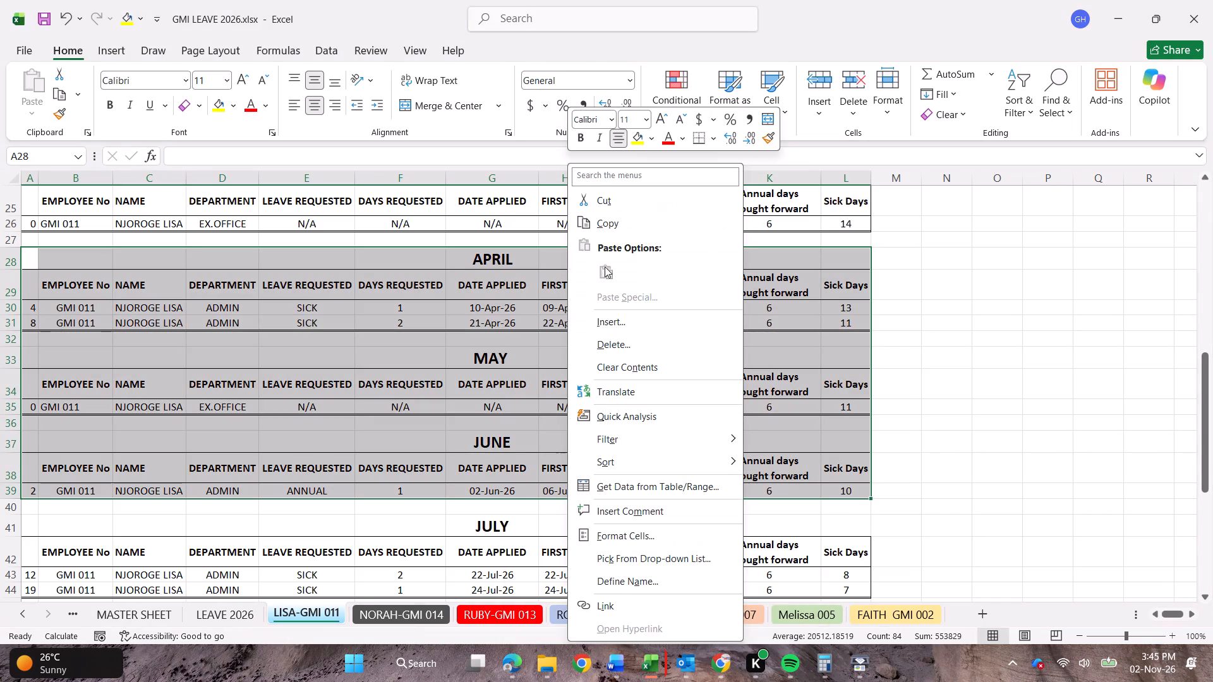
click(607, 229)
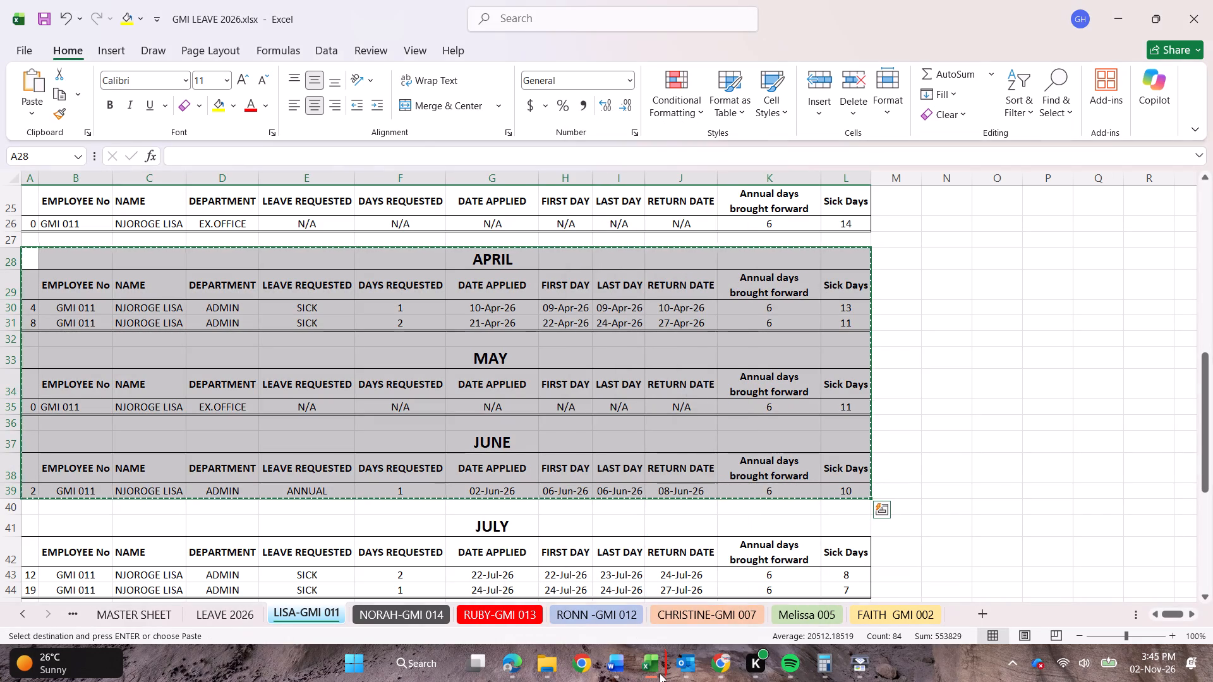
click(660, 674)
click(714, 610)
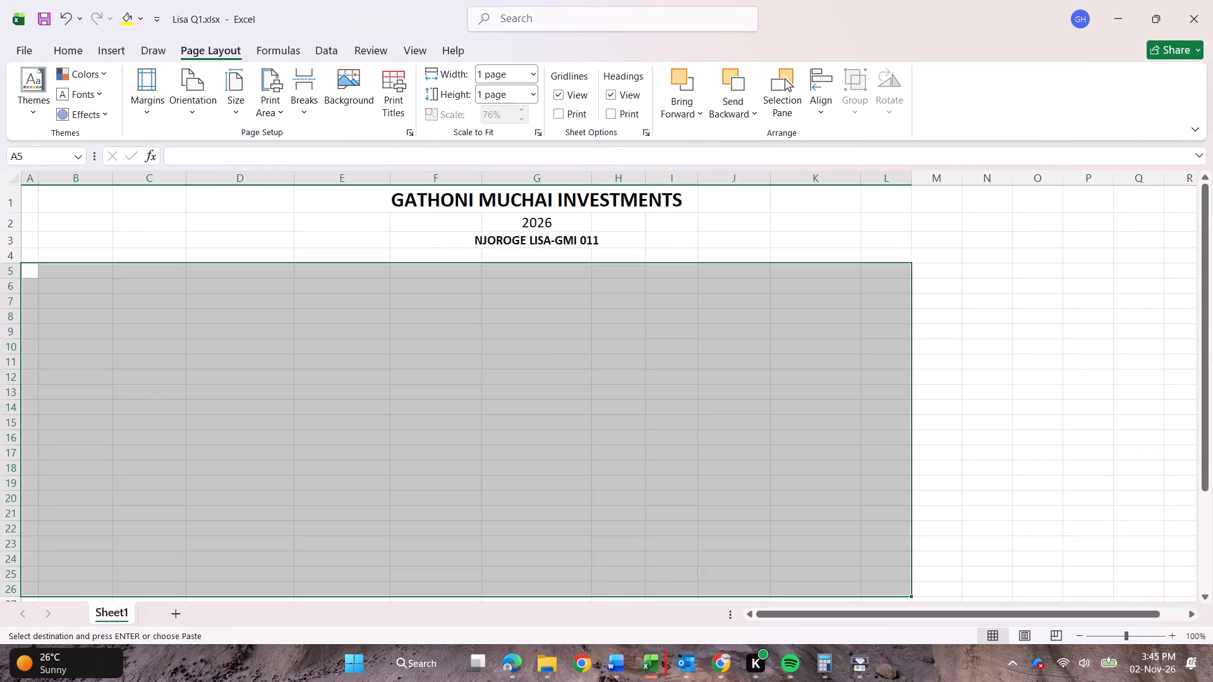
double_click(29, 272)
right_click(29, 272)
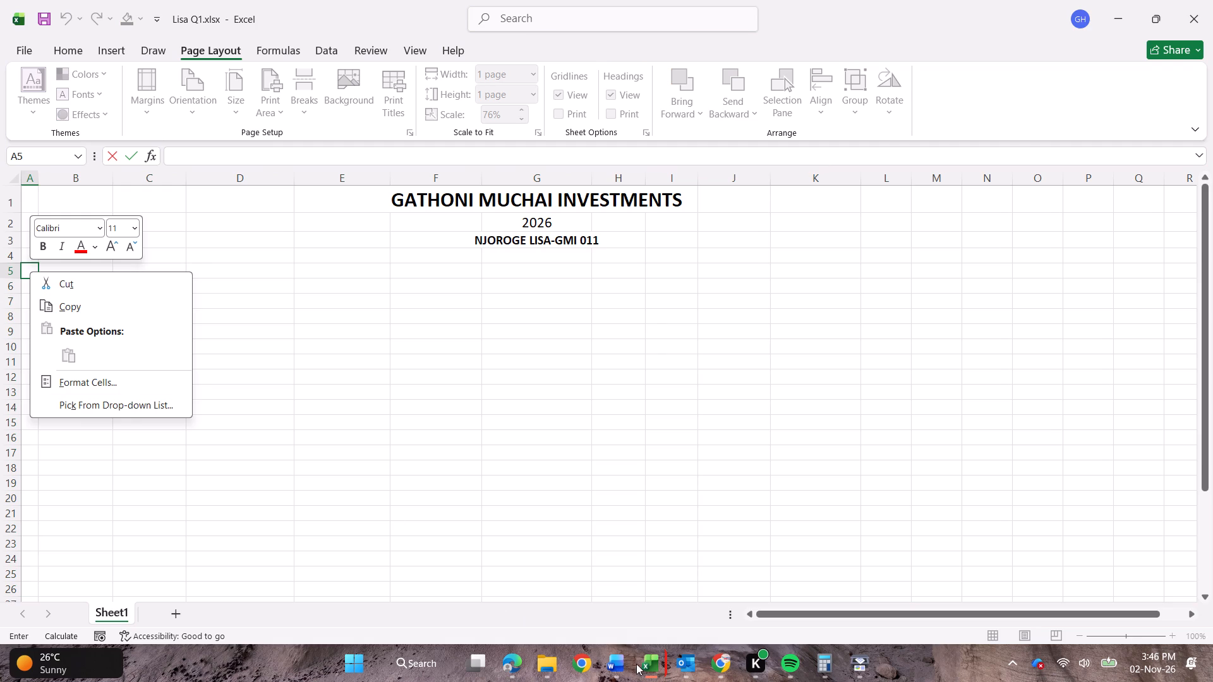
Copy the April to June tables from GMI LEAVE 2026 and paste them at cell A5 of Lisa Q1.
click(653, 664)
click(582, 586)
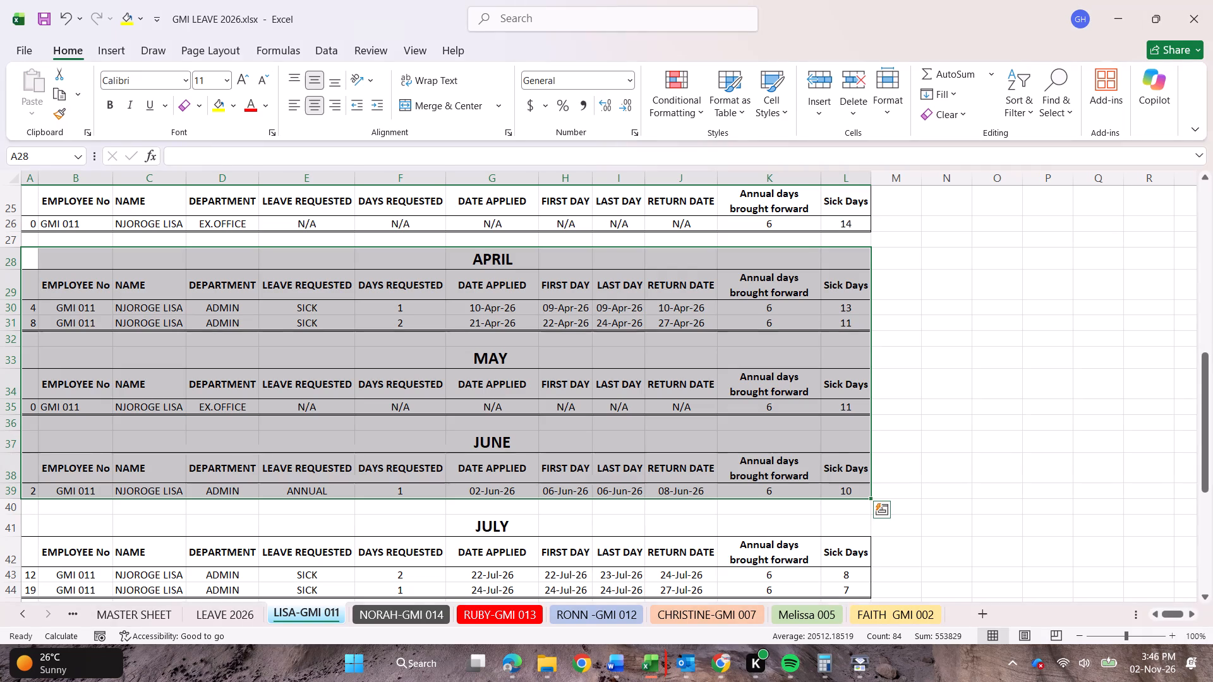
right_click(428, 352)
click(492, 229)
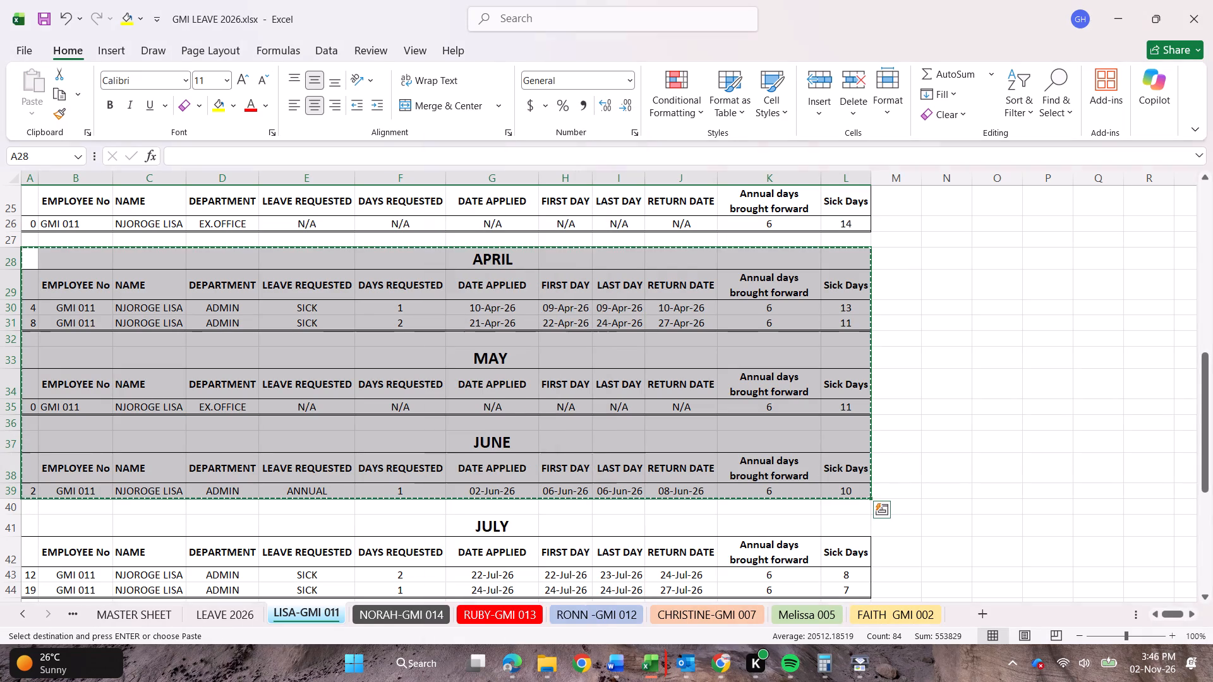
click(663, 664)
click(721, 602)
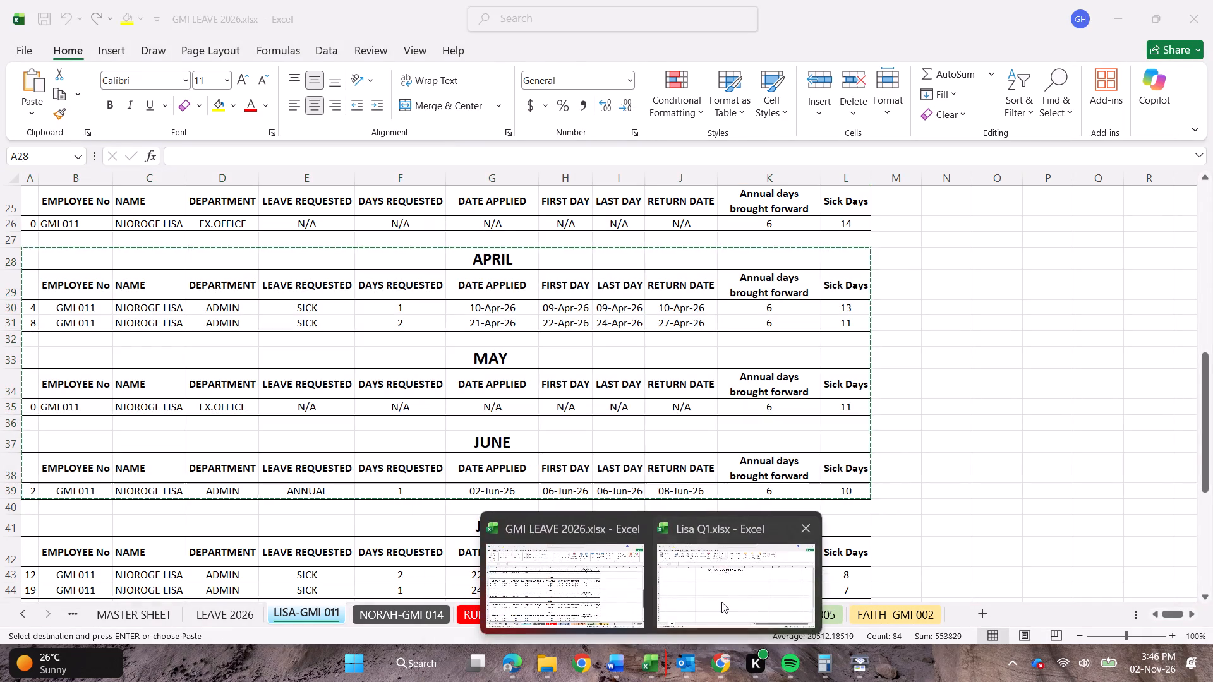
right_click(32, 269)
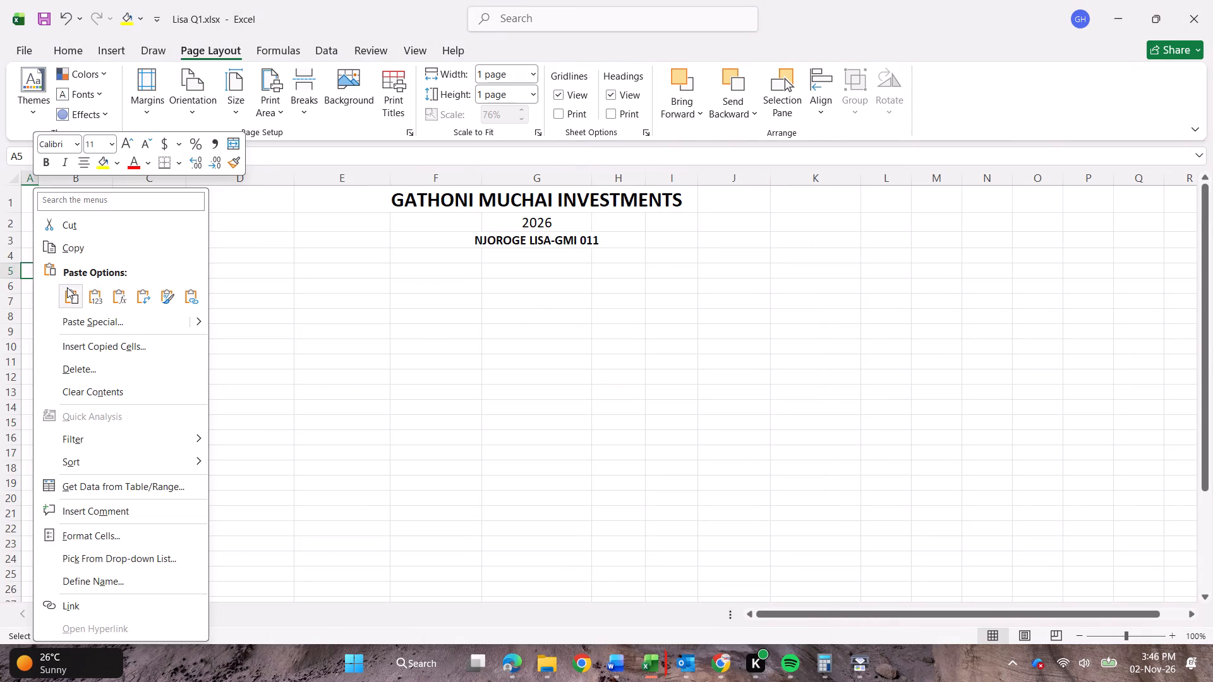
click(67, 287)
Move the leave balances box from B29:E33 up to B19:E23, just below the June table.
scroll(302, 344, down, 1)
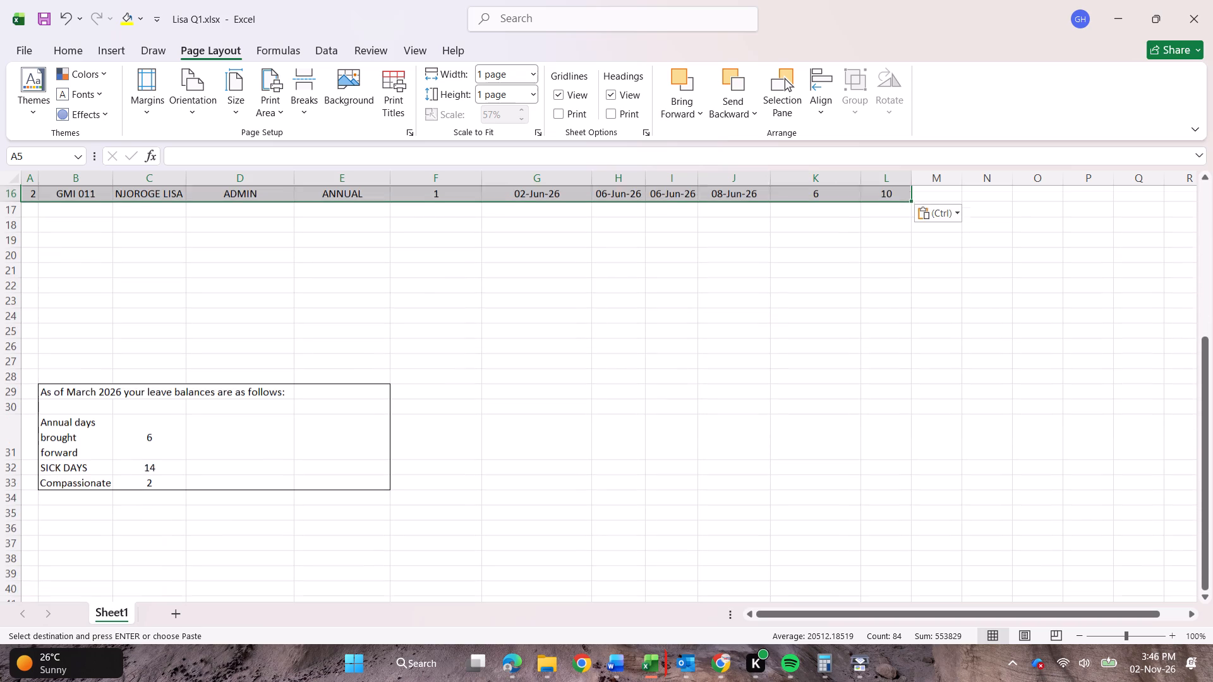
drag(44, 394, 341, 460)
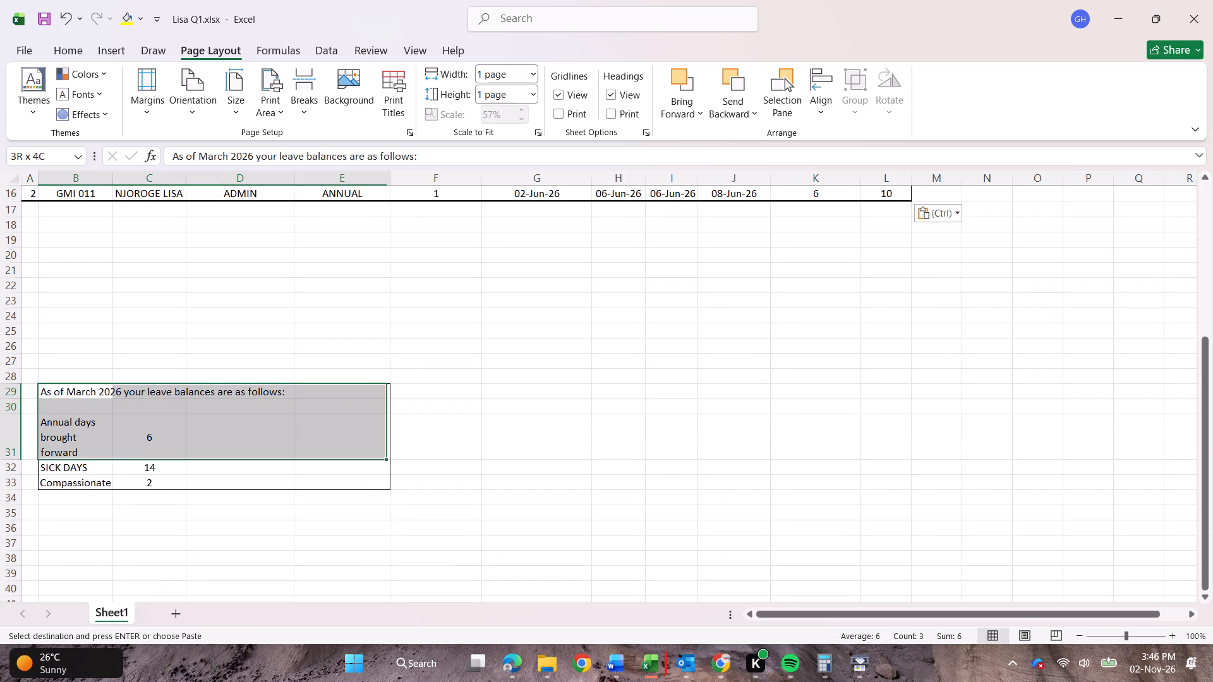
drag(341, 460, 346, 481)
drag(244, 380, 243, 344)
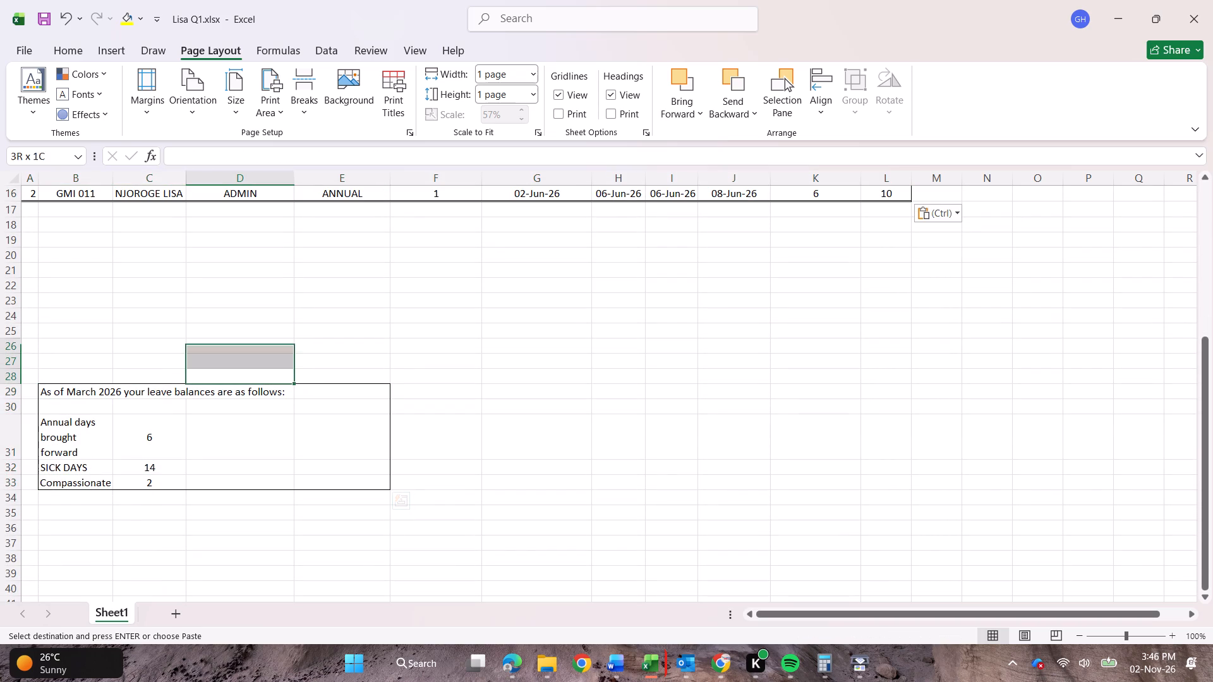
drag(243, 344, 240, 320)
drag(44, 389, 359, 469)
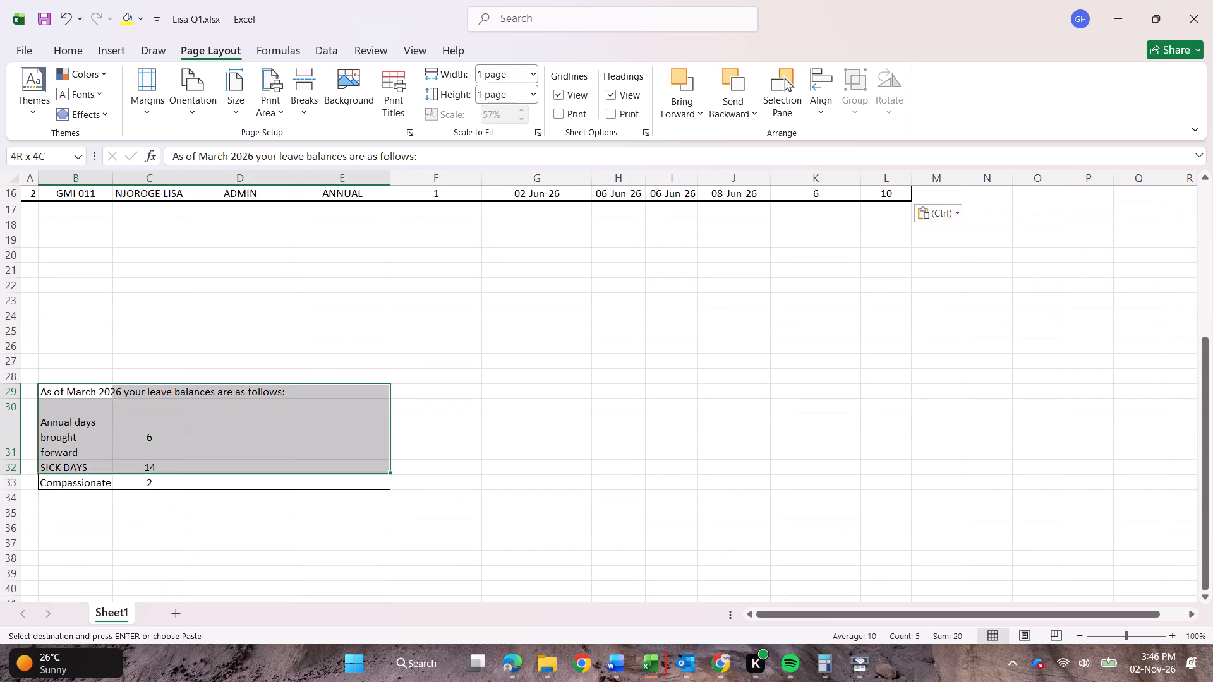
drag(359, 469, 359, 488)
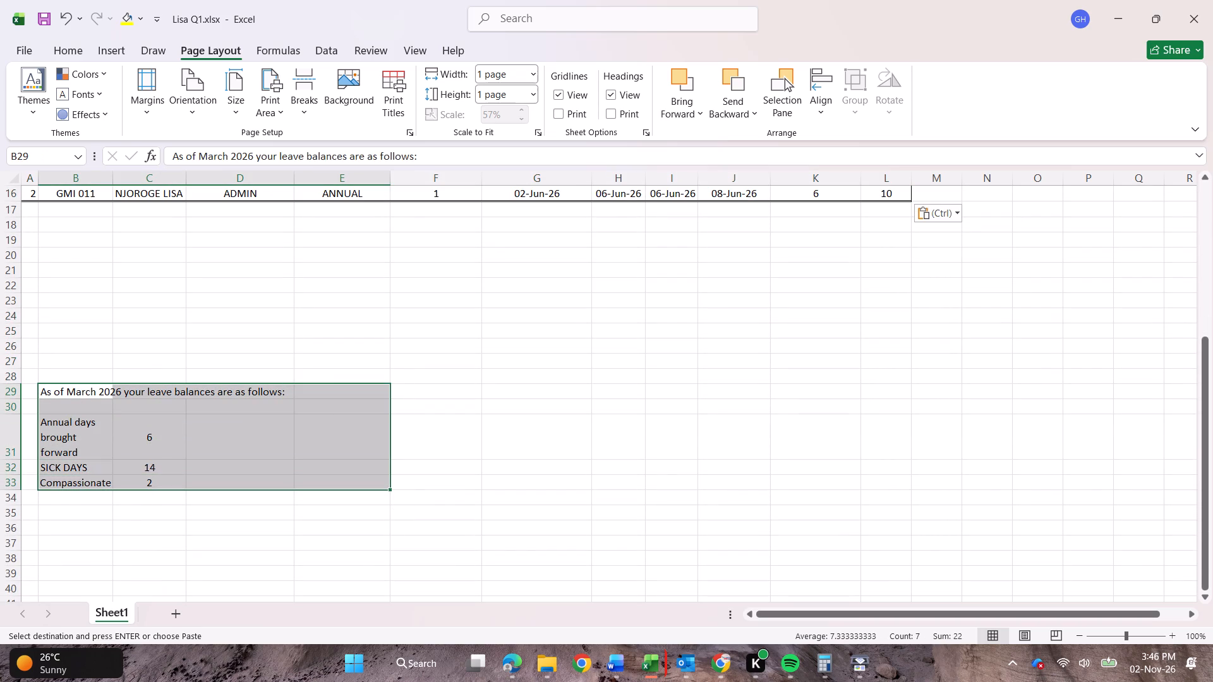
drag(223, 383, 211, 253)
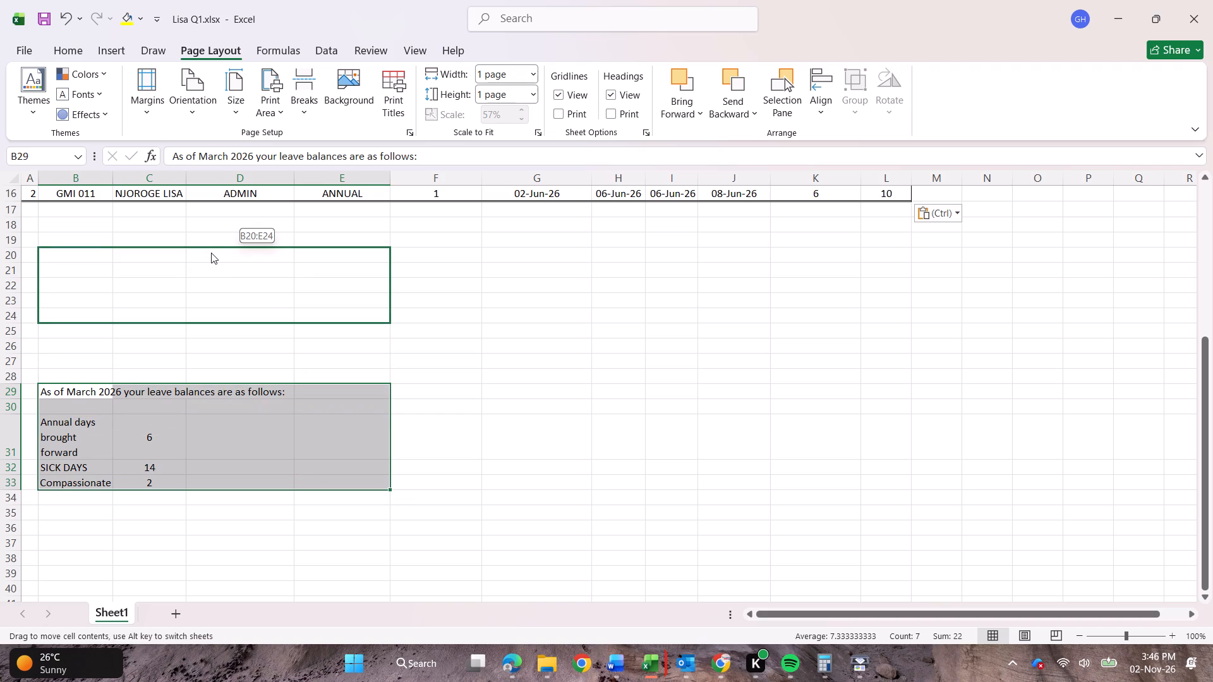
drag(211, 253, 211, 244)
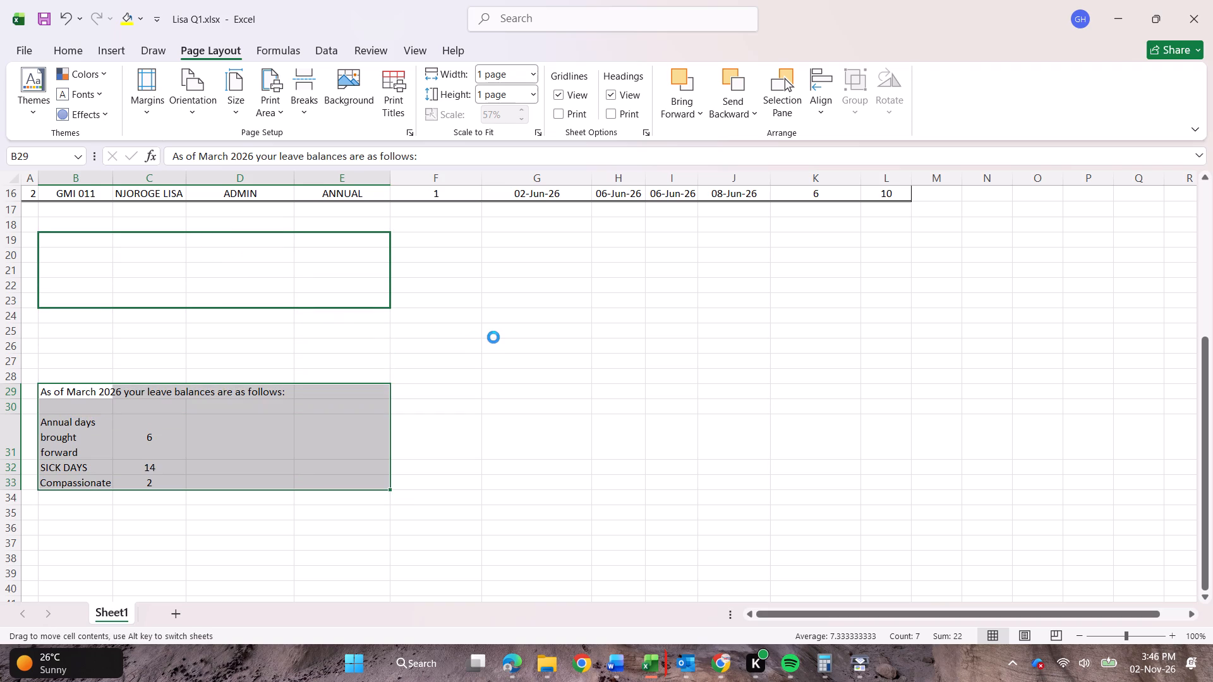
click(487, 337)
Change the balances heading in B19 to "As of June 2026 your leave balances are as follows:".
scroll(588, 338, up, 1)
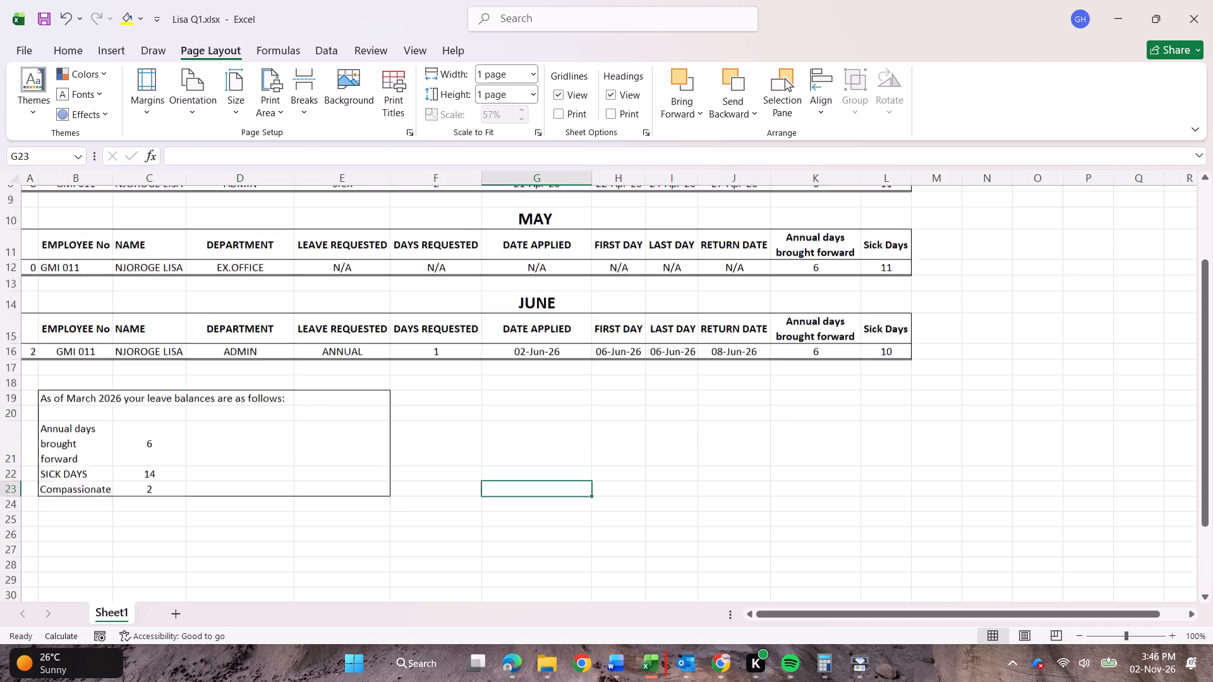
scroll(588, 346, down, 1)
scroll(588, 346, up, 1)
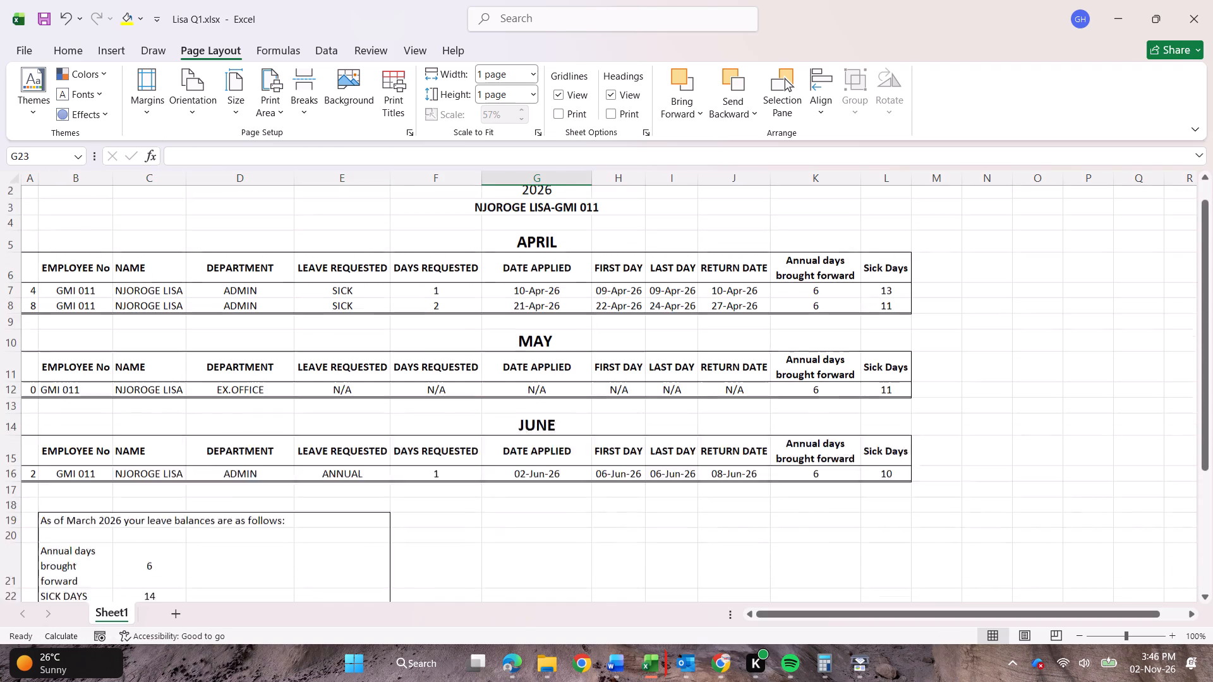
click(104, 559)
double_click(86, 556)
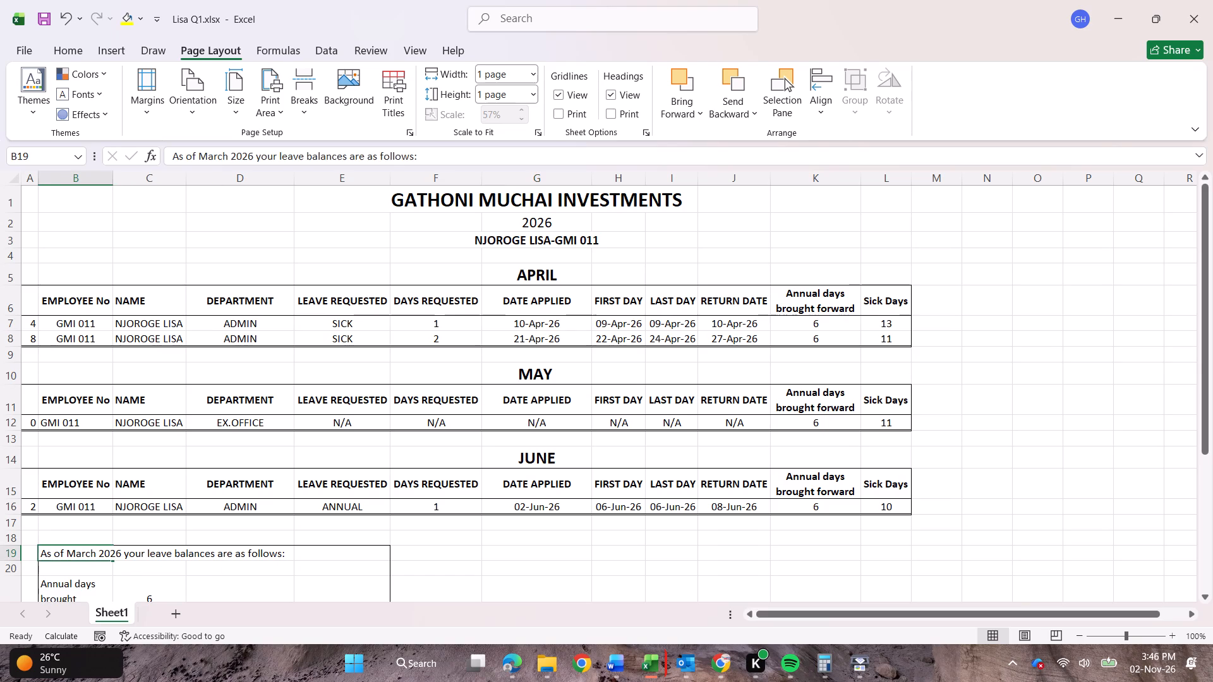
key(BackSpace)
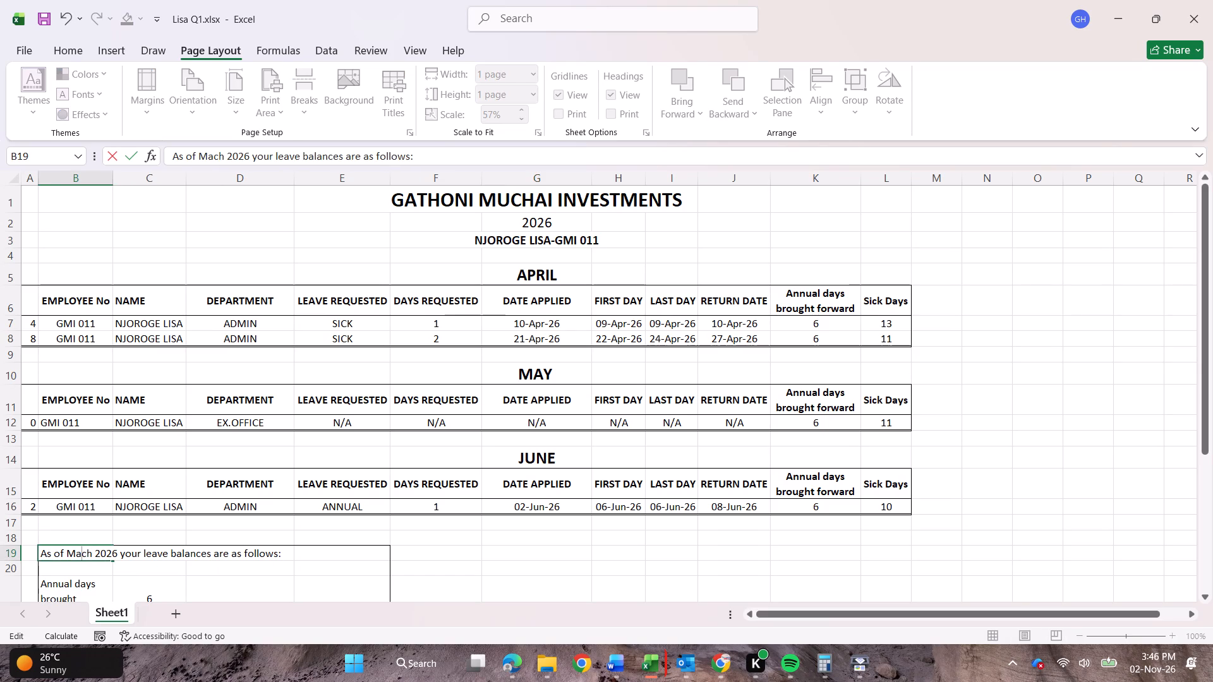
key(Delete)
key(Delete)
key(BackSpace)
key(BackSpace)
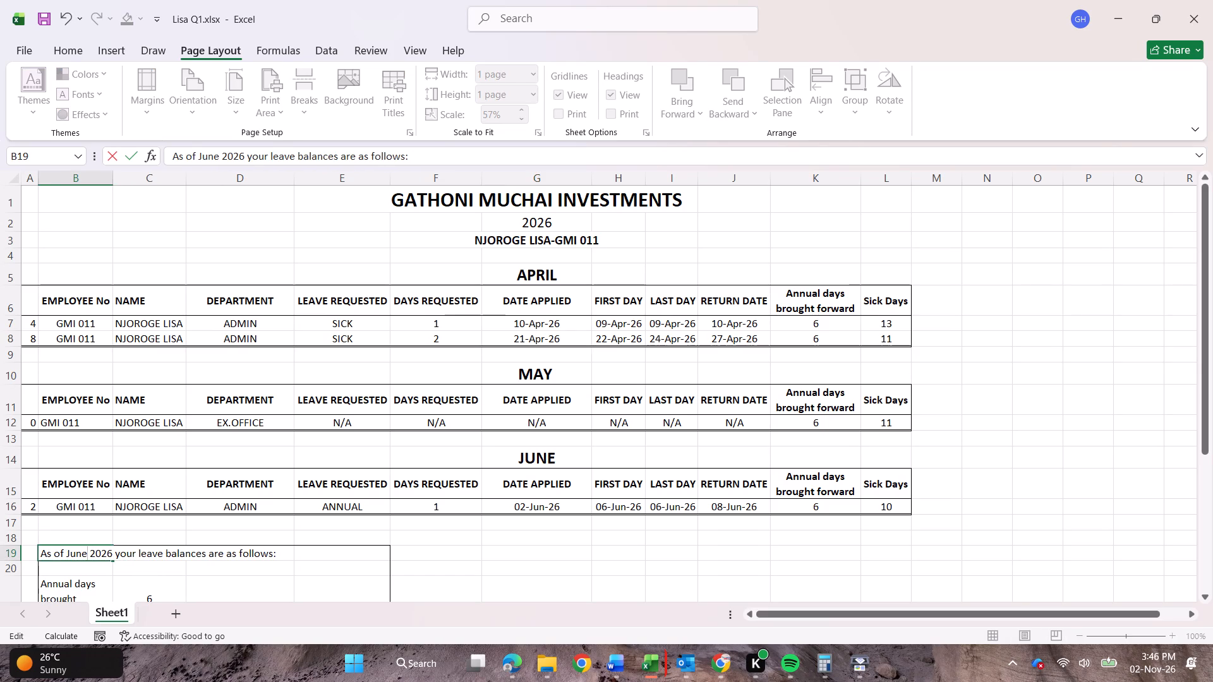
Set the sick days balance in C22 of the leave balances box to 10.
click(583, 556)
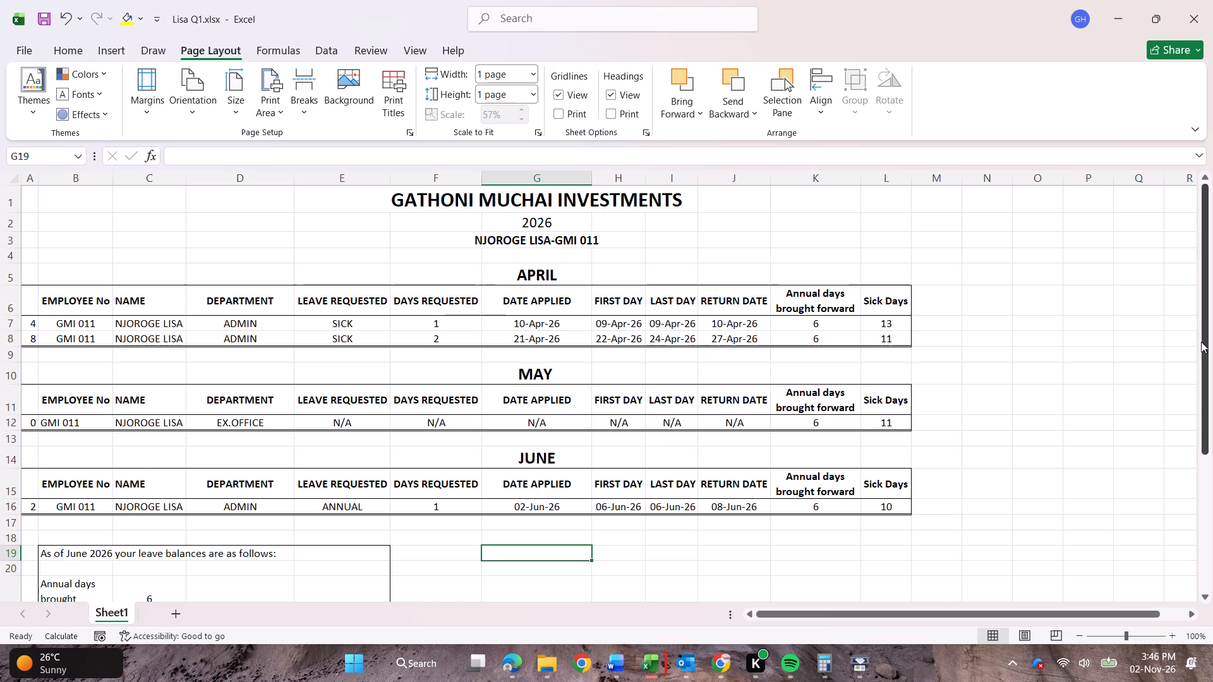
drag(1204, 342, 1209, 419)
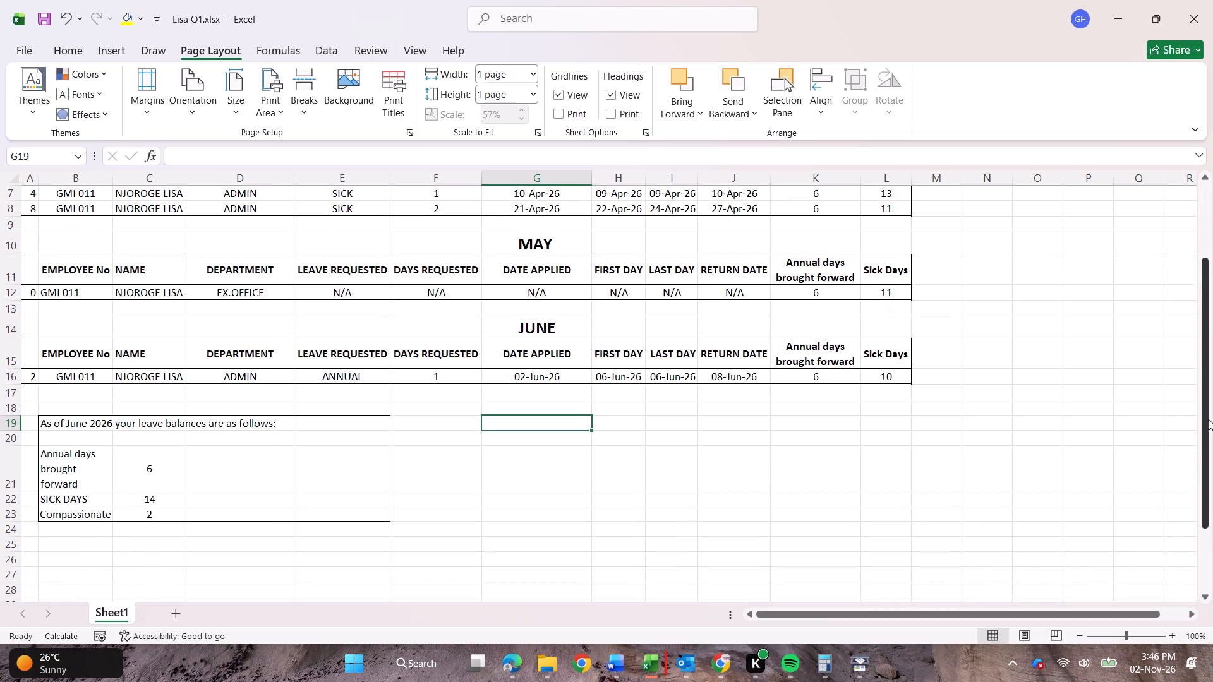
drag(1209, 419, 1212, 419)
double_click(162, 493)
key(BackSpace)
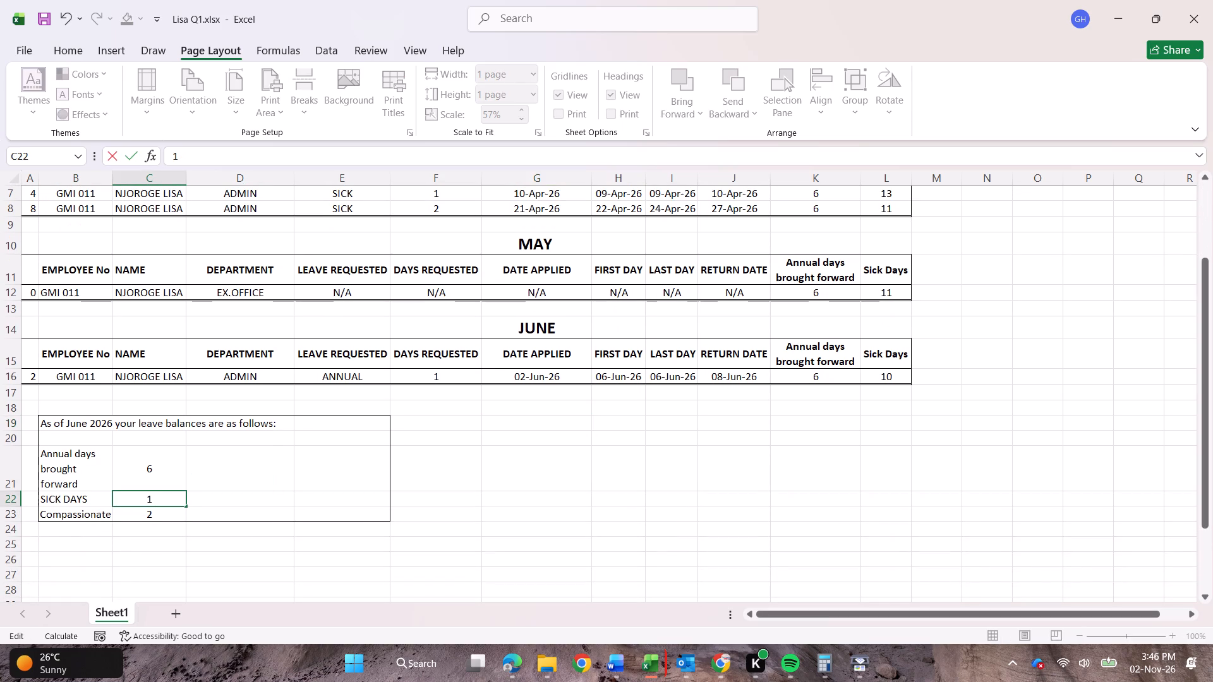
key(0)
click(616, 501)
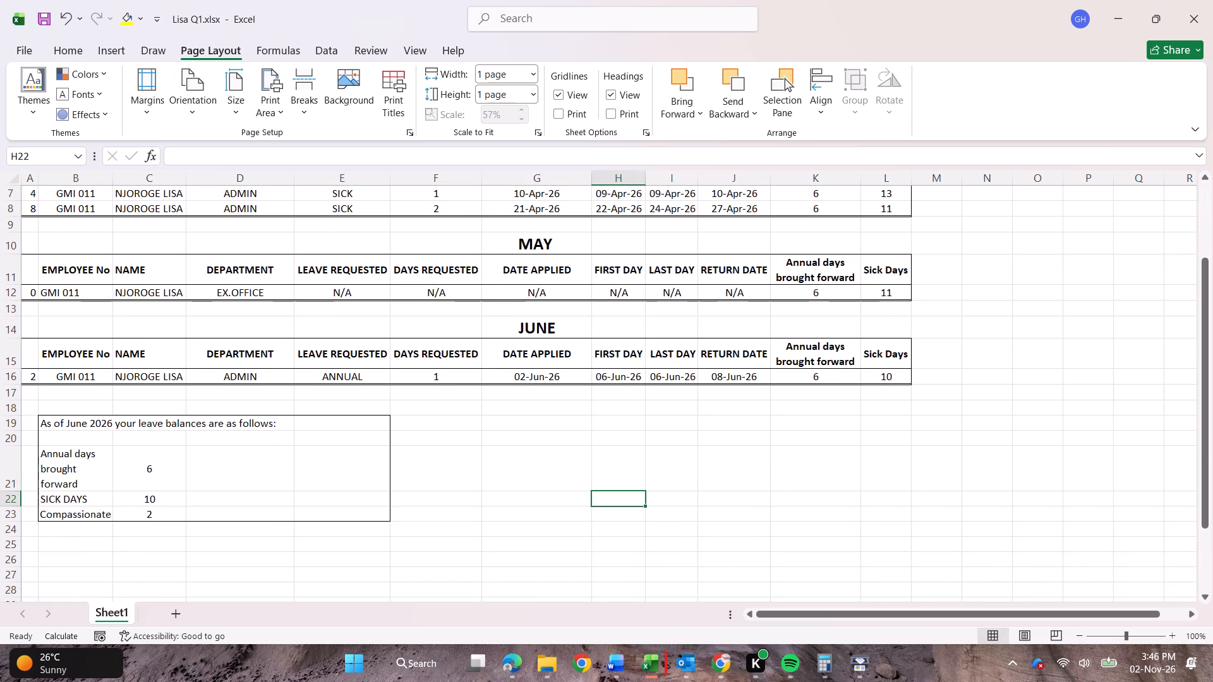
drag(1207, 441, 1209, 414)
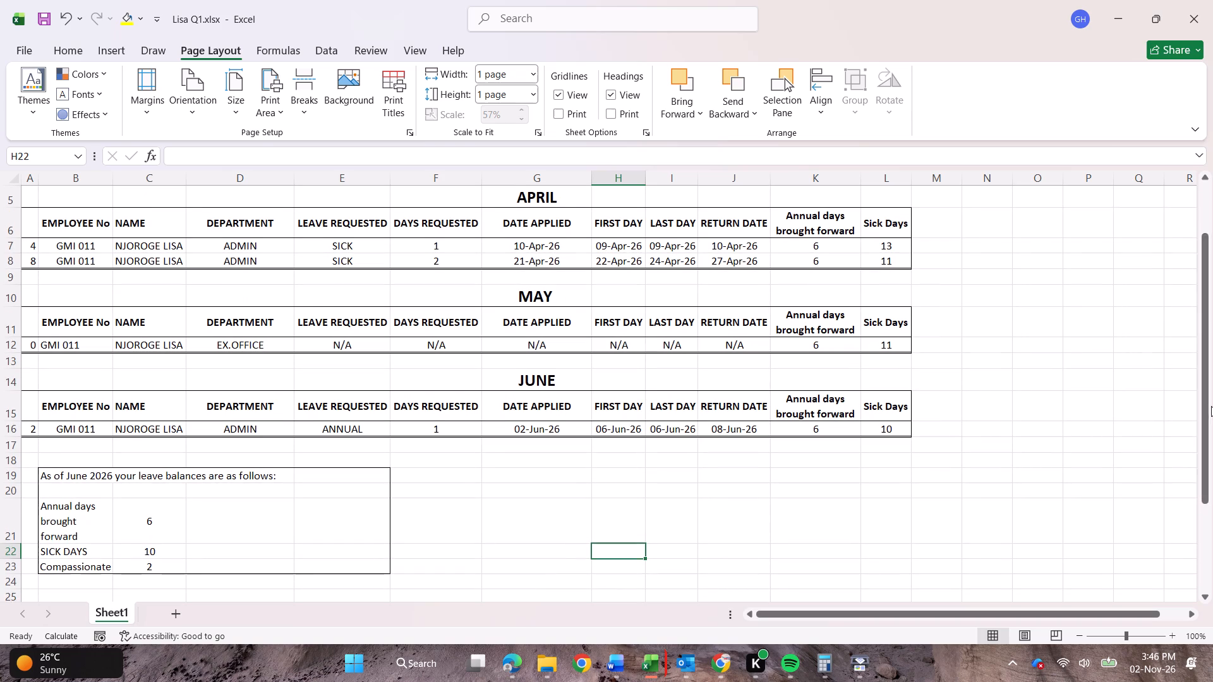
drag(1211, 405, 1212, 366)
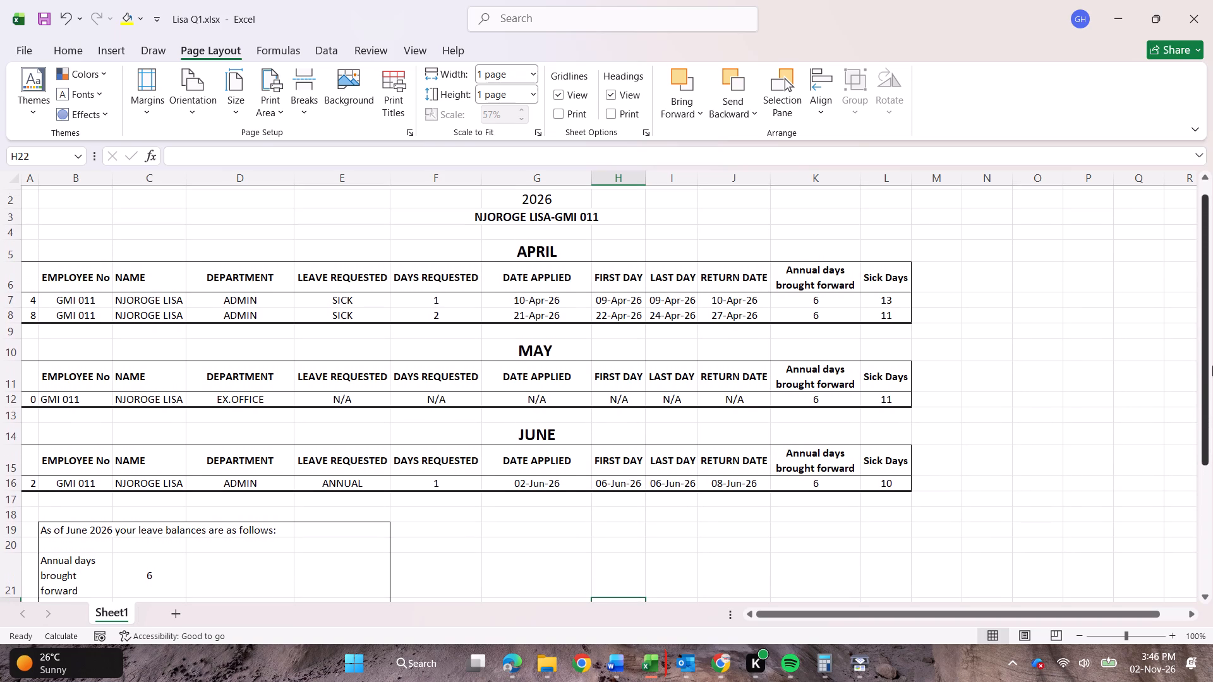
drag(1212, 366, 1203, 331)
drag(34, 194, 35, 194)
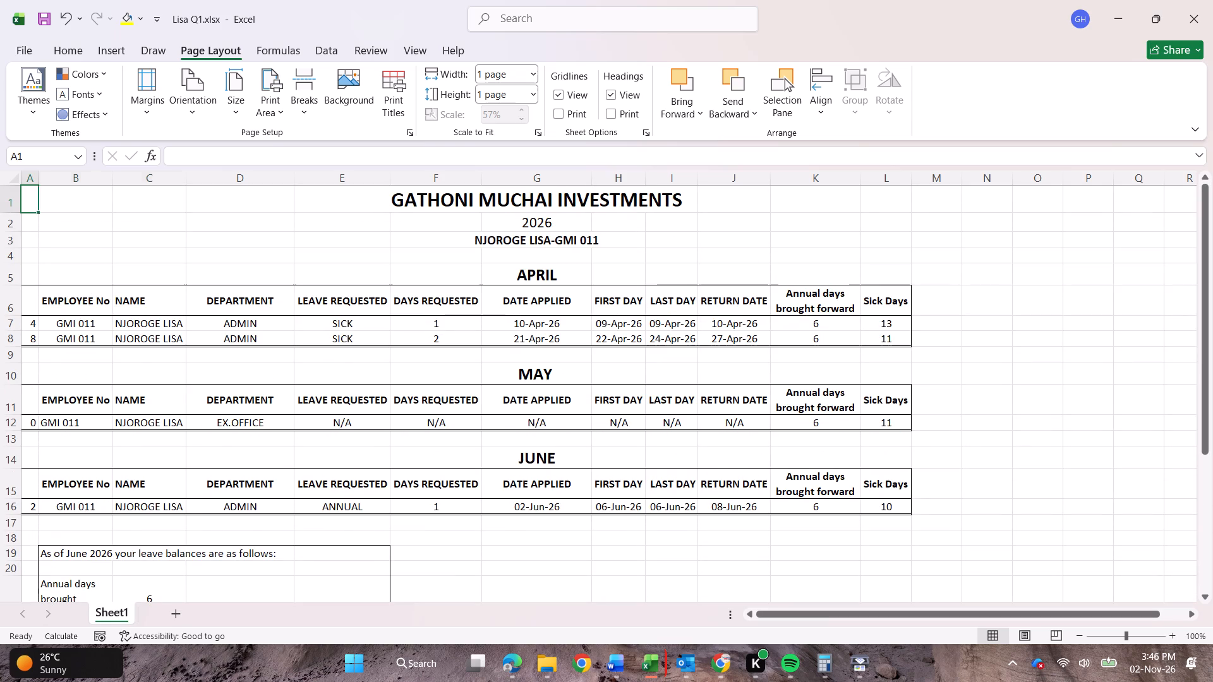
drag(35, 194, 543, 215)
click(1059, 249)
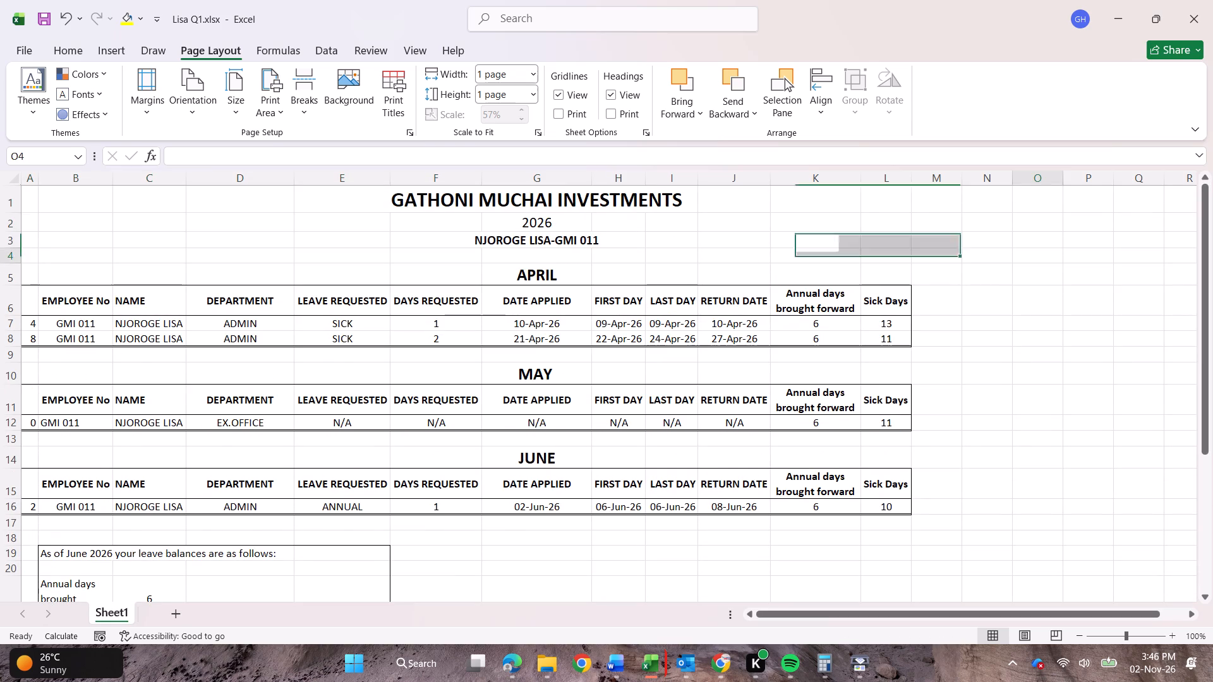
Save the workbook as a separate file named Lisa Q2.xlsx in the LISA employee records folder.
click(30, 55)
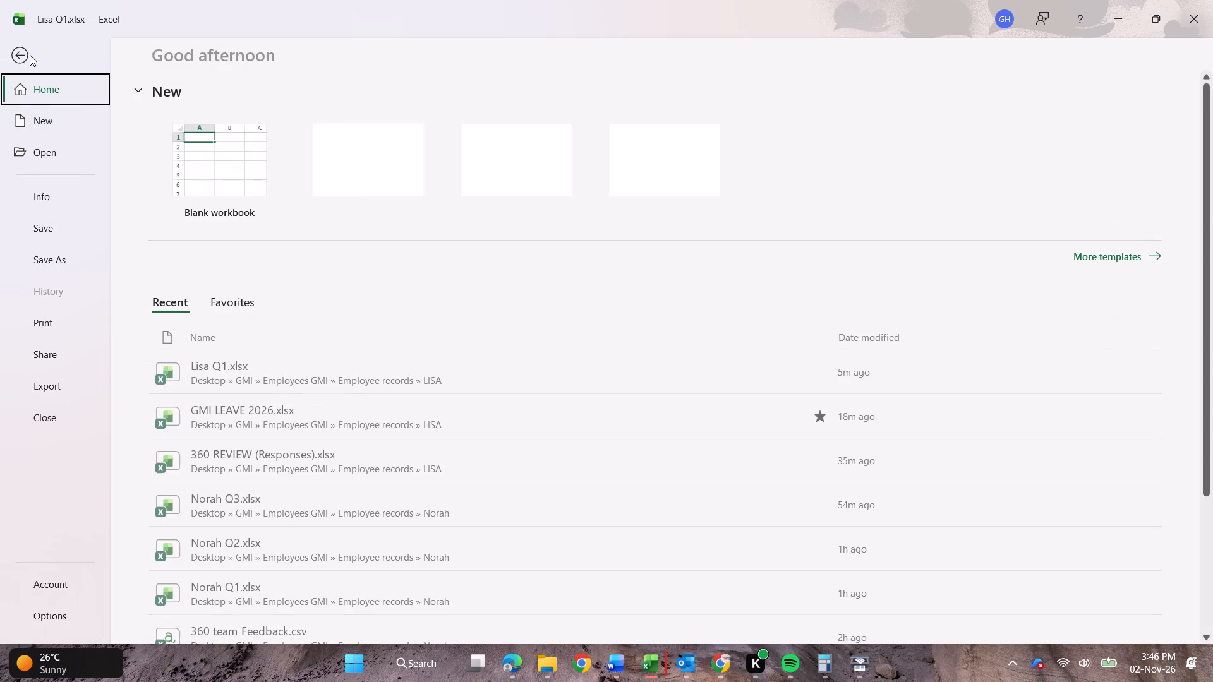
click(54, 261)
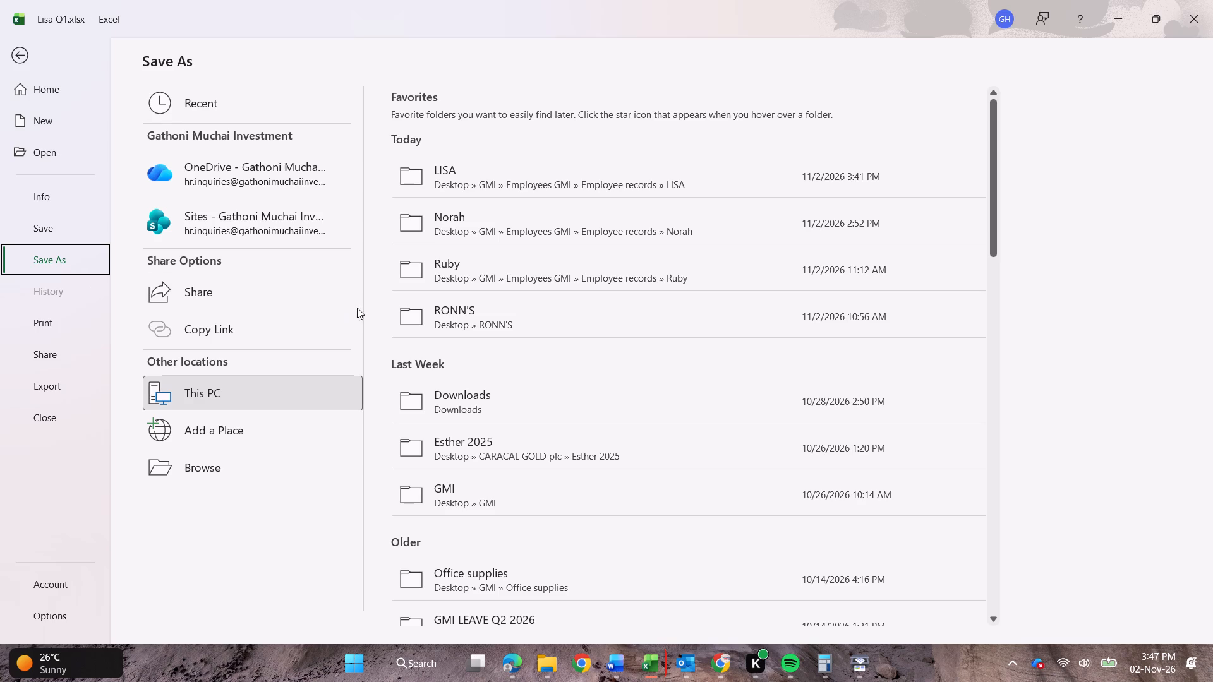
click(425, 178)
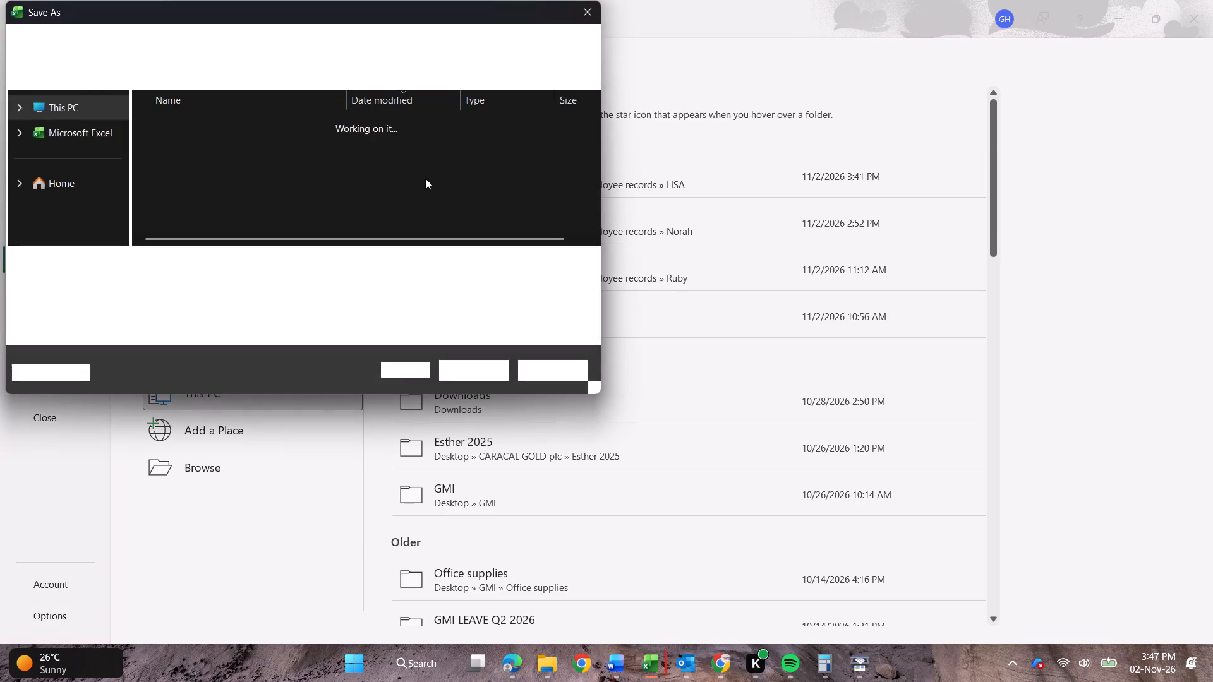
click(136, 266)
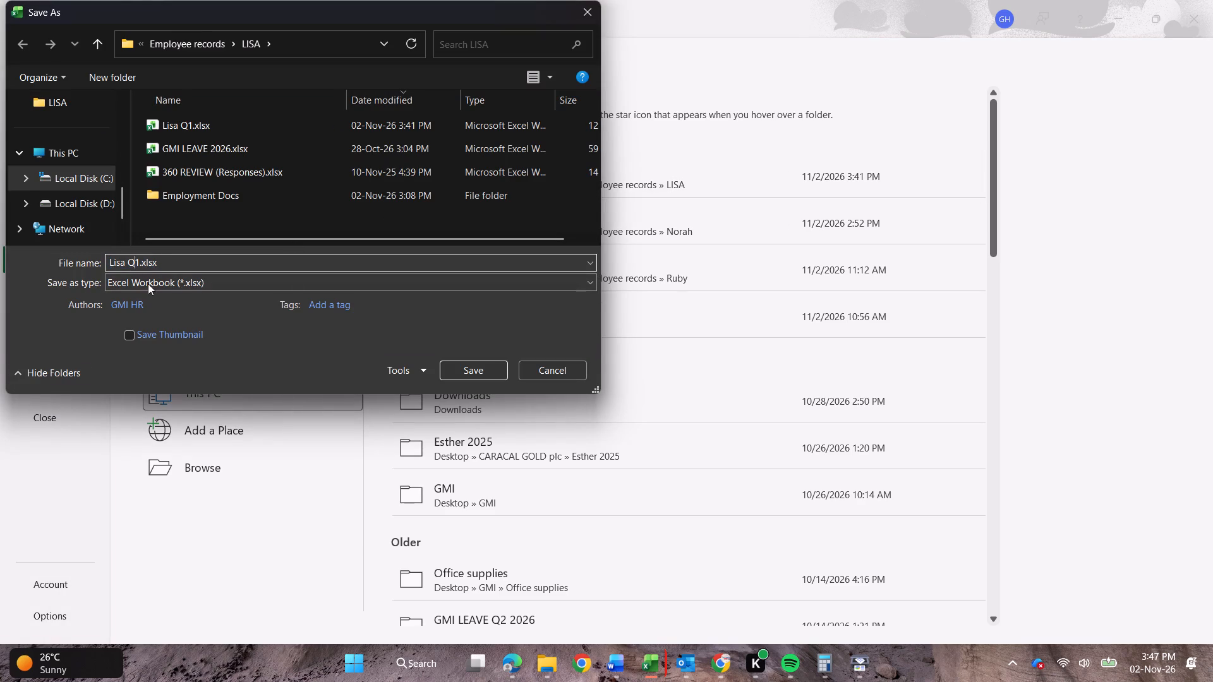
key(Delete)
key(2)
click(477, 370)
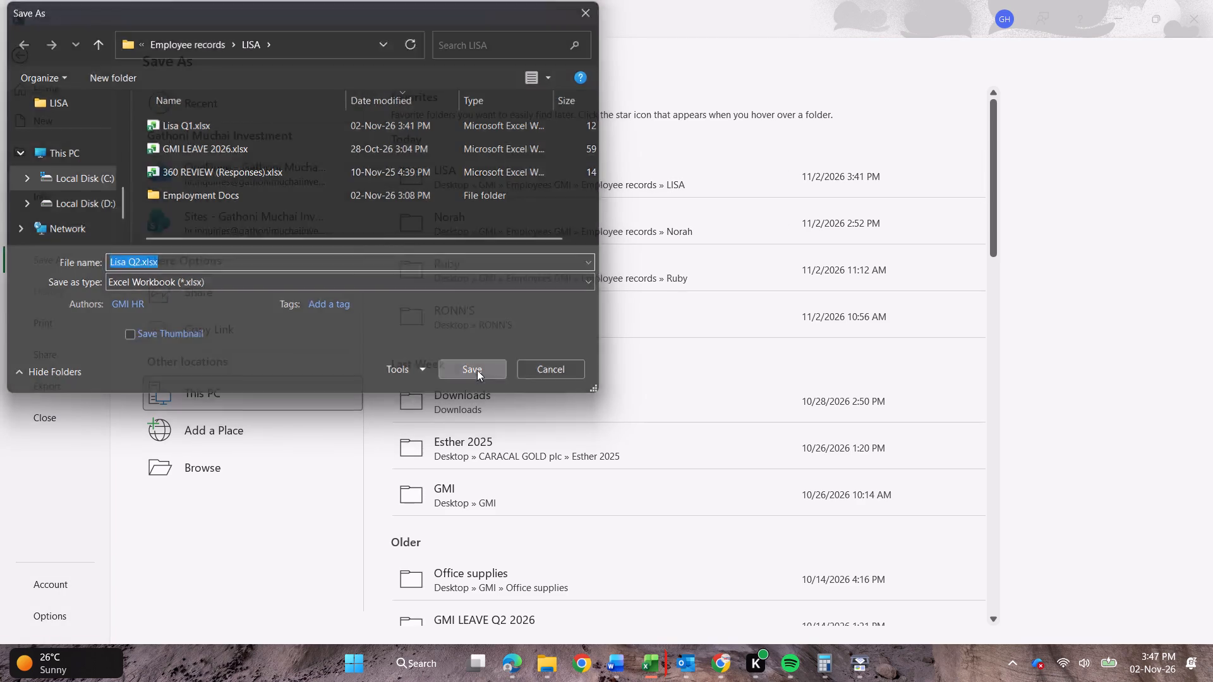
Export the workbook as Lisa Q2.pdf in the LISA folder and look over the published page at full width.
click(30, 51)
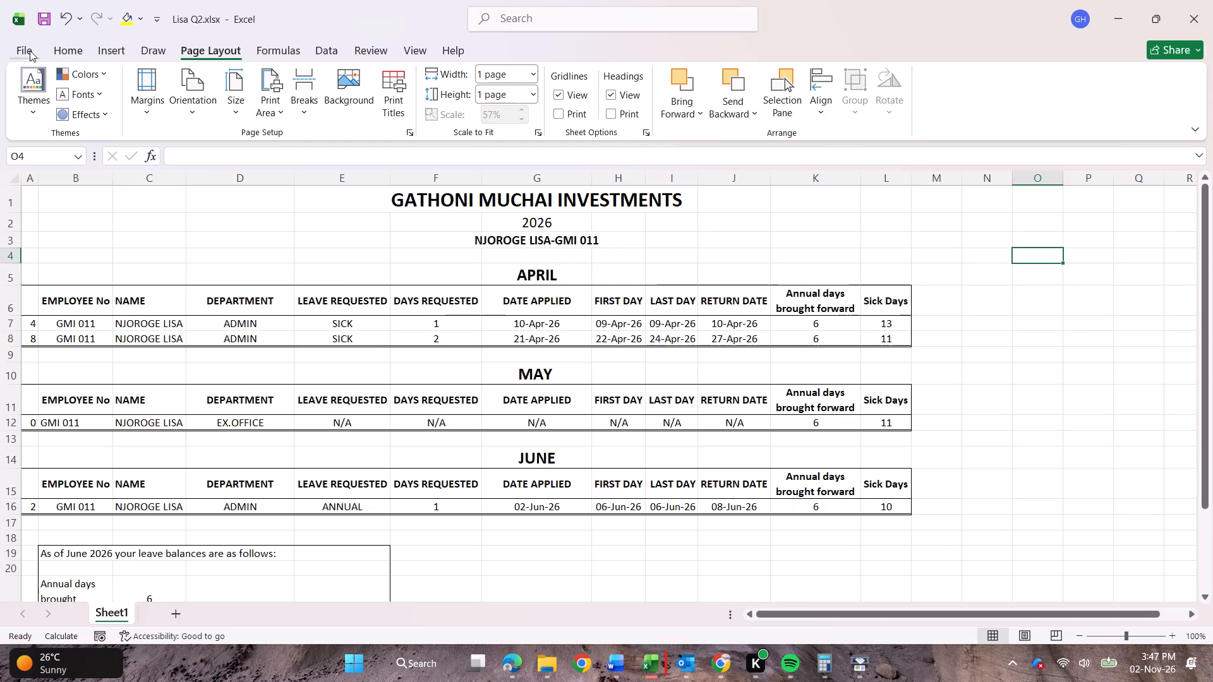
click(51, 378)
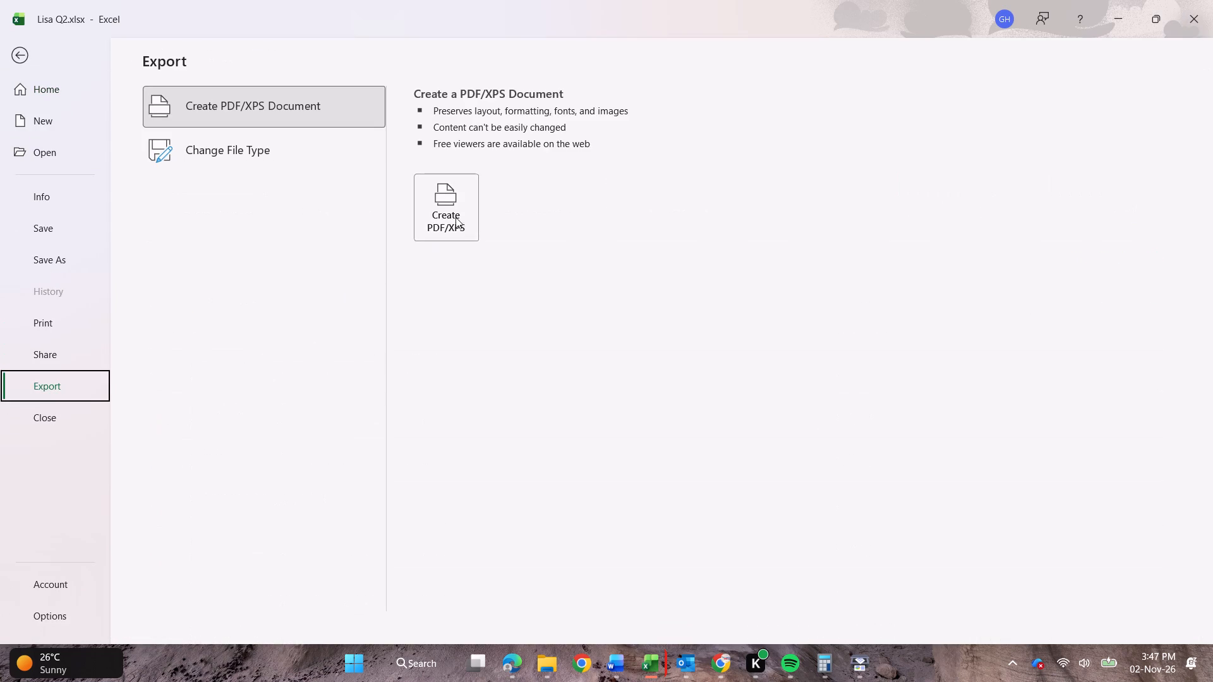
click(456, 215)
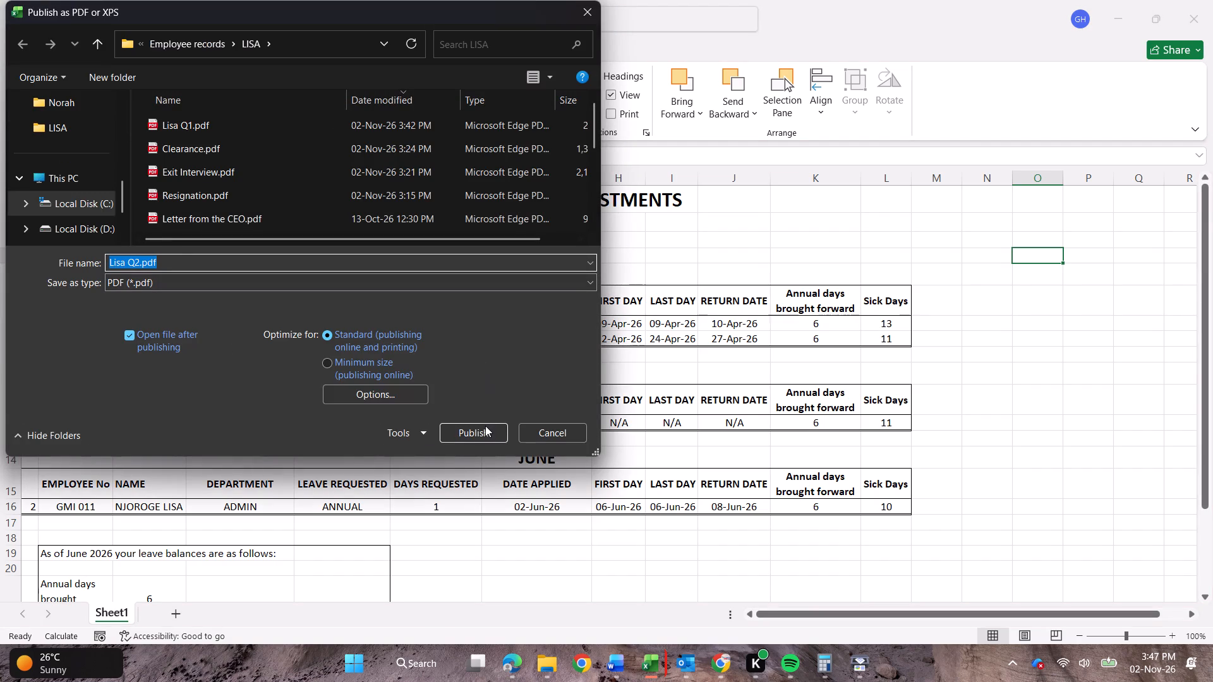
click(488, 428)
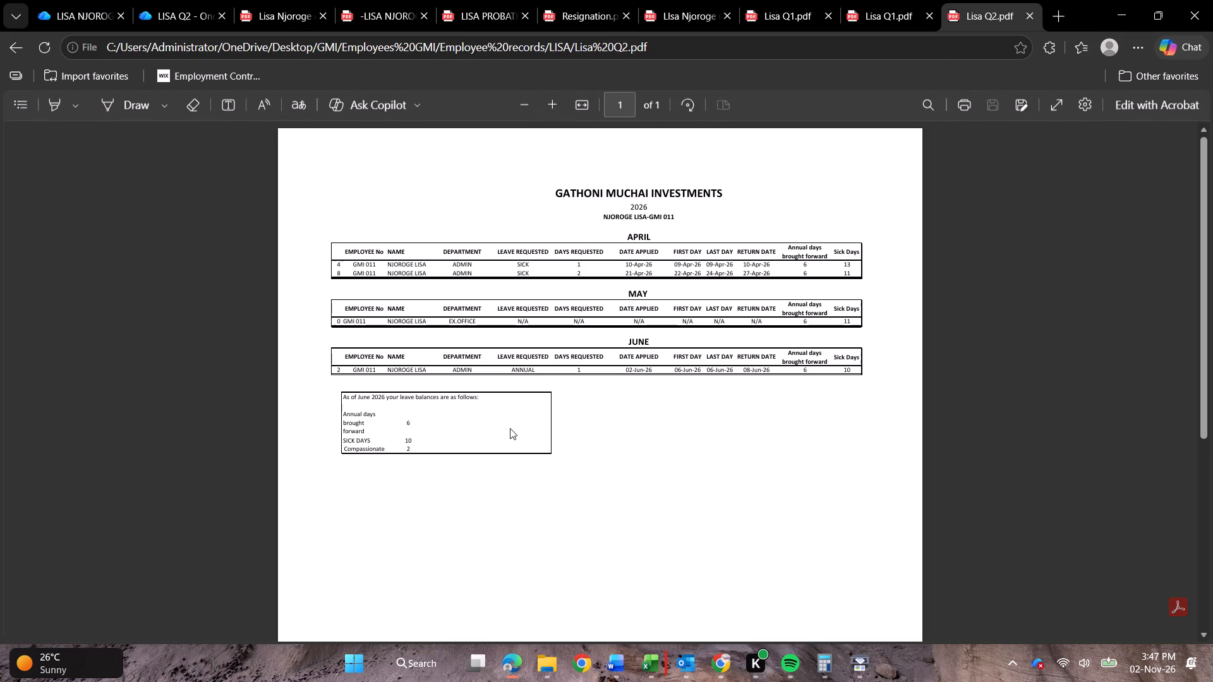
click(572, 112)
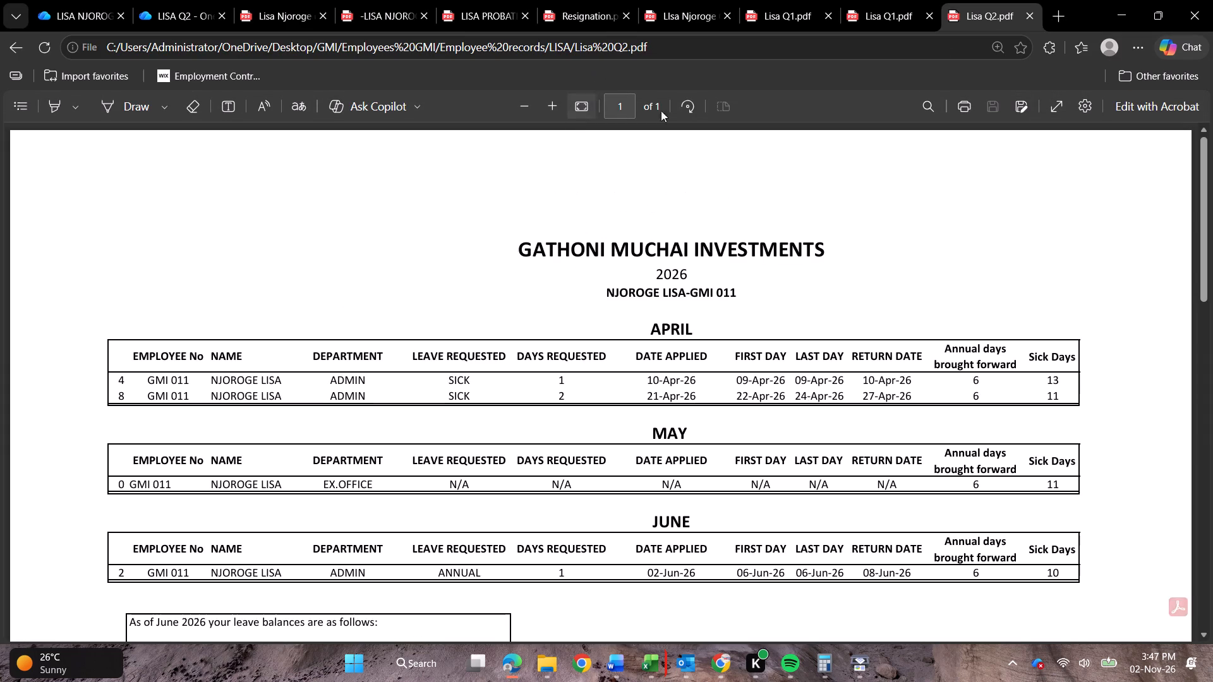
drag(1207, 189, 1212, 245)
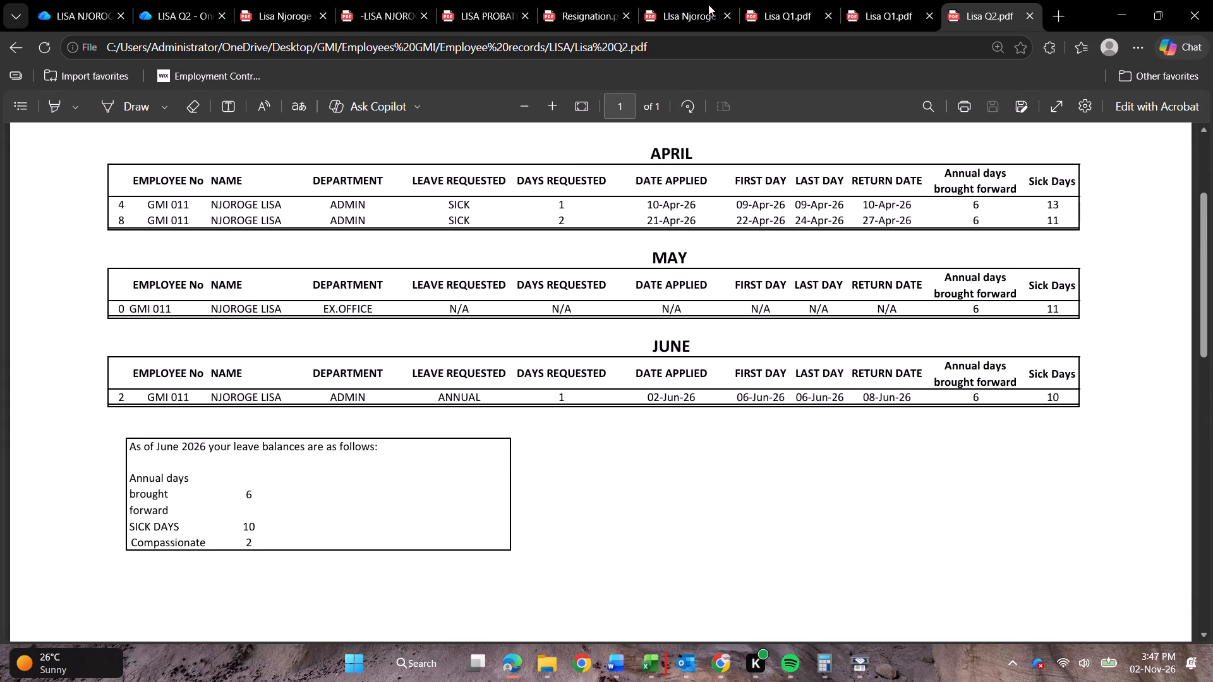
Upload Lisa Q2.pdf and Lisa Q2.xlsx from the local LISA folder in File Explorer to the LISA Q2 folder on OneDrive.
click(166, 15)
right_click(444, 318)
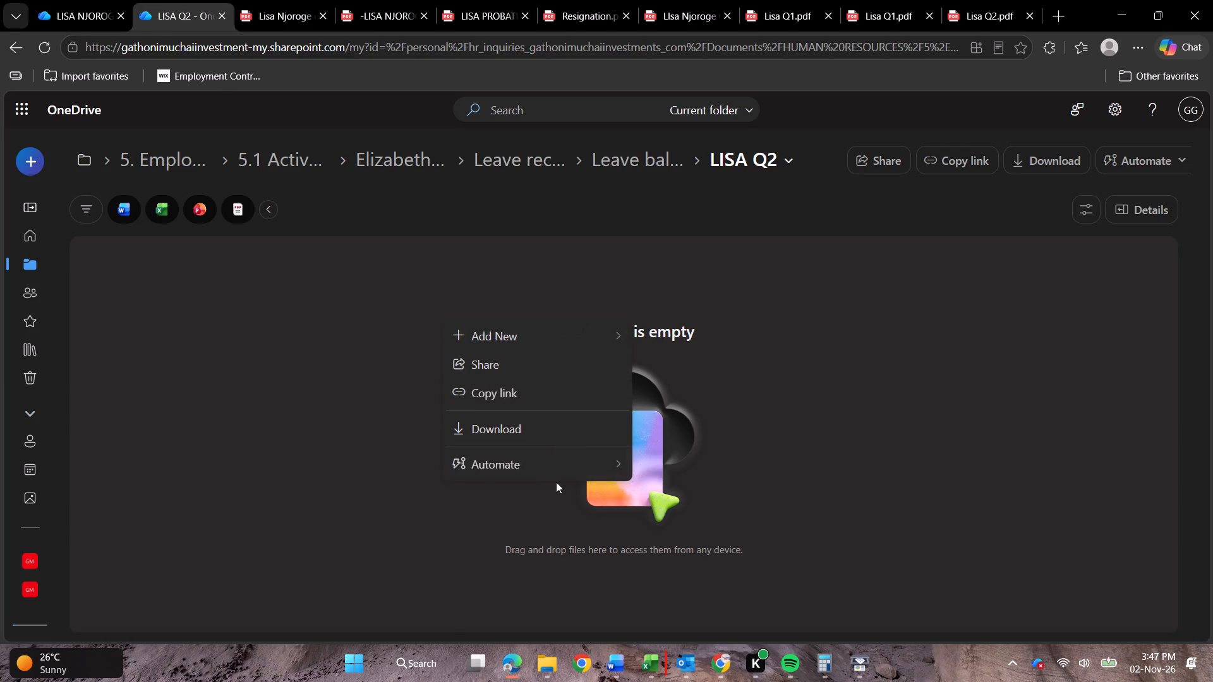
click(546, 659)
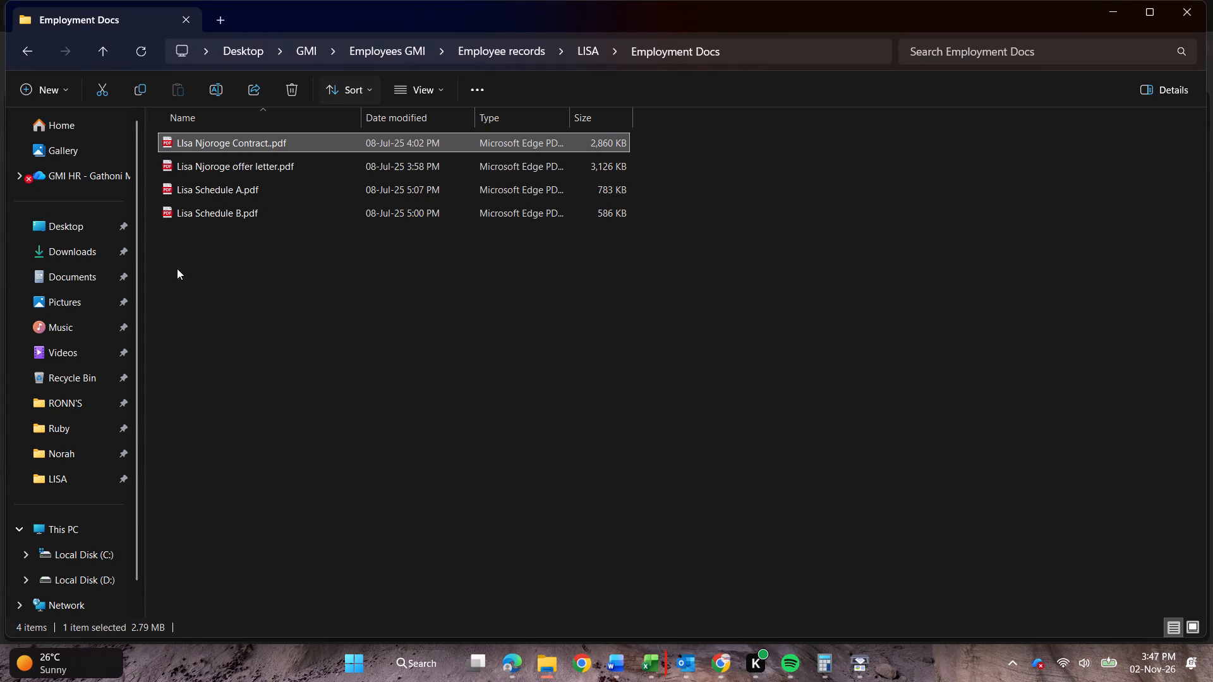
click(56, 480)
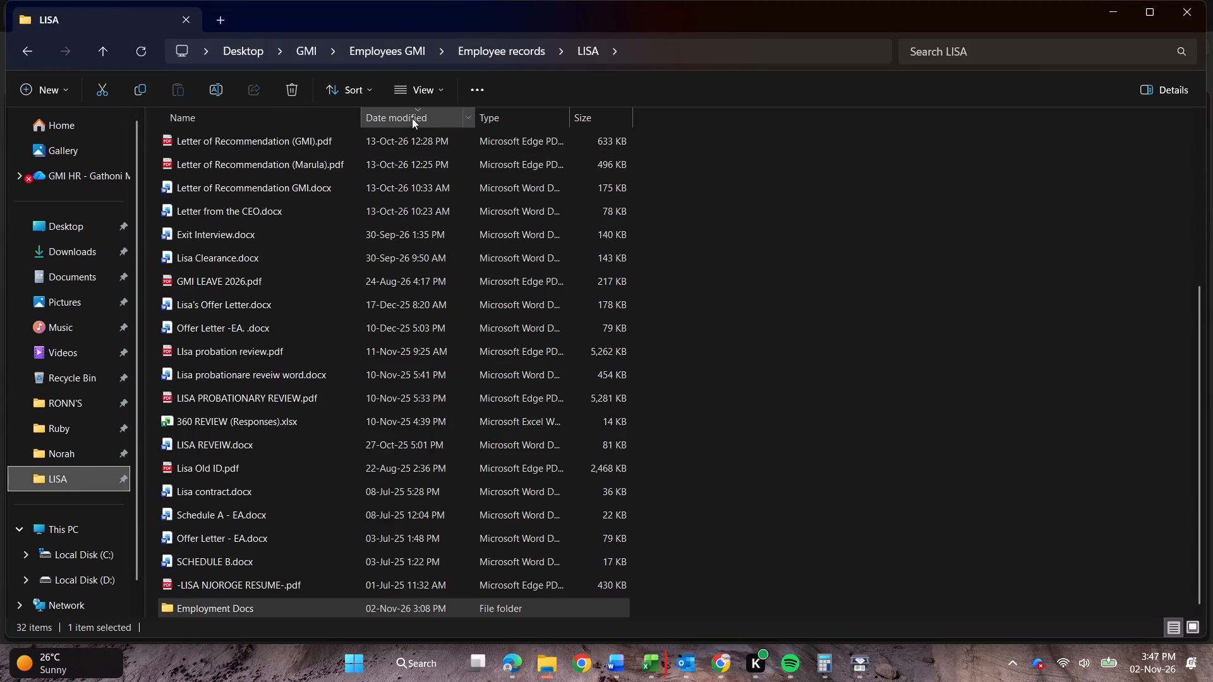
click(412, 118)
click(412, 118)
click(82, 441)
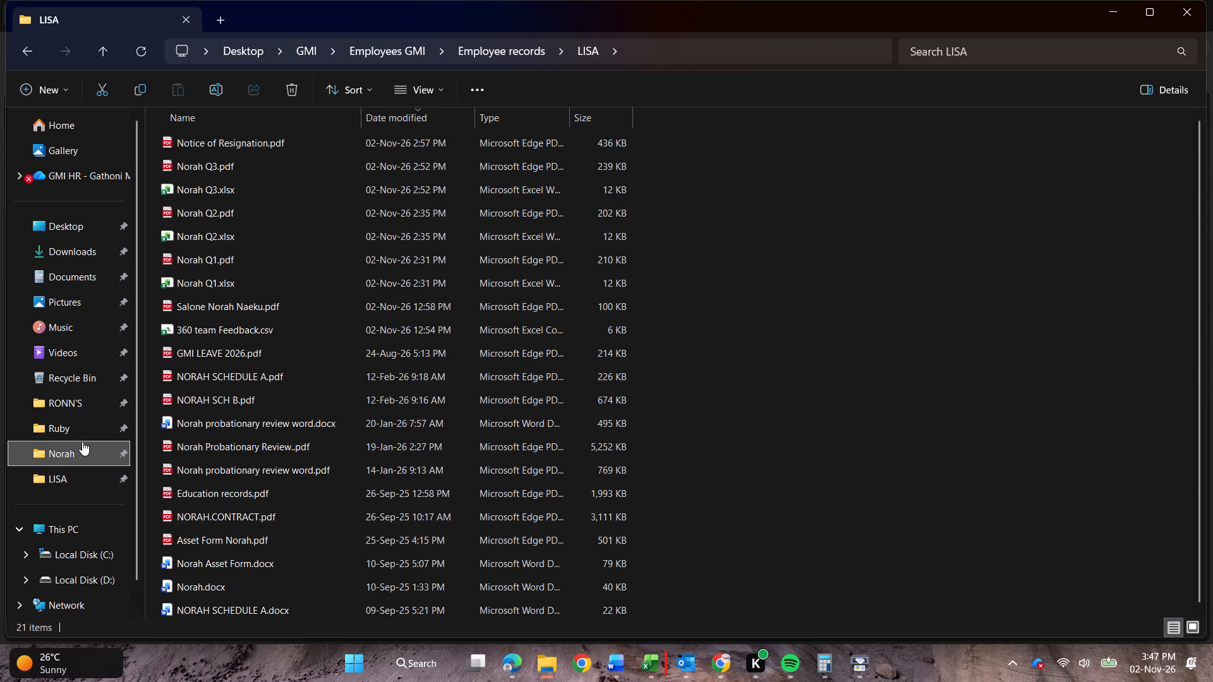
click(392, 116)
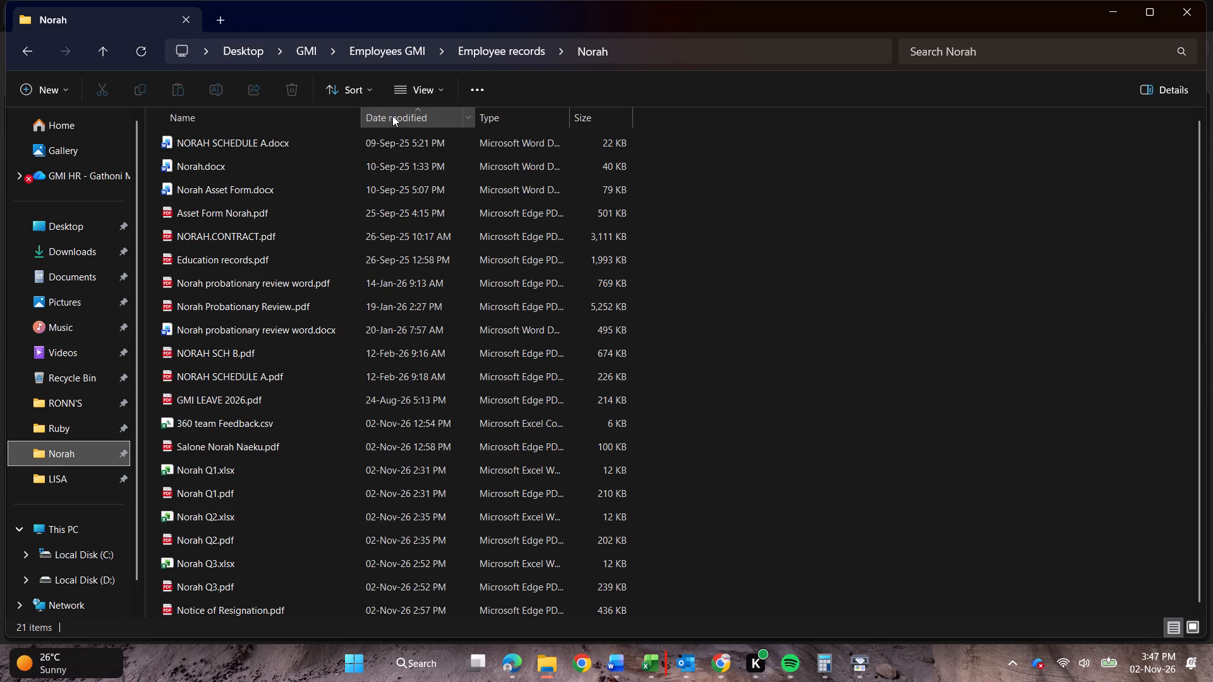
click(392, 116)
click(52, 476)
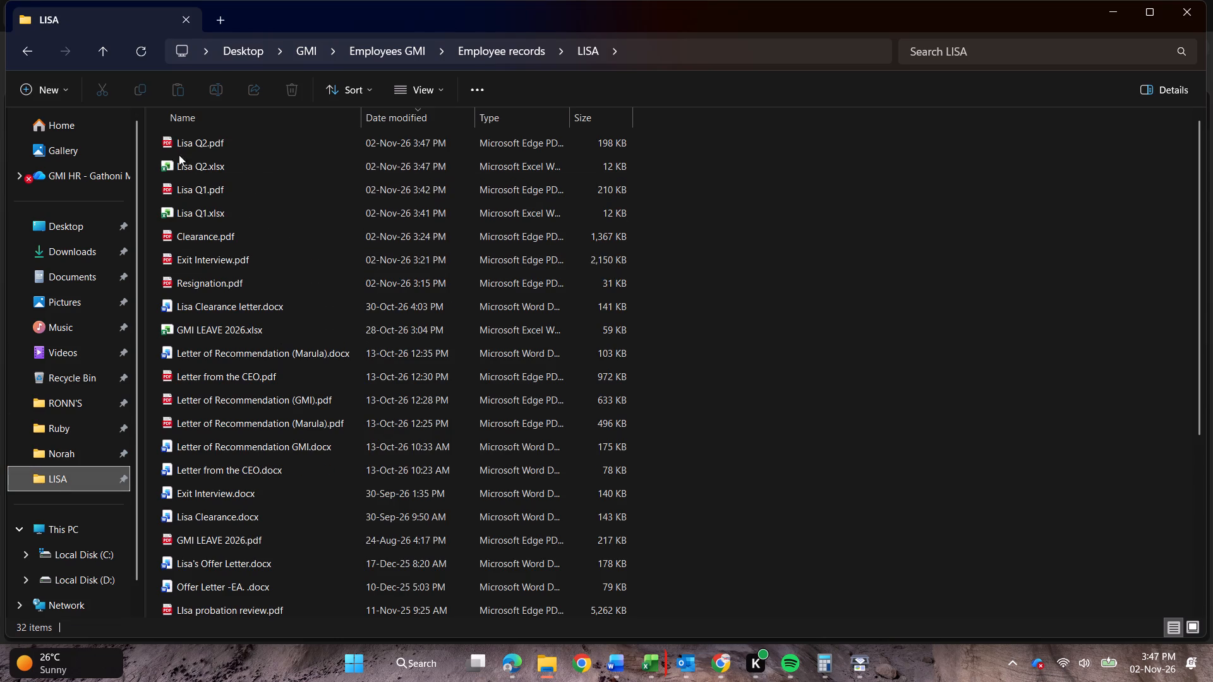
drag(159, 138, 169, 169)
drag(206, 148, 337, 218)
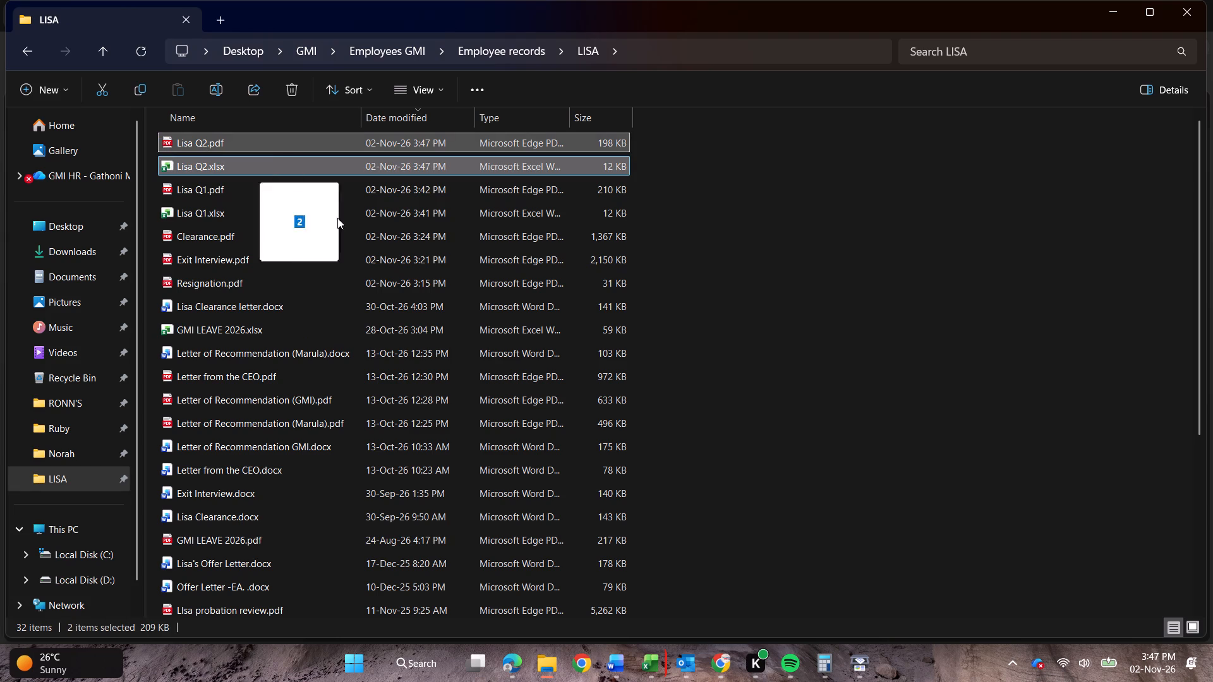
Copy the selected Lisa Q2.pdf and Lisa Q2.xlsx from the local LISA folder into the LISA Q2 folder on OneDrive.
drag(337, 218, 349, 443)
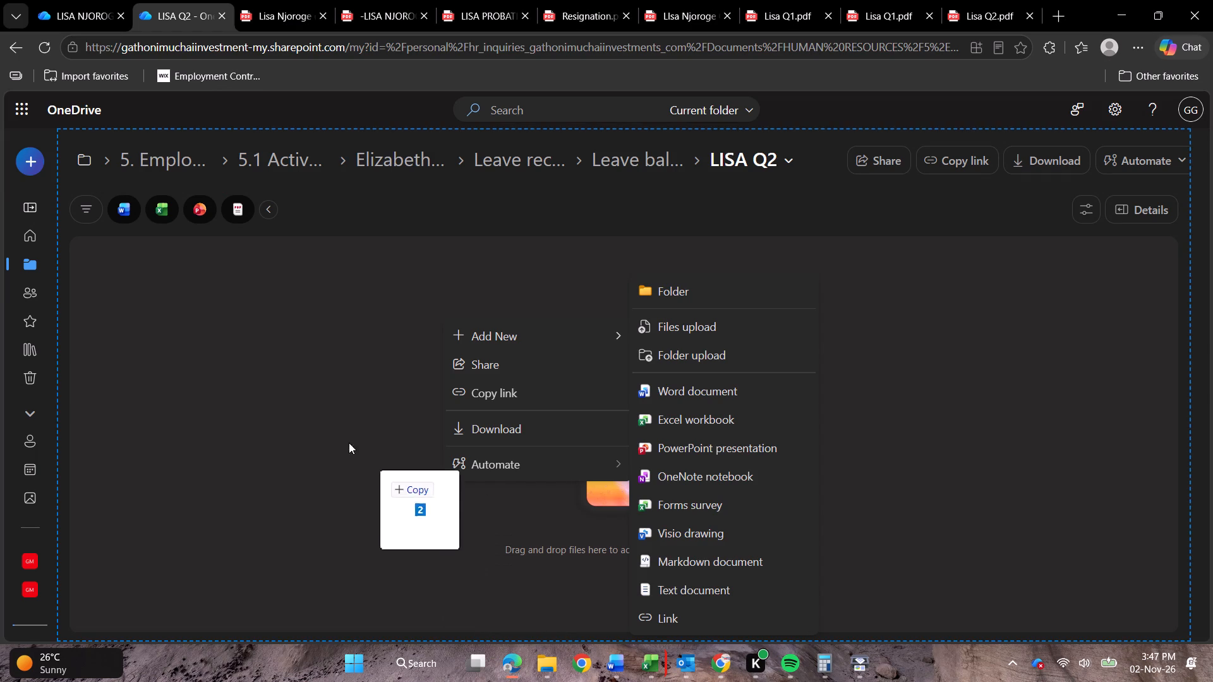
drag(349, 443, 311, 417)
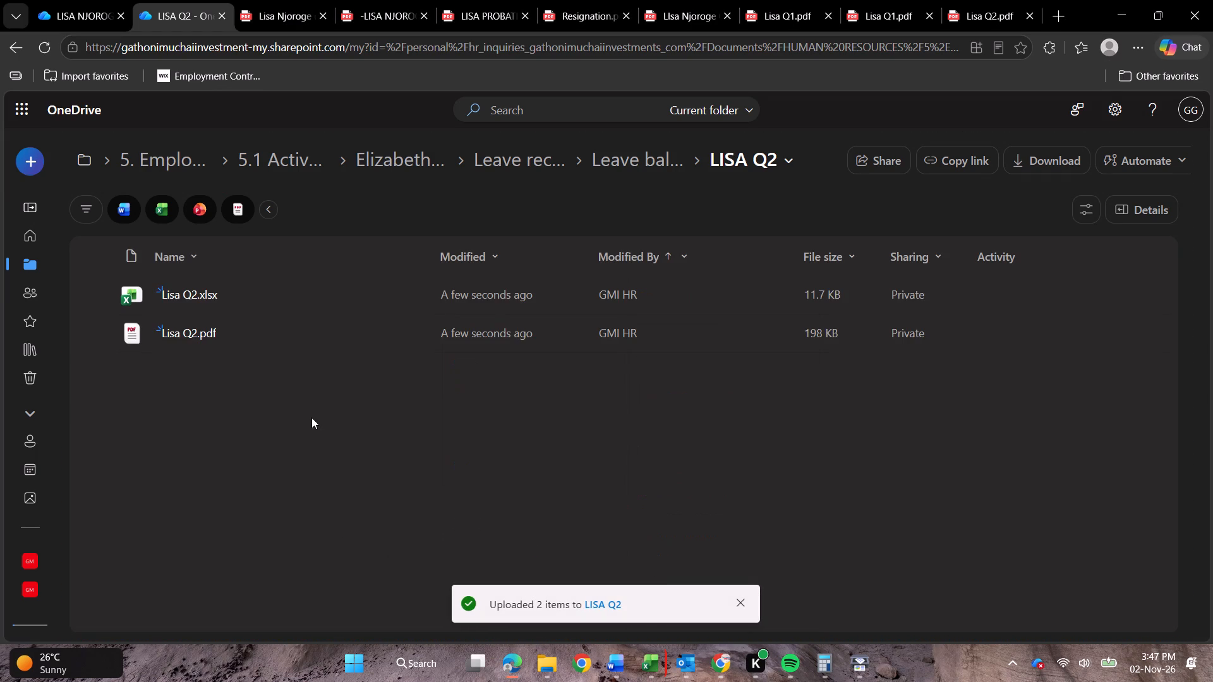
Open the LISA Q3 folder under Leave balance reports on OneDrive, and switch back to the local LISA folder in File Explorer.
click(654, 158)
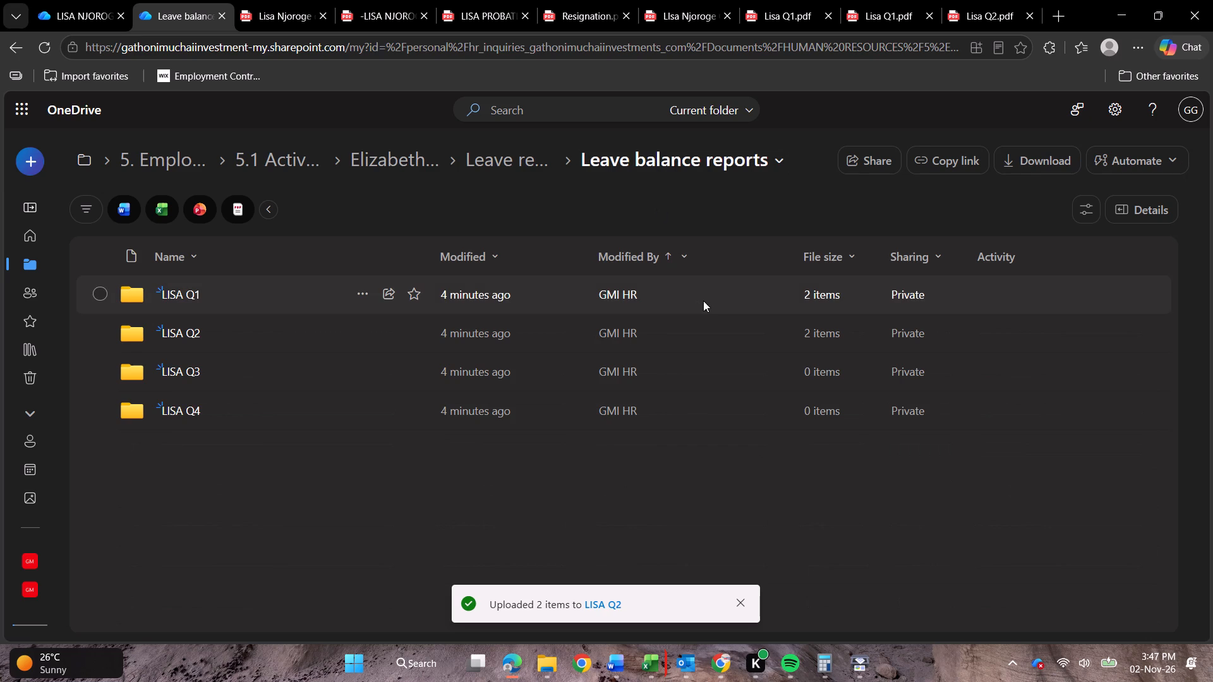
double_click(180, 372)
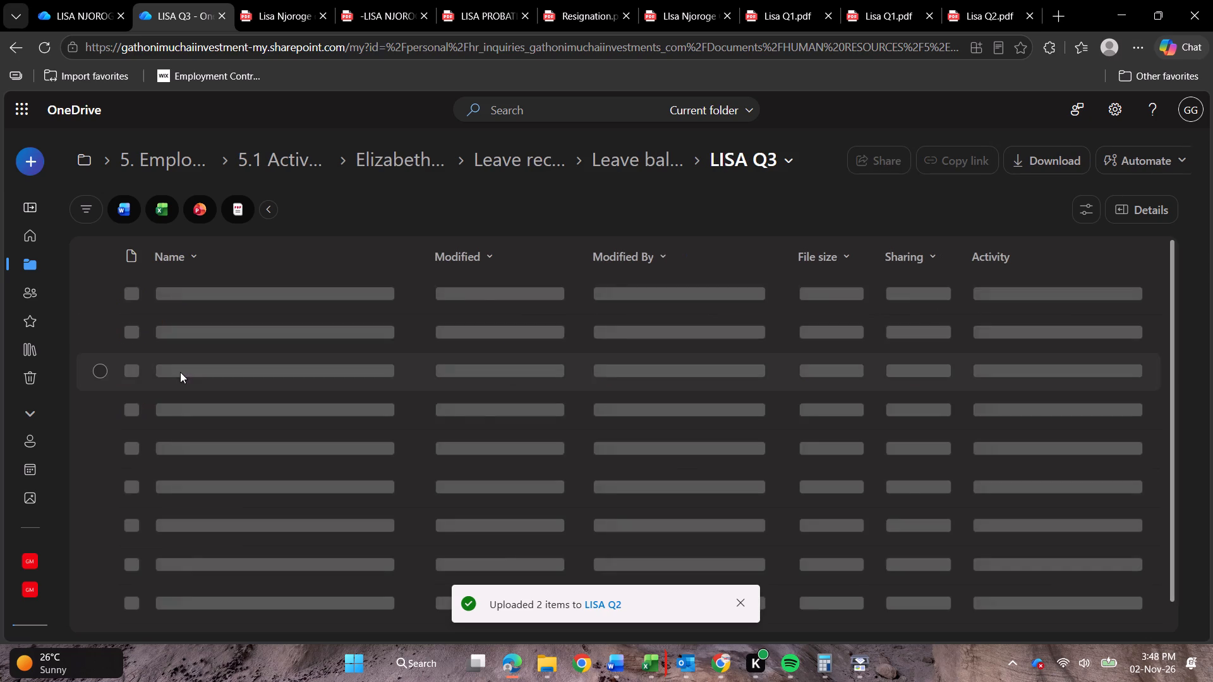
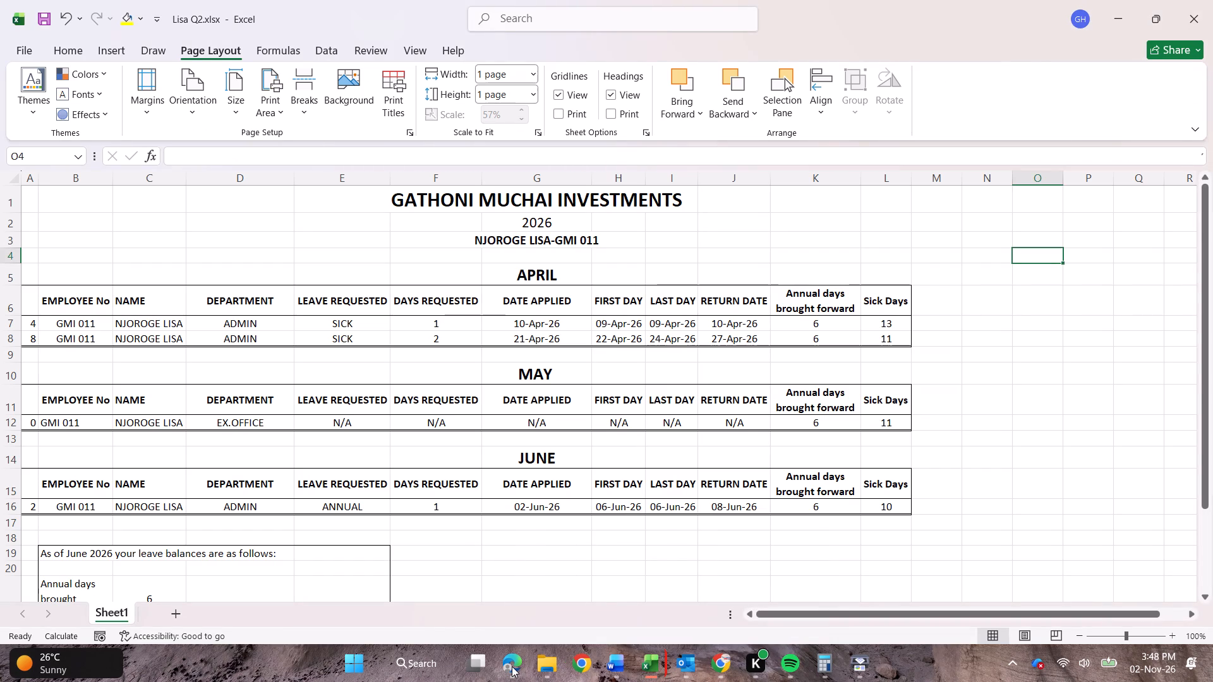
Switch back to the GMI LEAVE 2026.xlsx workbook with Lisa's monthly leave records.
click(610, 587)
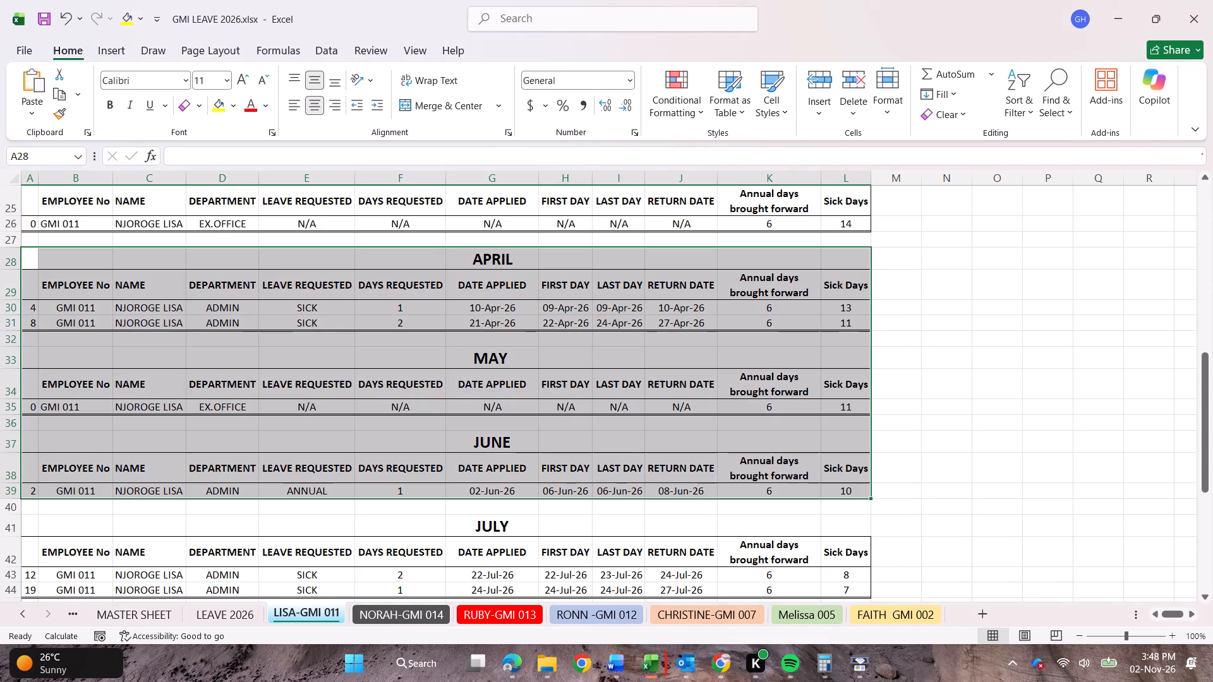
Review the July to September tables on Lisa's sheet and the August and September tables on the LEAVE 2026 sheet.
drag(1205, 398, 1212, 503)
drag(29, 225, 735, 304)
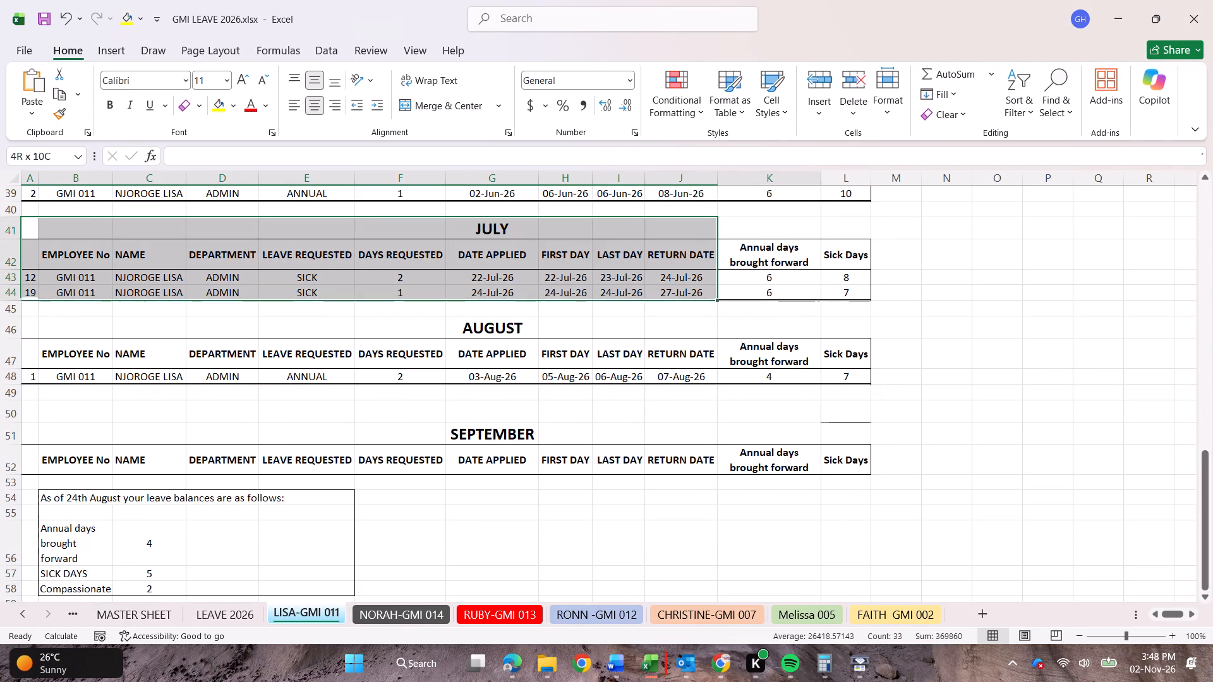
drag(735, 304, 821, 425)
click(937, 444)
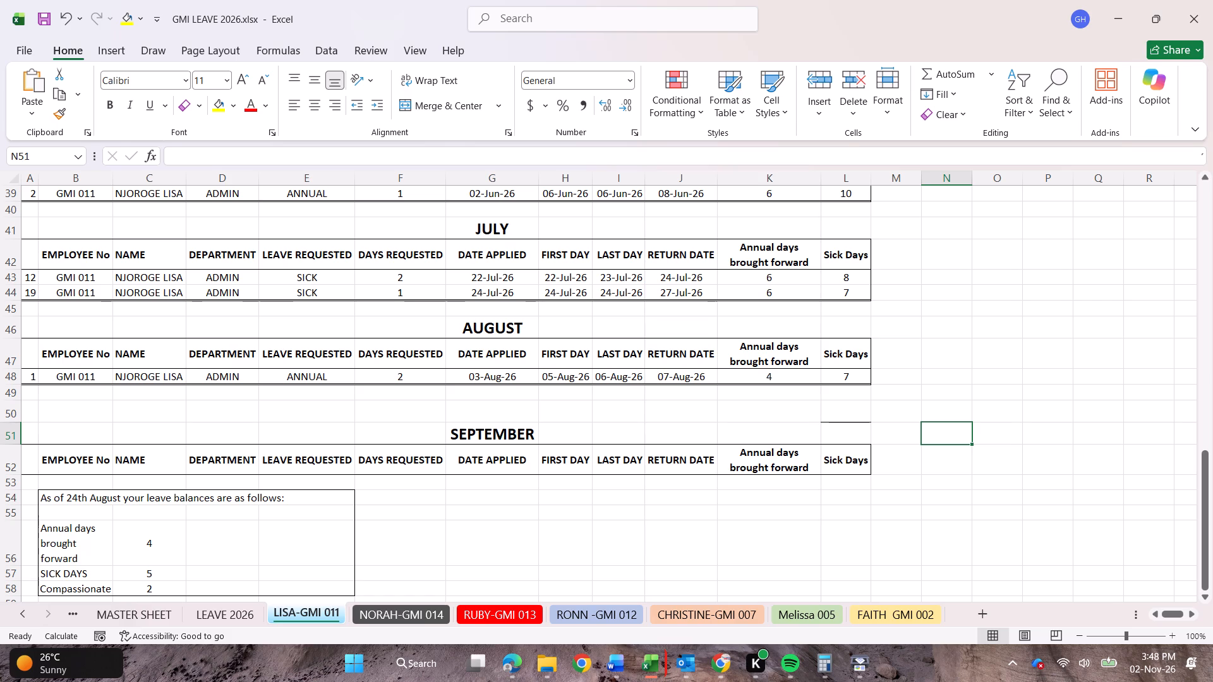
click(207, 614)
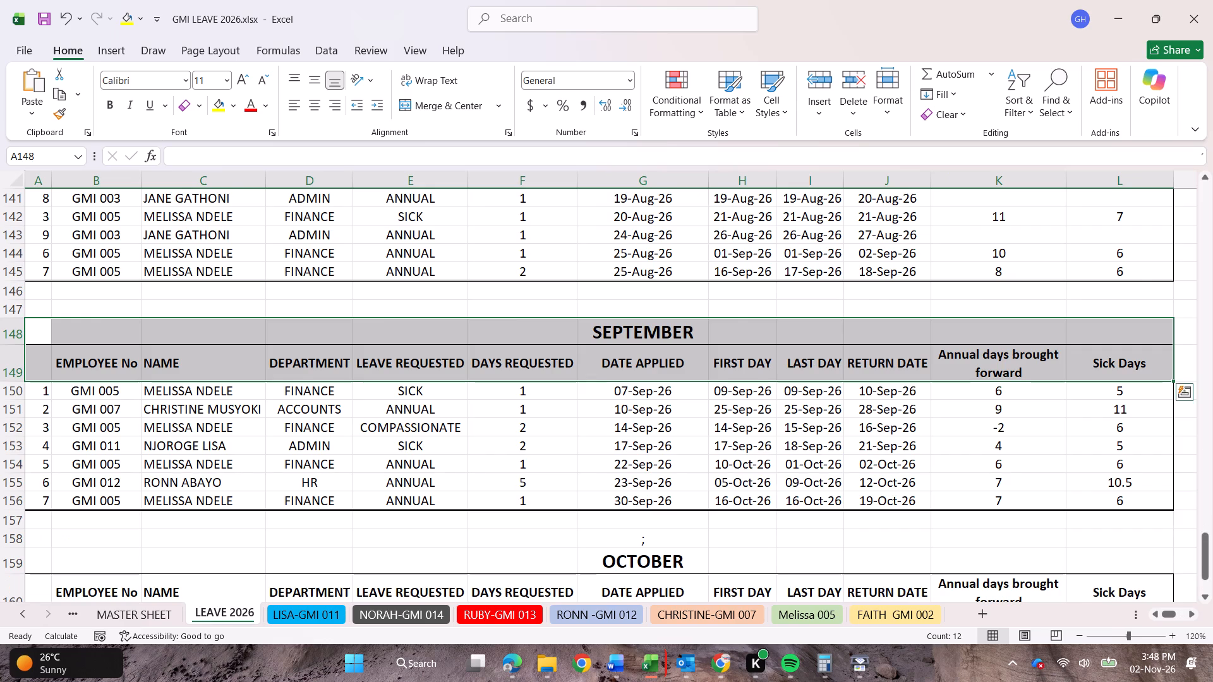
scroll(452, 478, down, 1)
scroll(452, 476, up, 1)
click(374, 553)
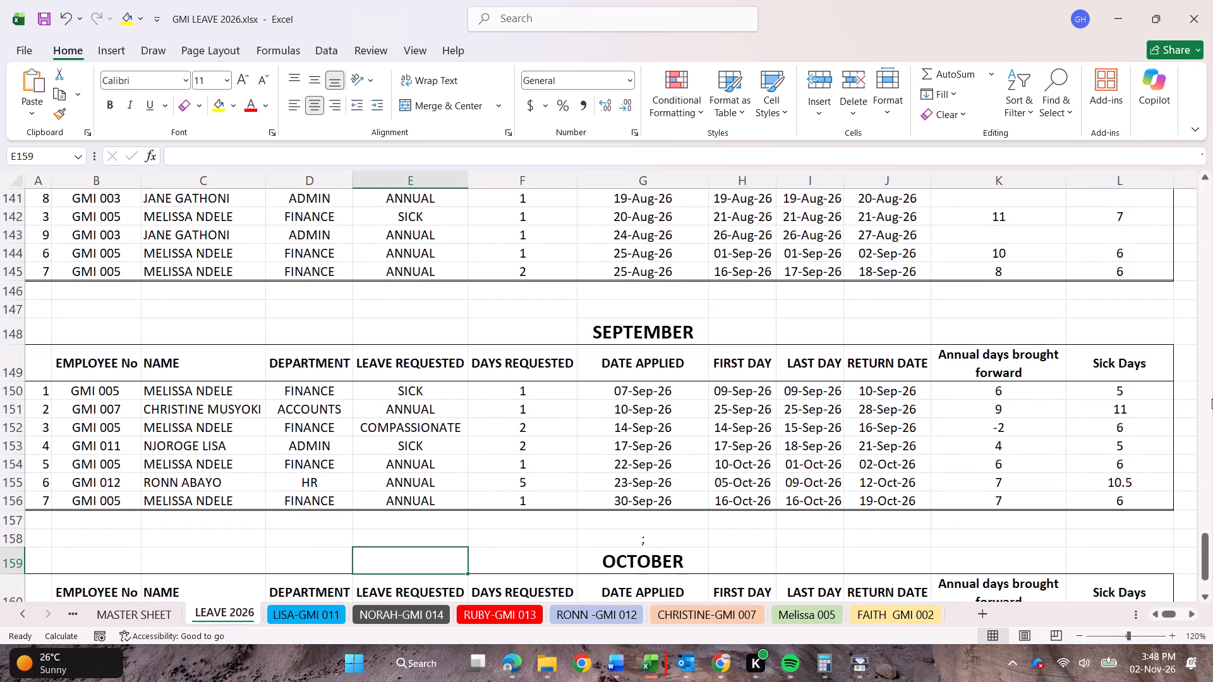
drag(1207, 542, 1209, 522)
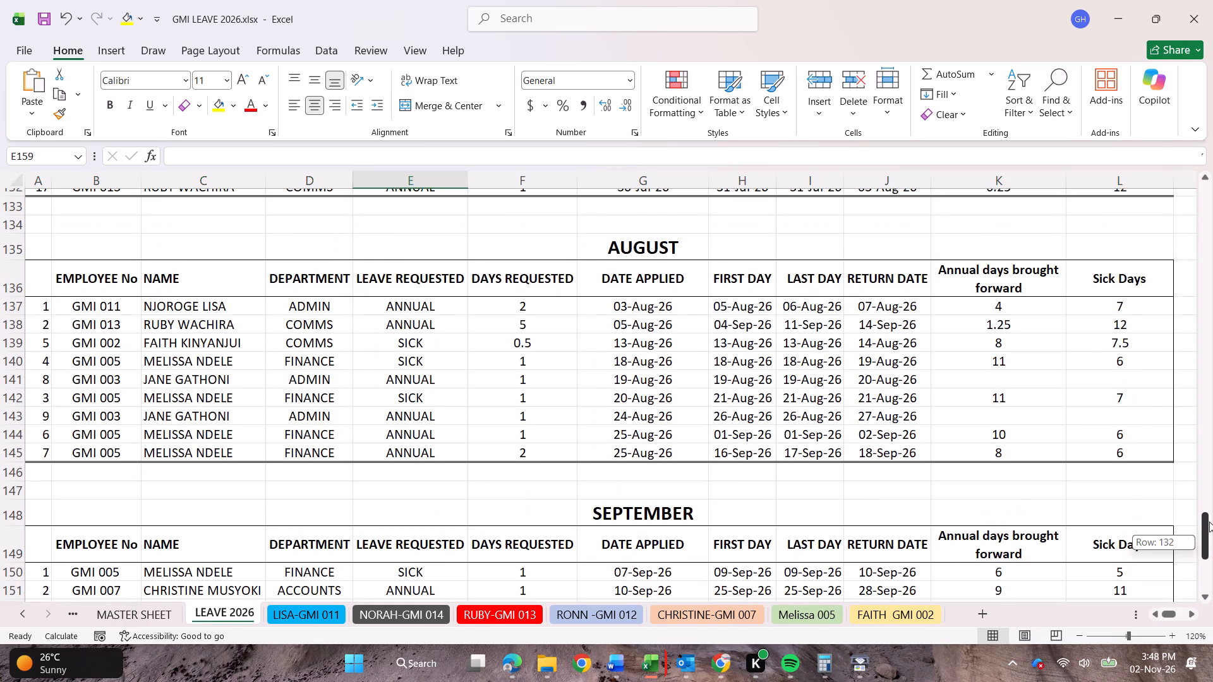
drag(1209, 522, 1212, 546)
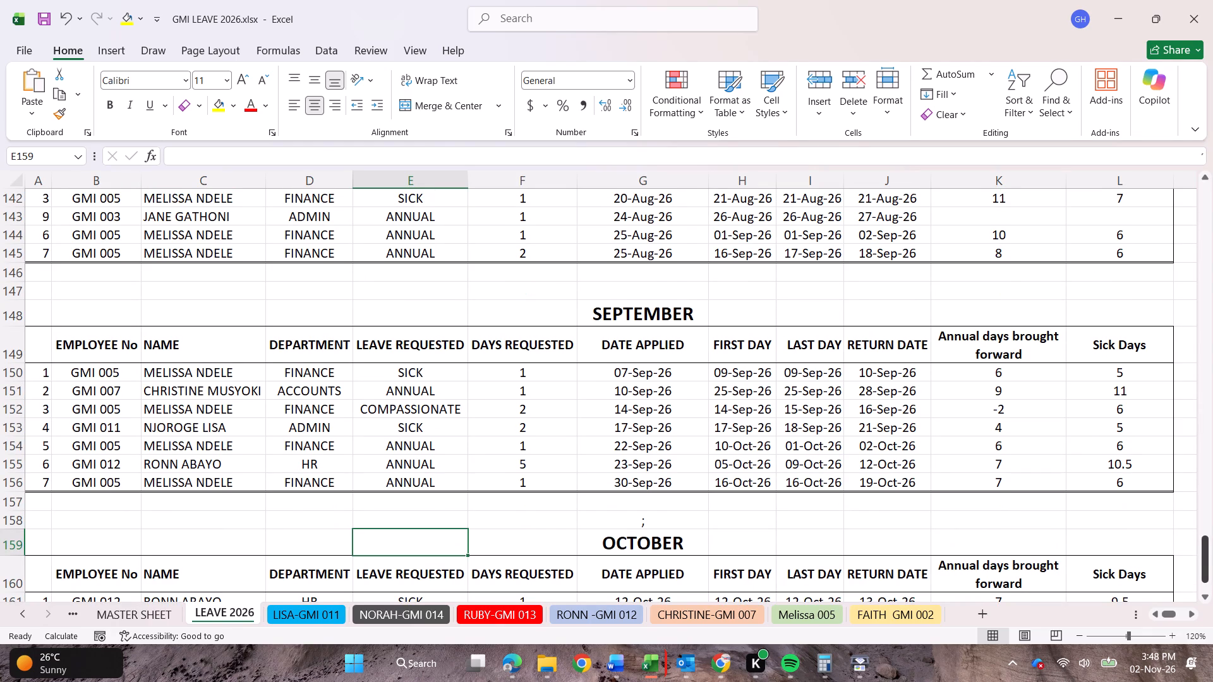
Add filters to the September header row, A149:L149, on the LEAVE 2026 sheet.
drag(30, 338, 824, 342)
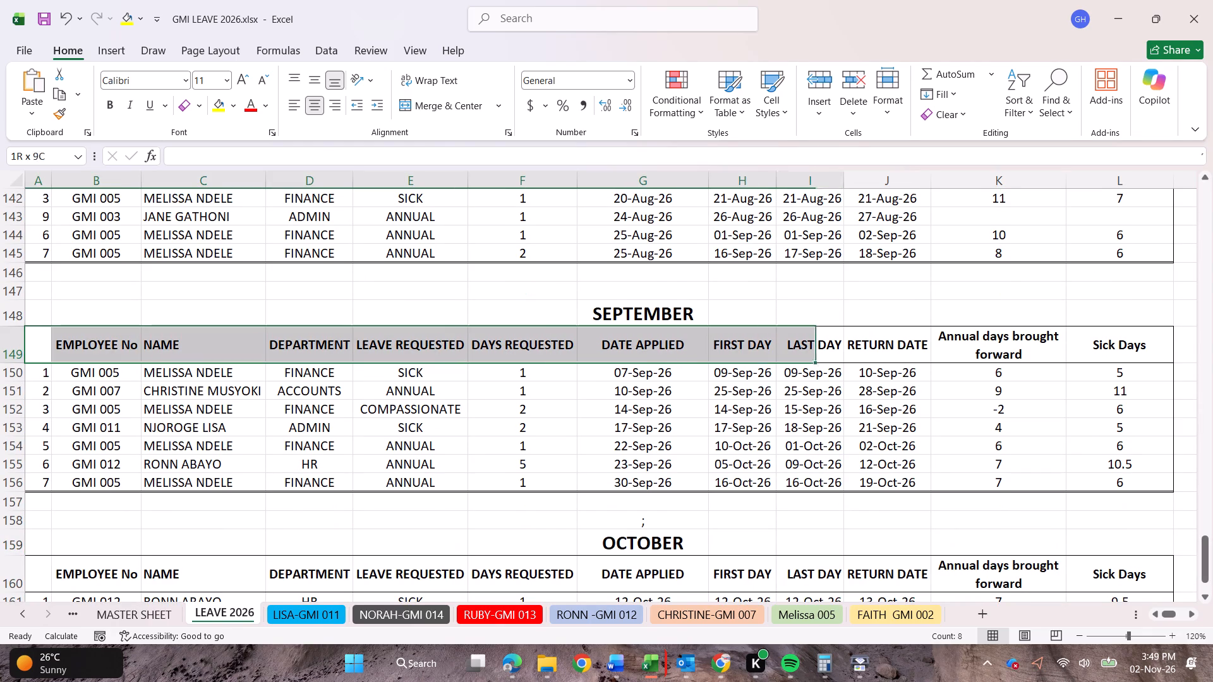
drag(824, 342, 1114, 345)
right_click(1101, 340)
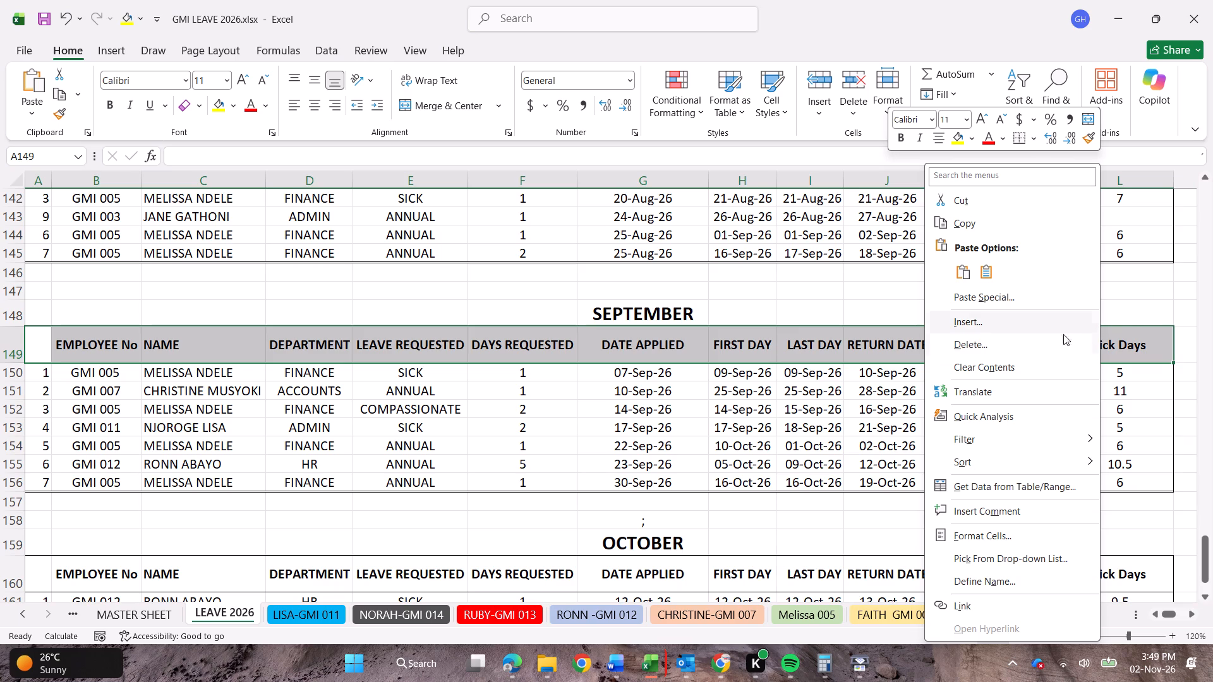
click(1037, 440)
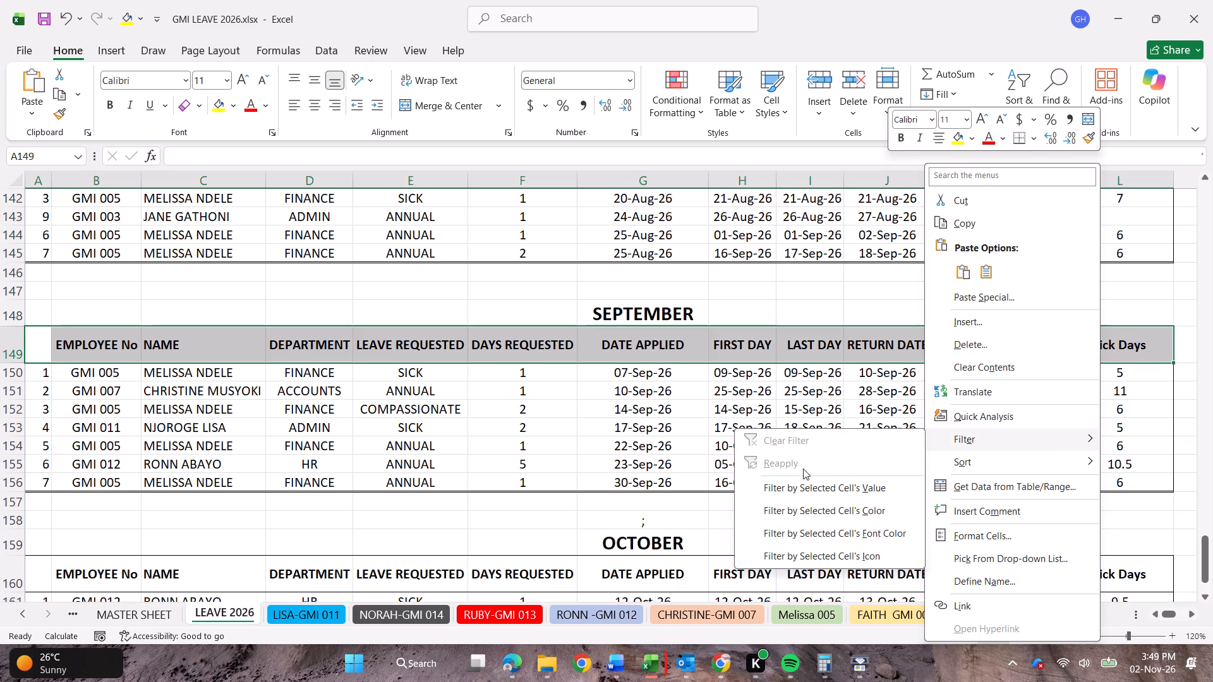
click(1018, 457)
click(1012, 431)
click(912, 349)
click(1023, 115)
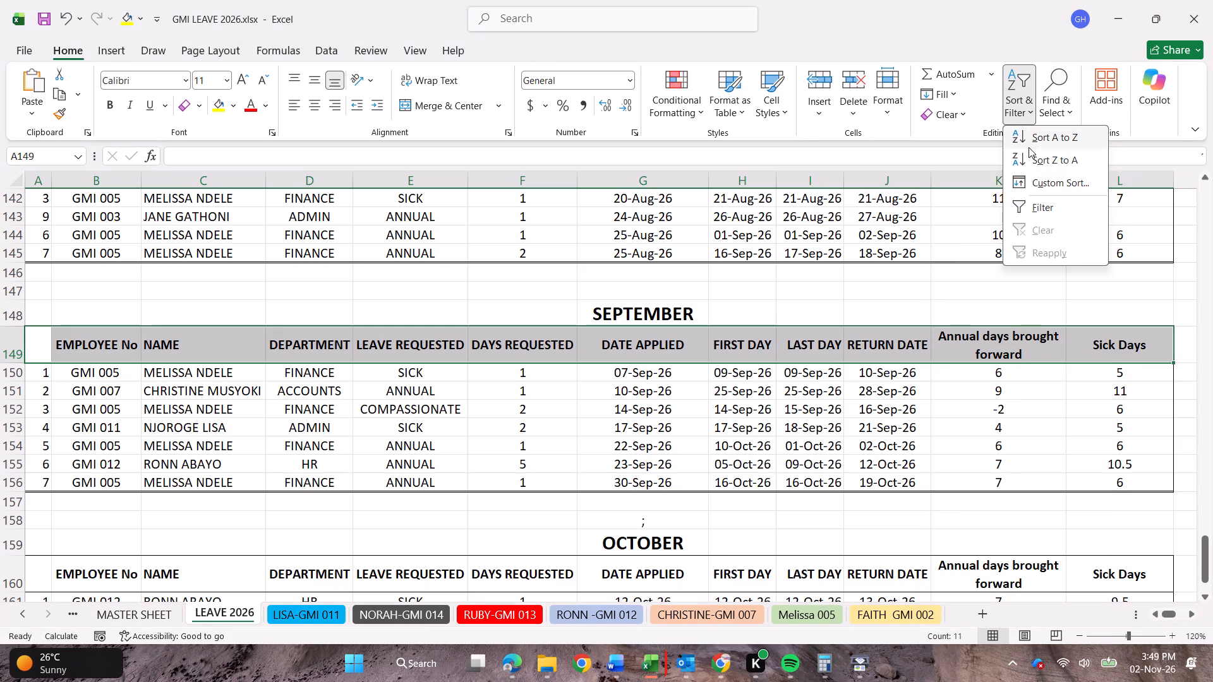
click(1041, 212)
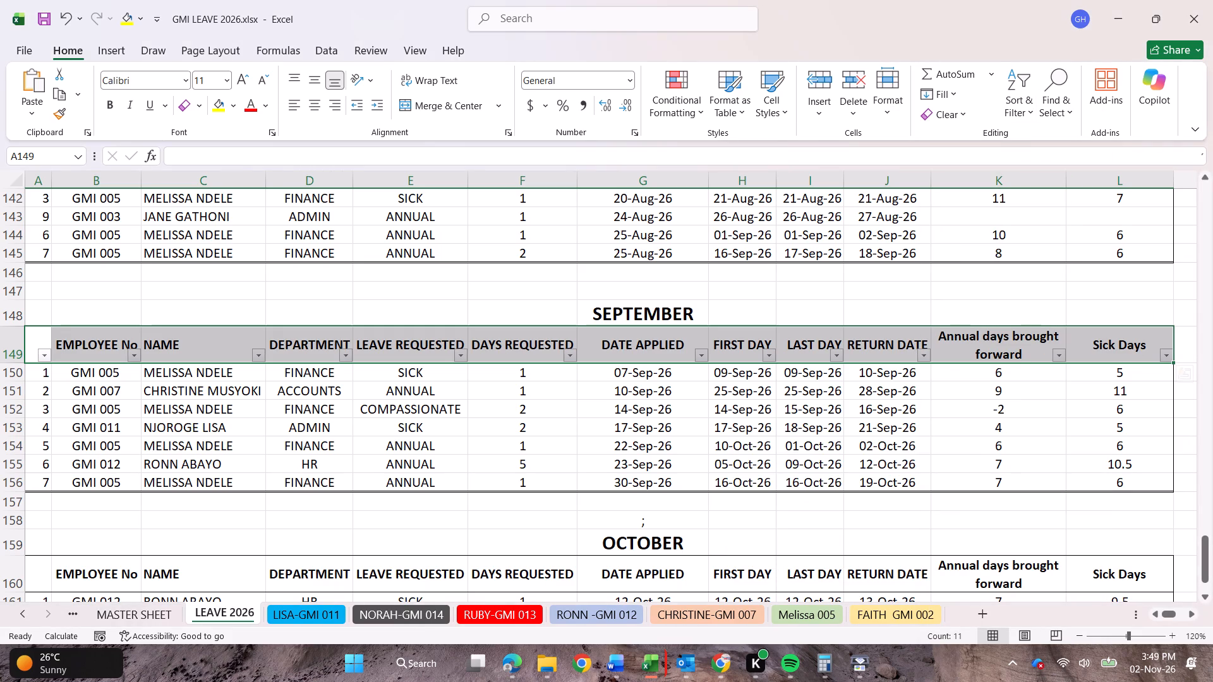
Filter the September table's NAME column to show only Lisa's entries.
click(257, 355)
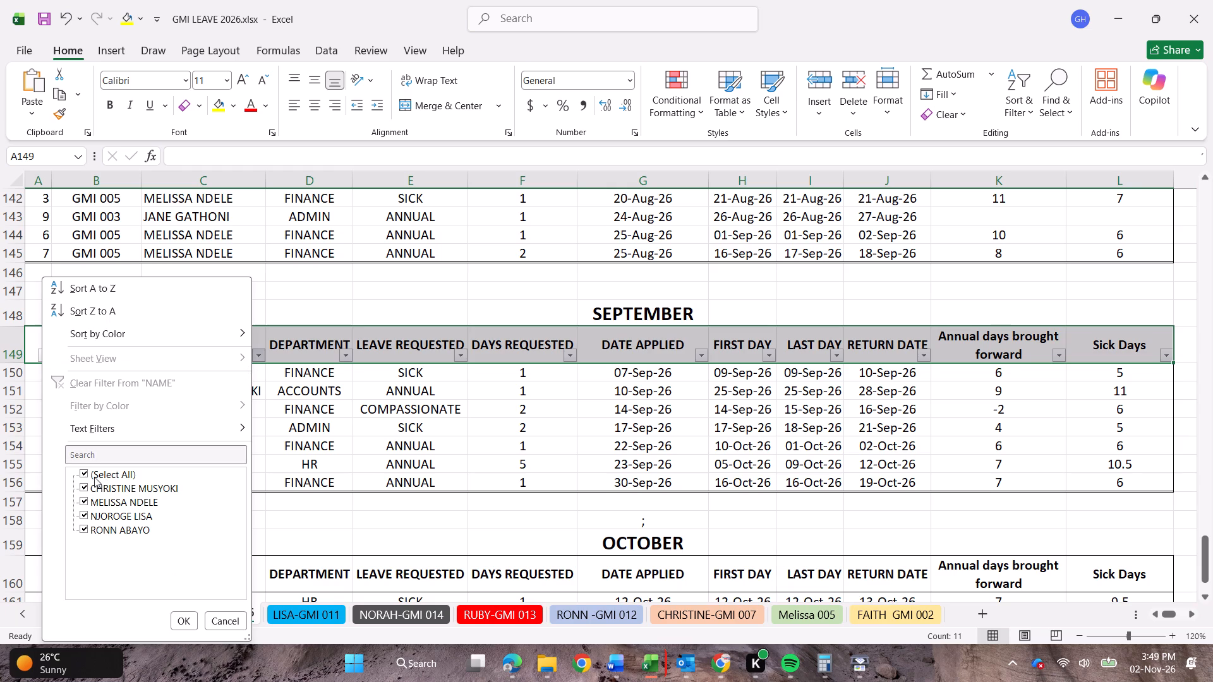
click(86, 472)
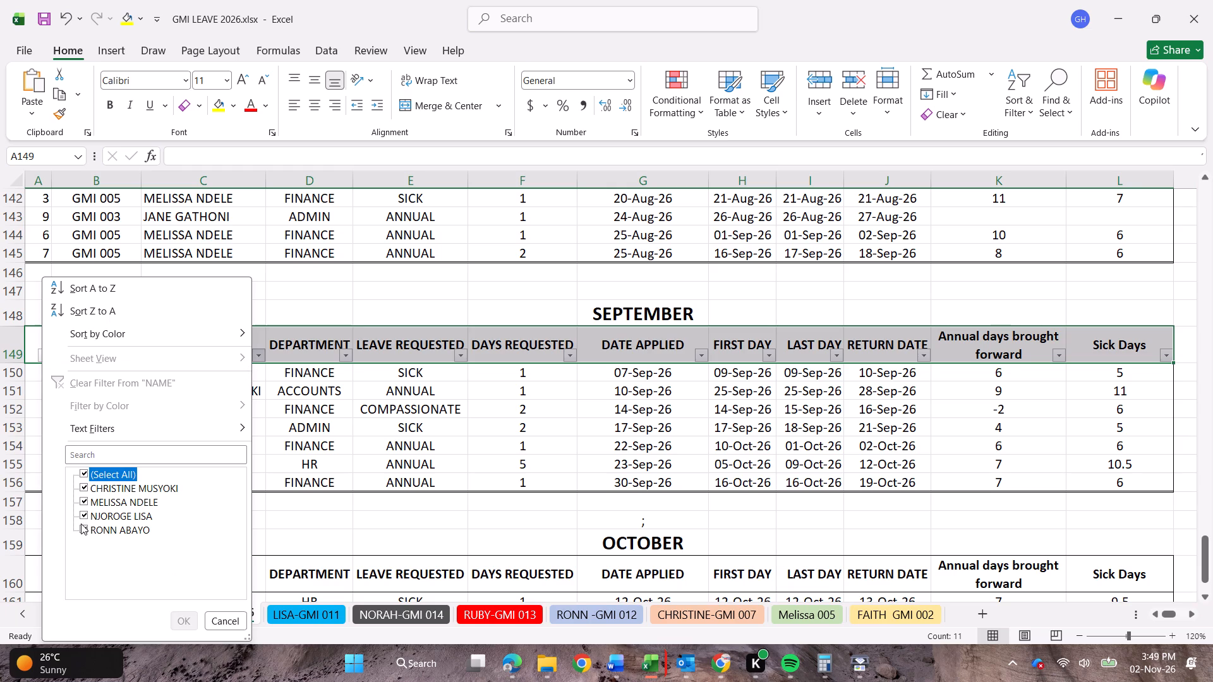
click(78, 517)
click(87, 513)
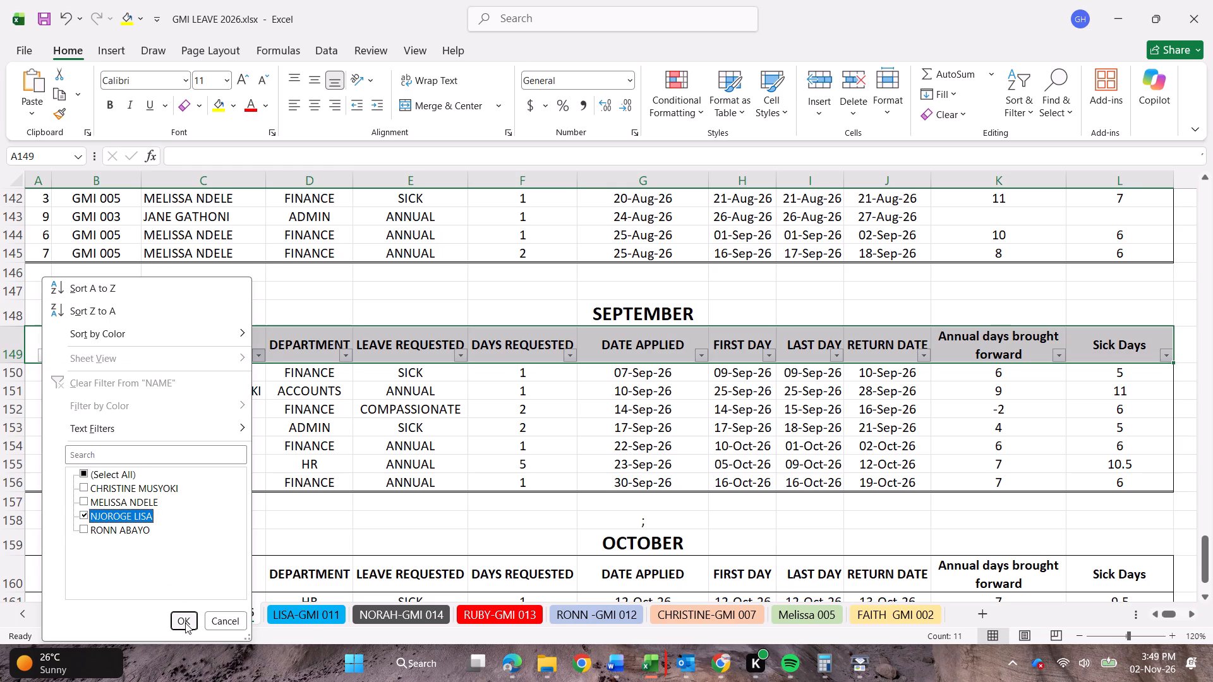
click(185, 623)
click(388, 417)
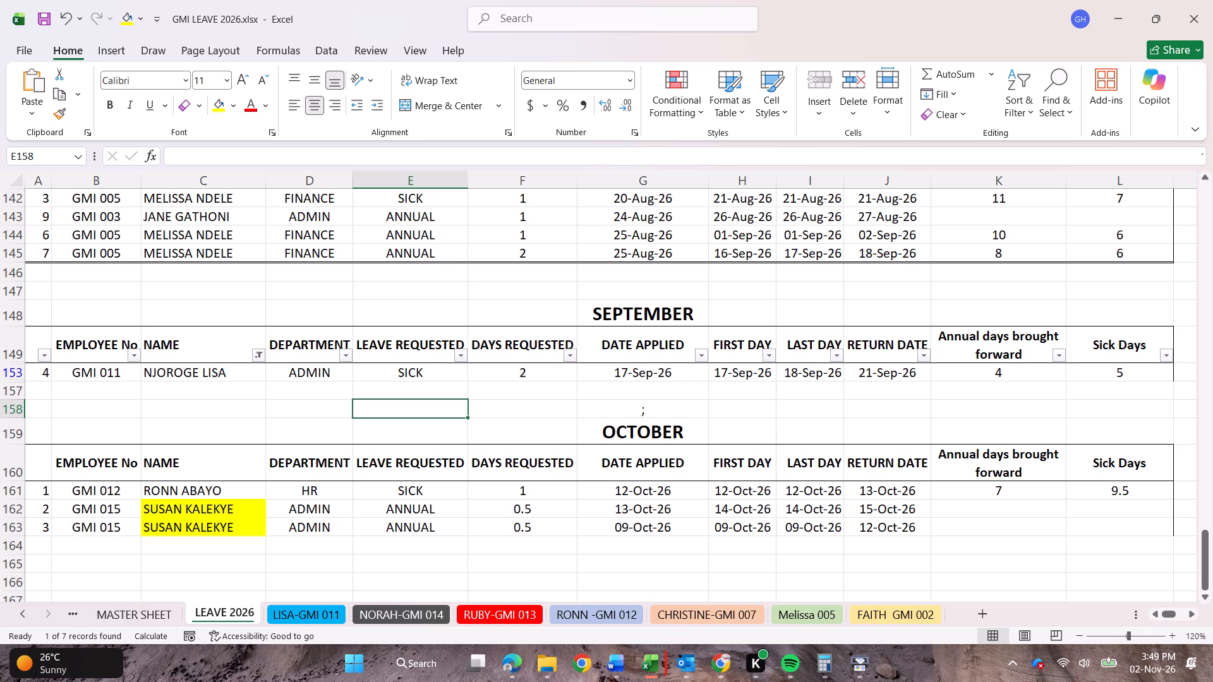
Look over Lisa's sheet from the 2026 allowance table down to the September table and leave balances box.
click(294, 612)
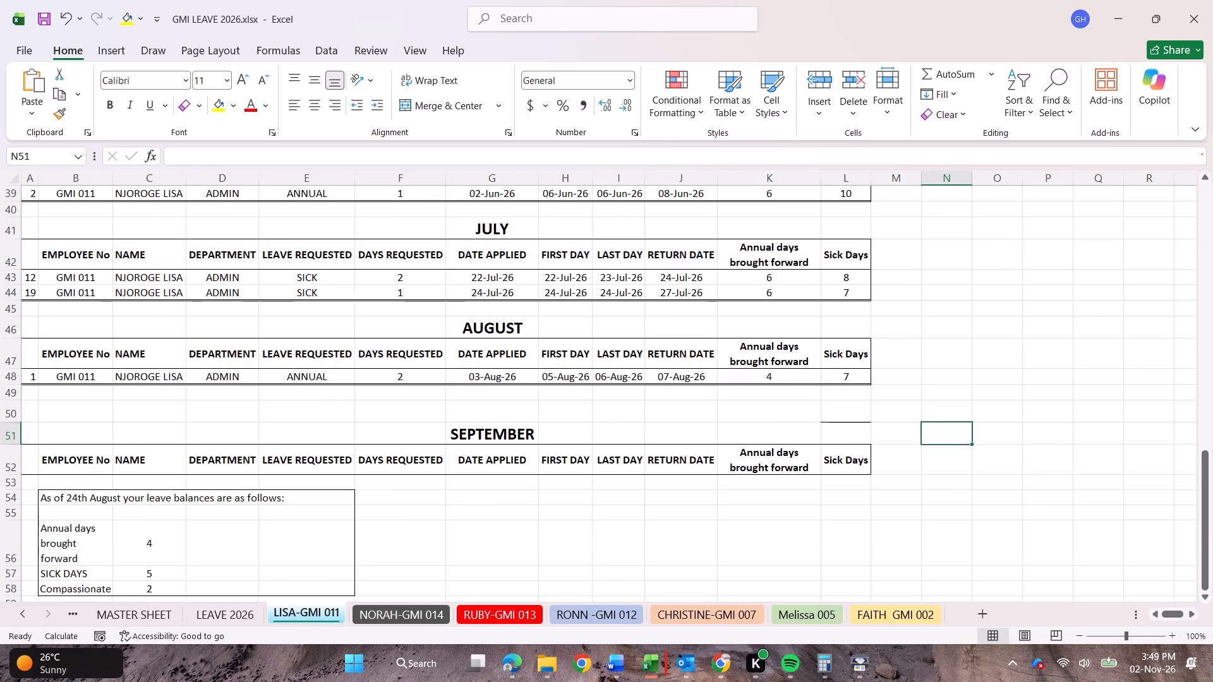
click(42, 493)
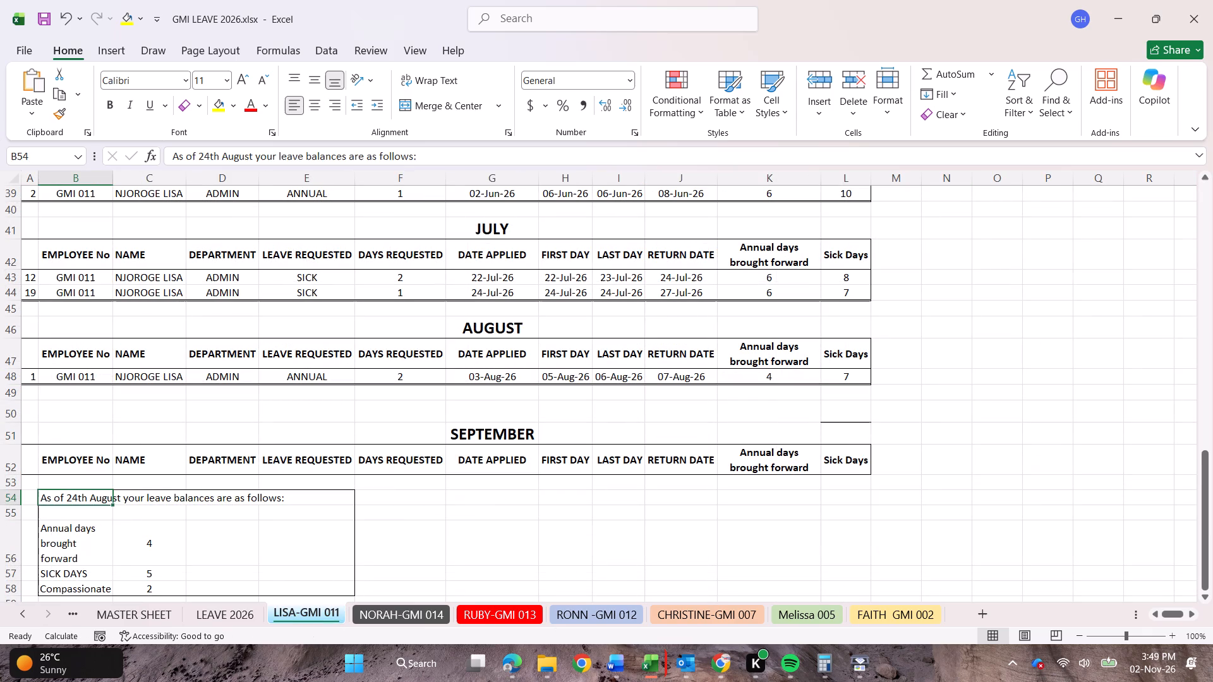
scroll(425, 506, up, 2)
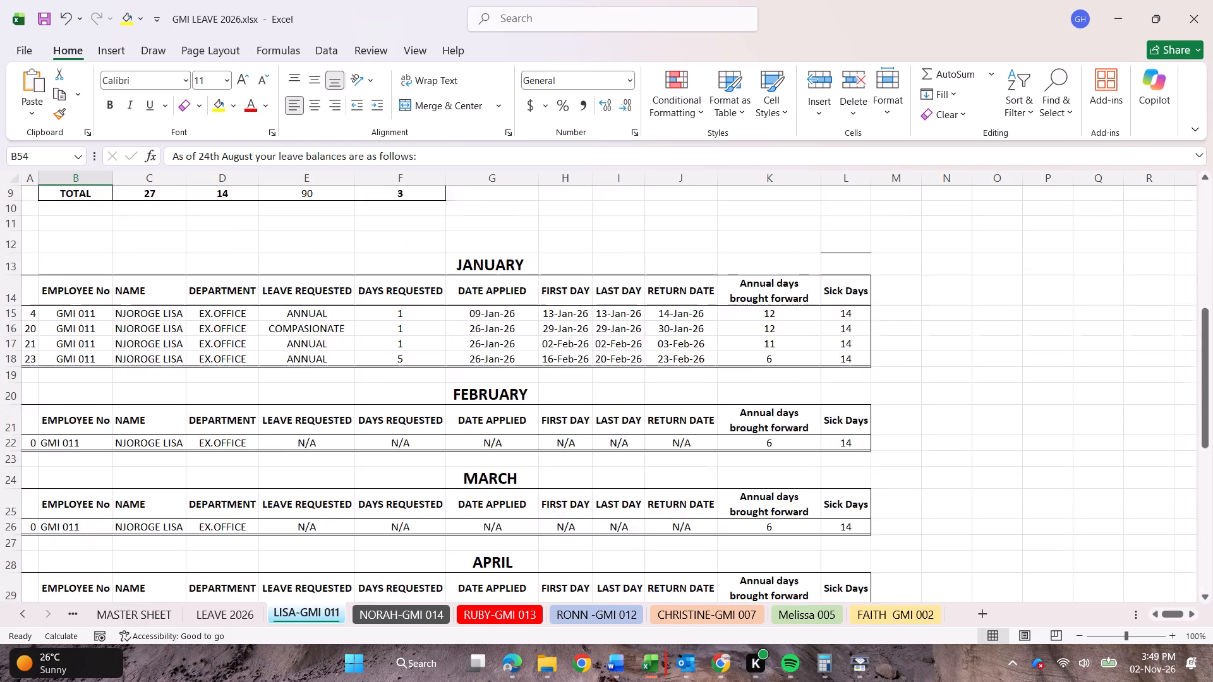
scroll(425, 506, up, 2)
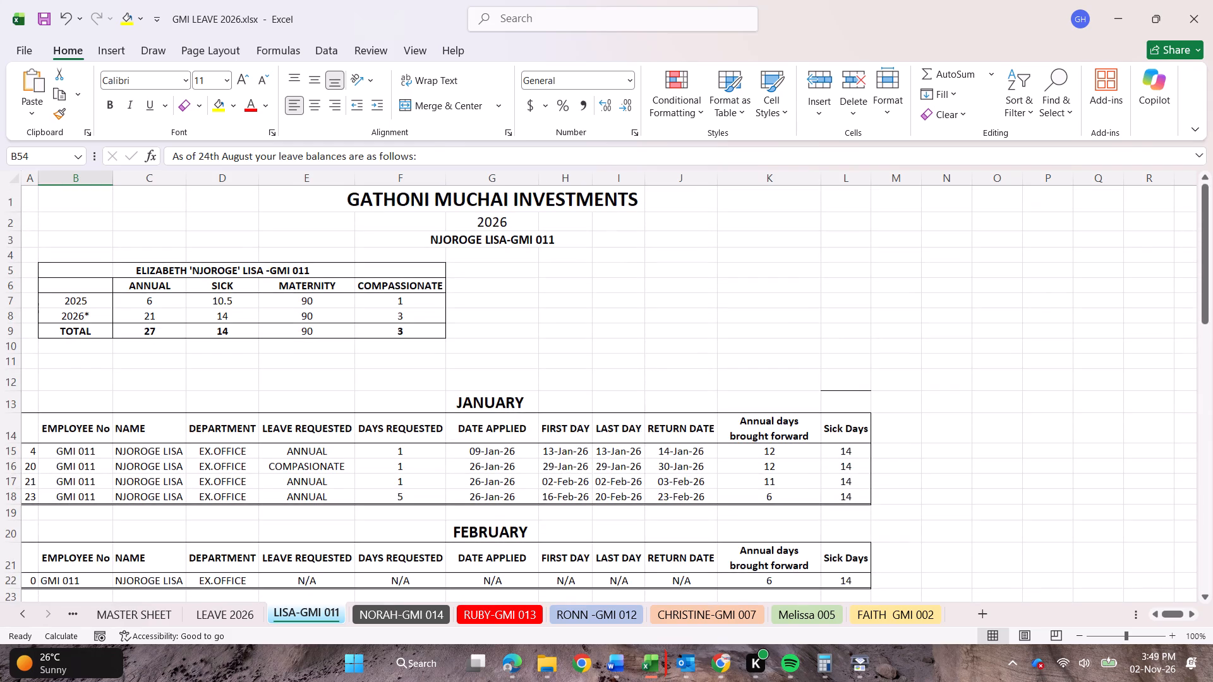
scroll(425, 506, down, 4)
scroll(425, 506, up, 1)
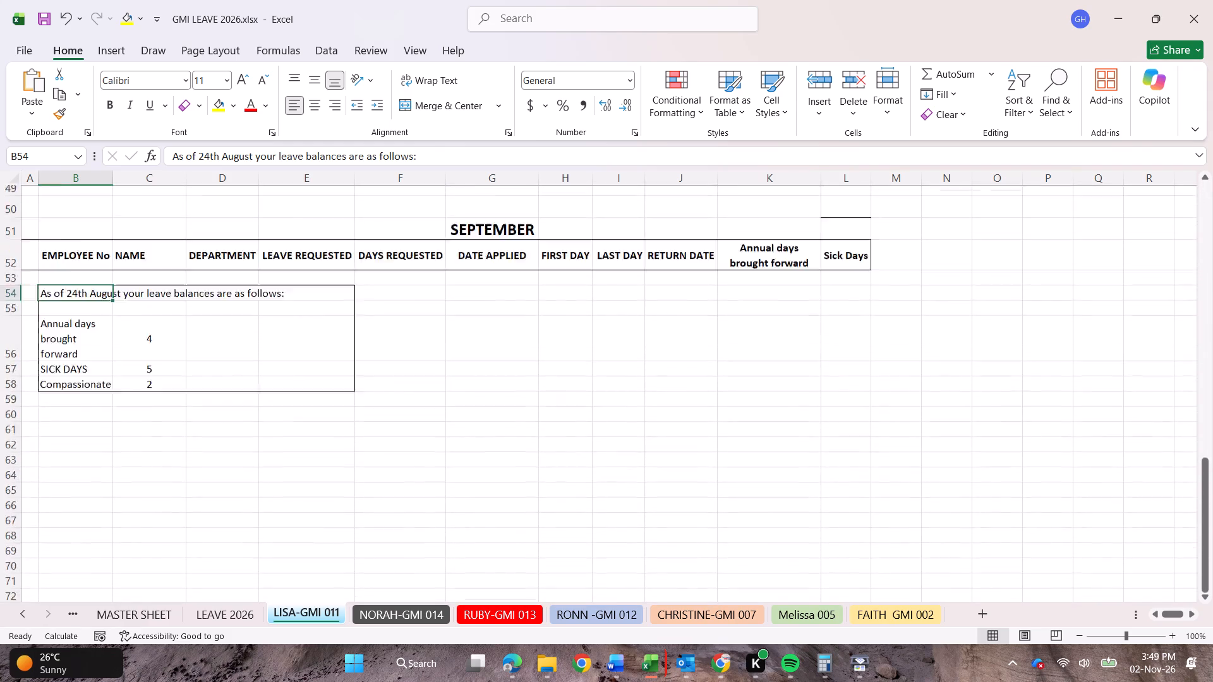
click(579, 460)
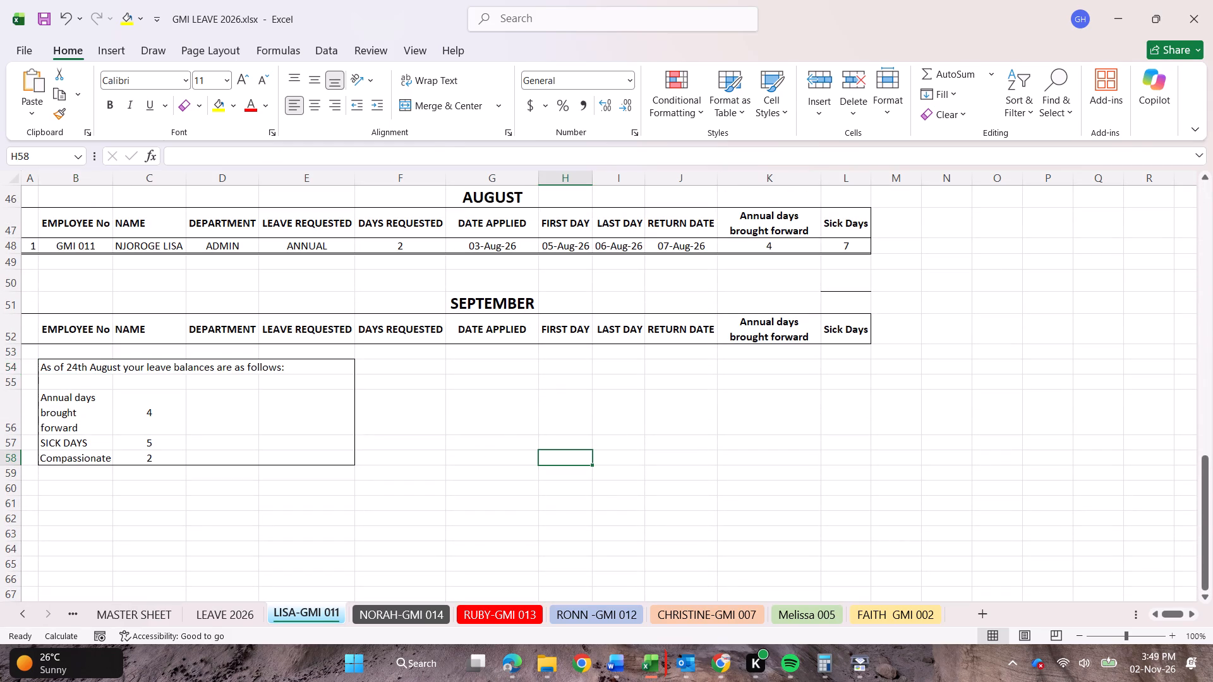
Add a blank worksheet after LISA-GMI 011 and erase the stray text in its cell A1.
click(979, 617)
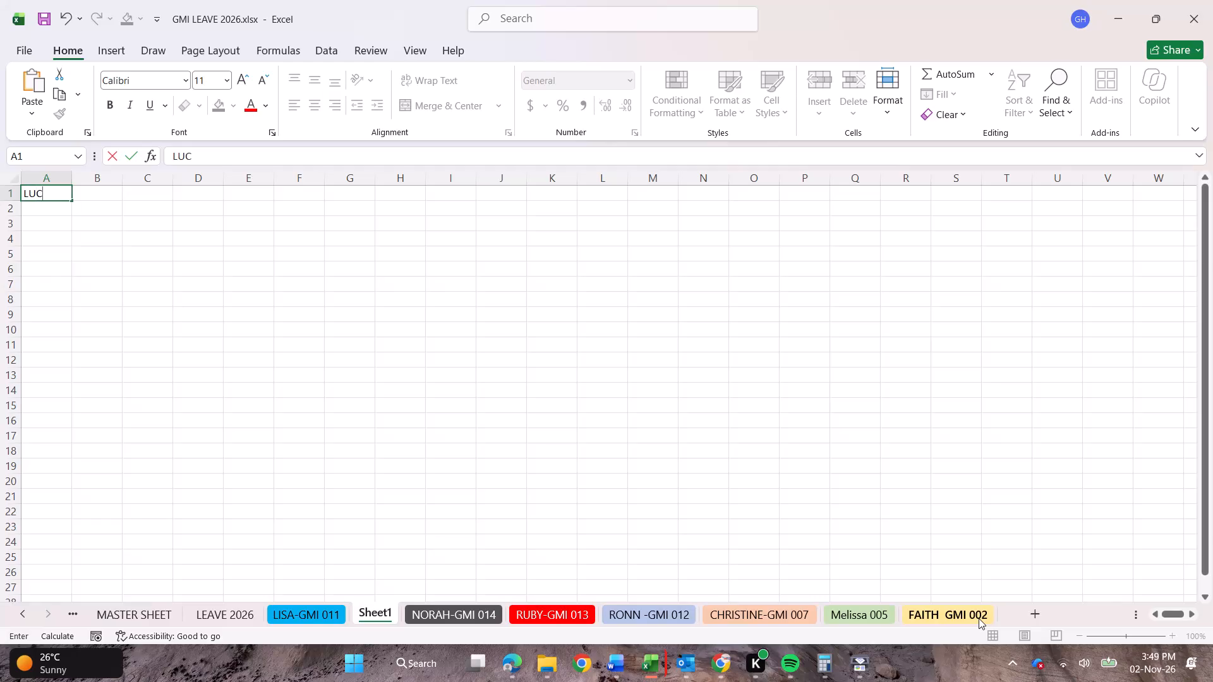
key(BackSpace)
key(BackSpace)
key(BackSpace)
key(BackSpace)
Move the leave balances box on Lisa's sheet from B54:E58 down to B59:E63.
click(305, 613)
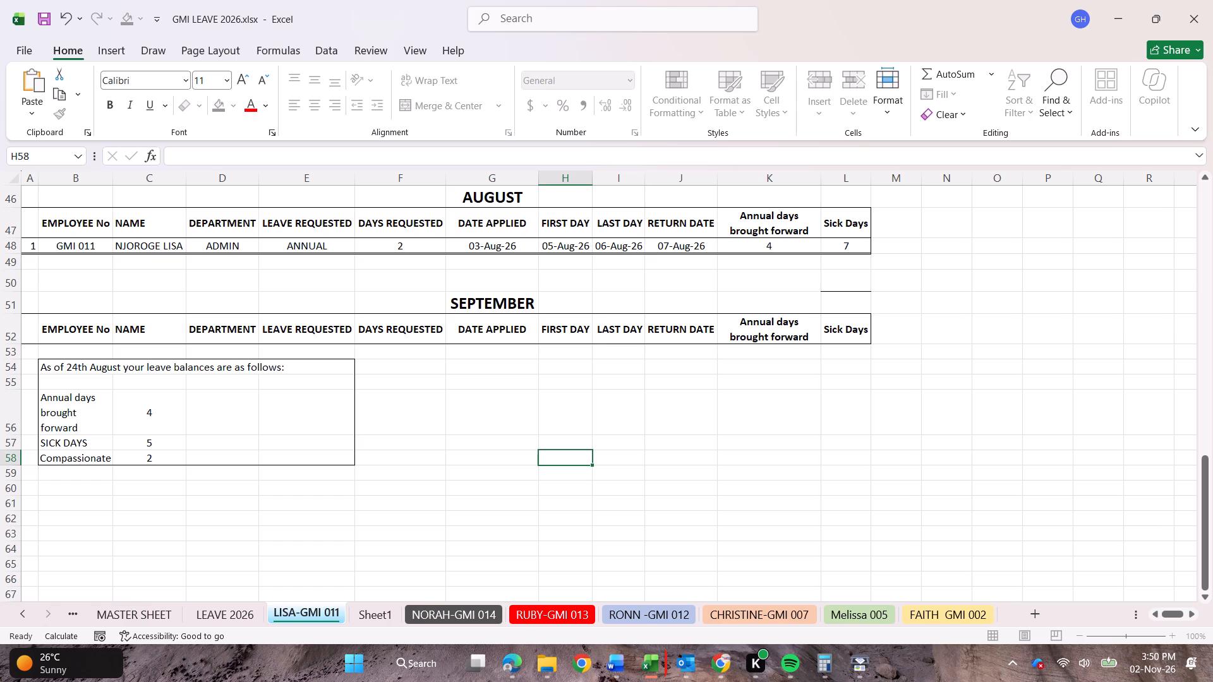
drag(45, 365, 456, 469)
click(456, 469)
click(291, 483)
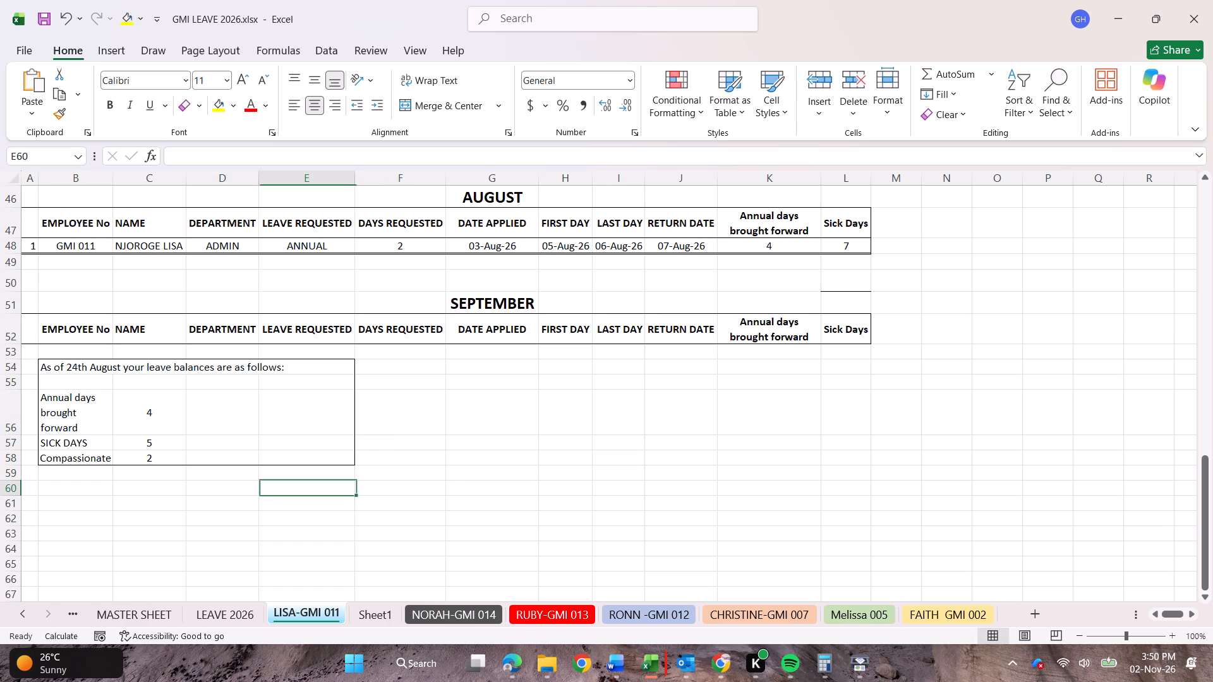
drag(42, 361, 334, 456)
drag(202, 361, 199, 388)
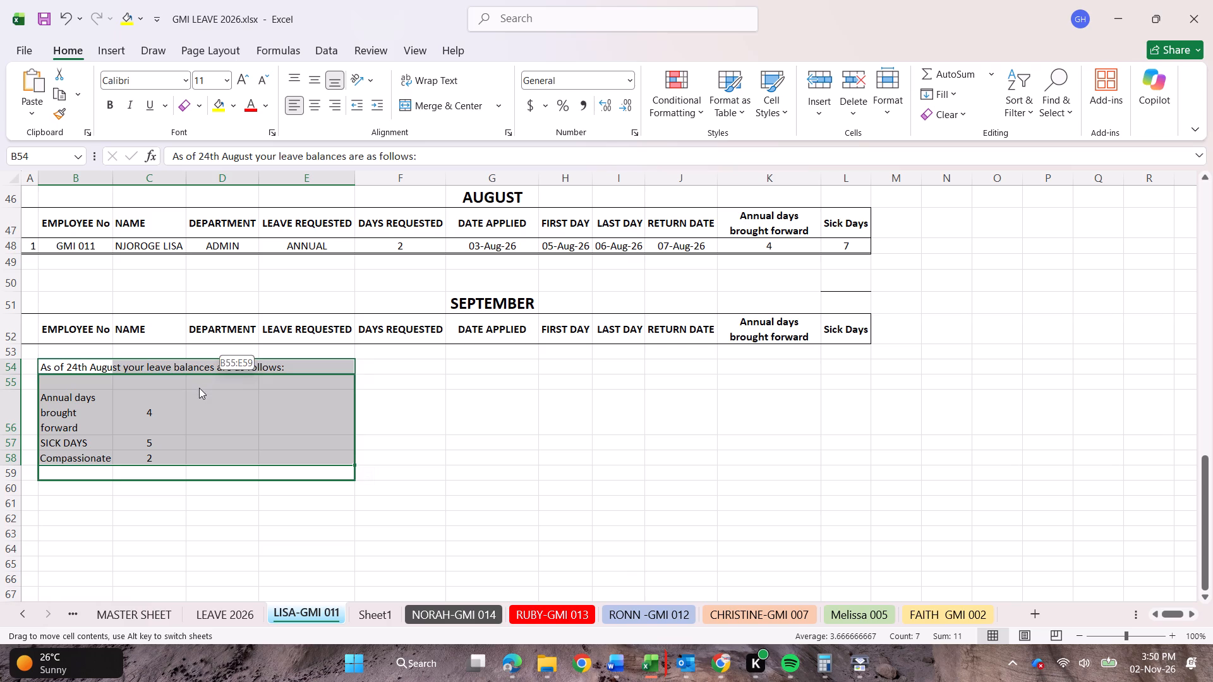
drag(199, 388, 196, 464)
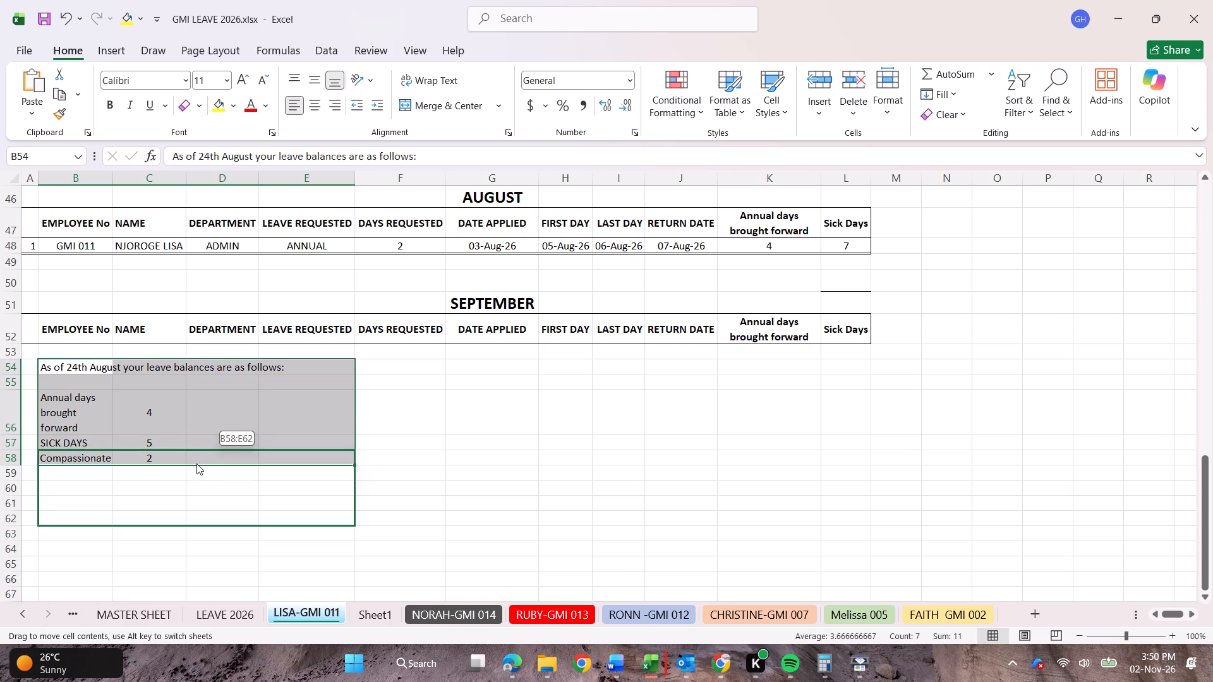
drag(196, 464, 196, 467)
click(413, 414)
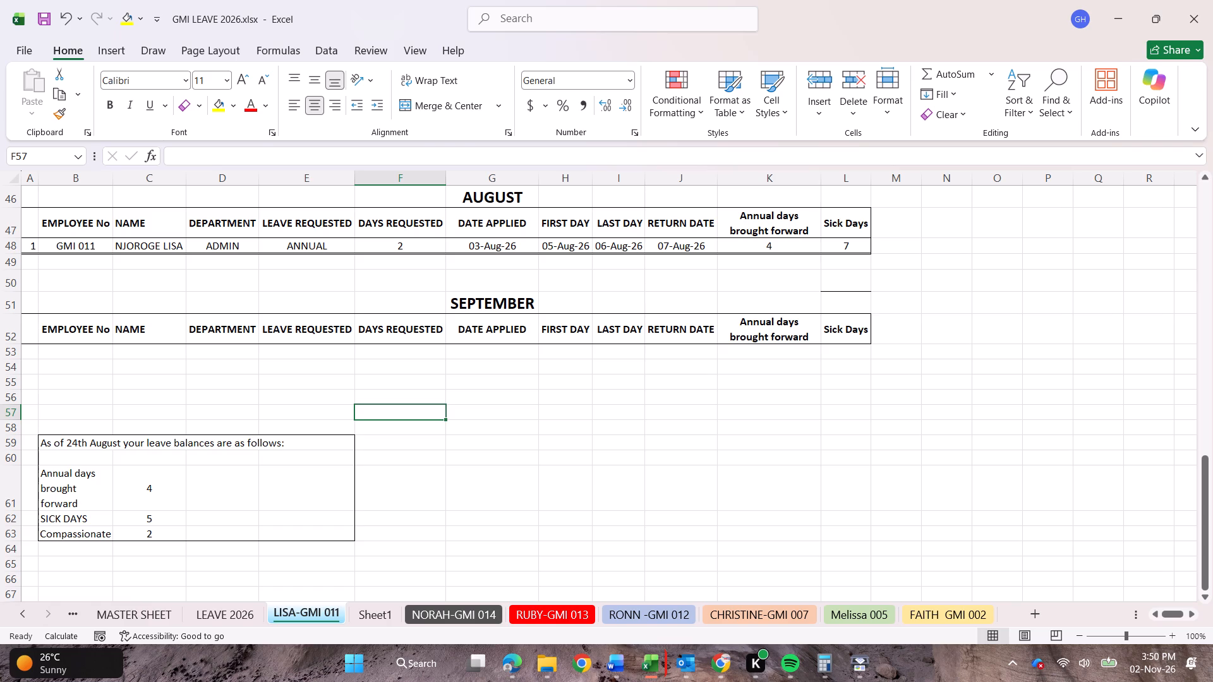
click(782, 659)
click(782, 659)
click(222, 621)
drag(40, 371, 164, 375)
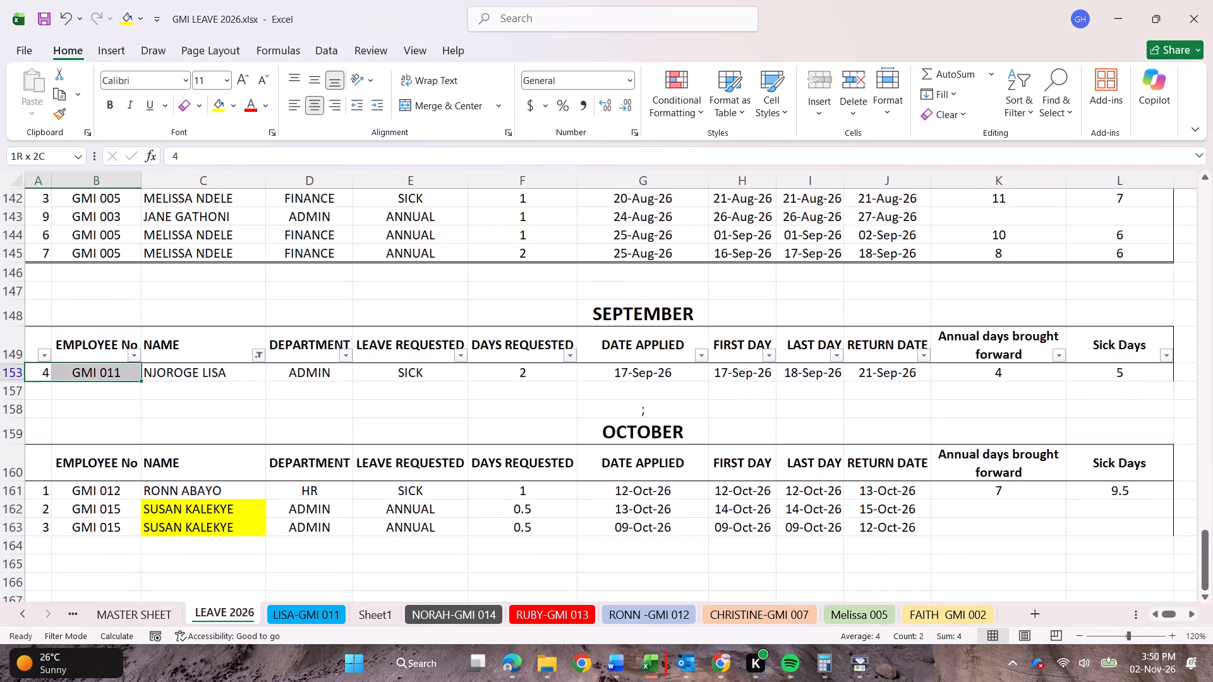
drag(164, 375, 1148, 371)
right_click(1136, 373)
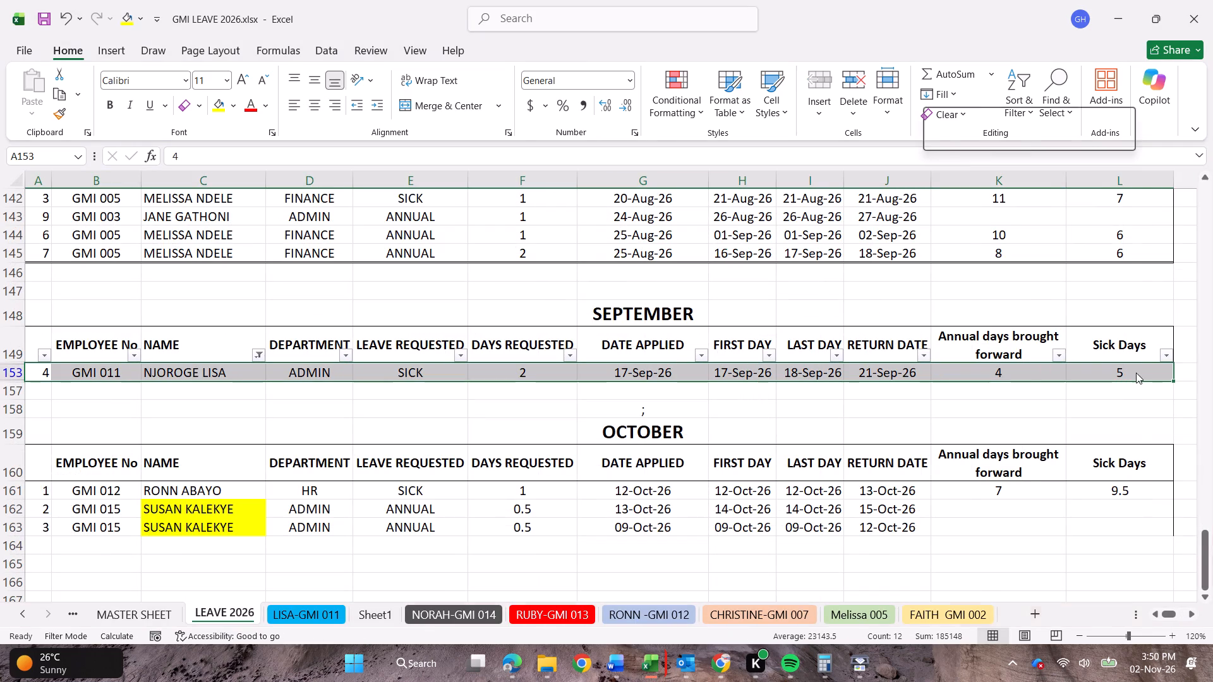
click(1001, 225)
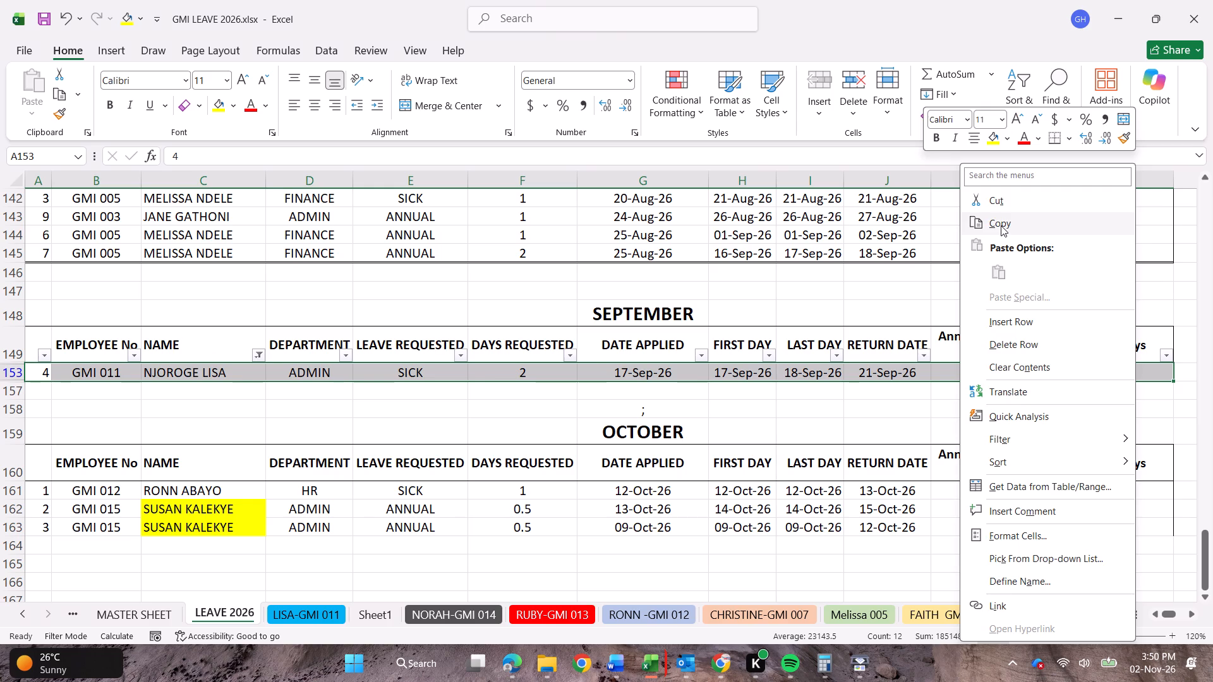
click(288, 618)
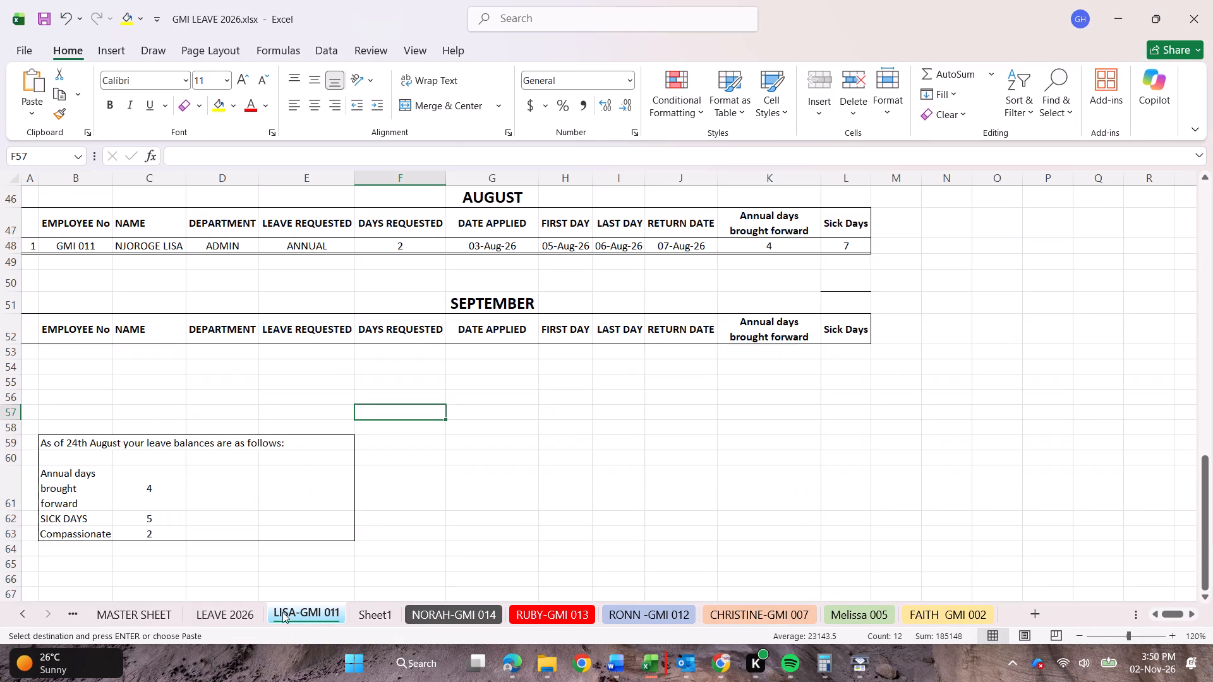
click(28, 356)
right_click(28, 356)
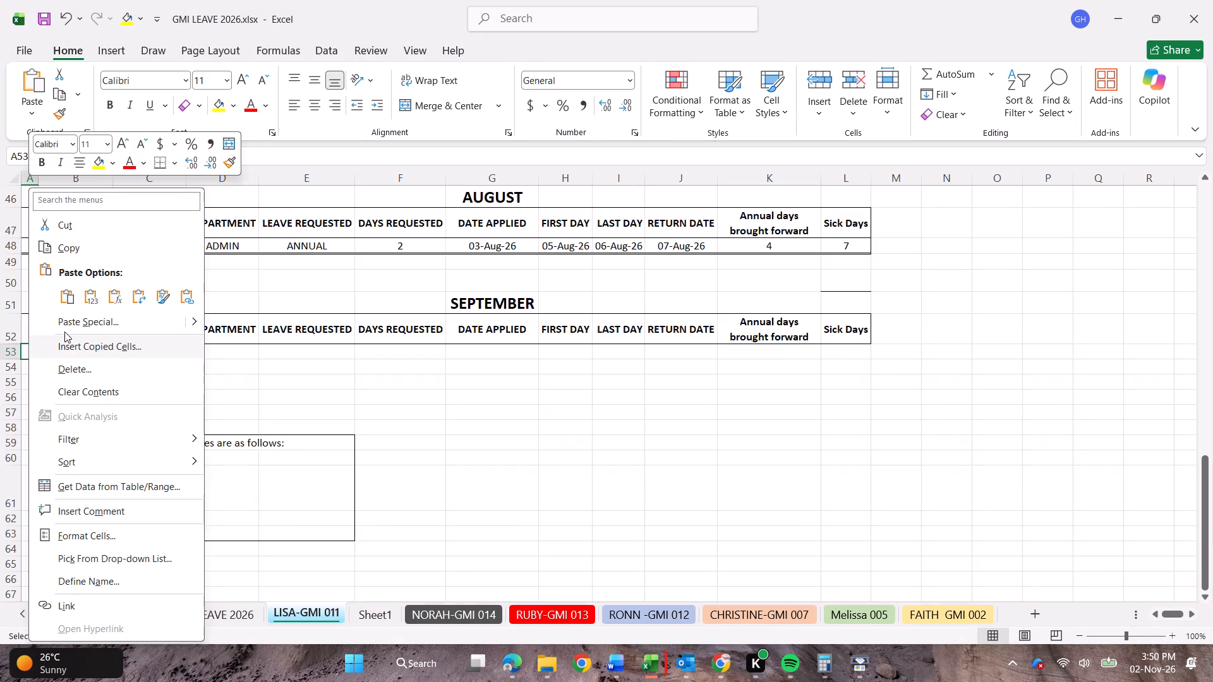
click(68, 298)
click(648, 481)
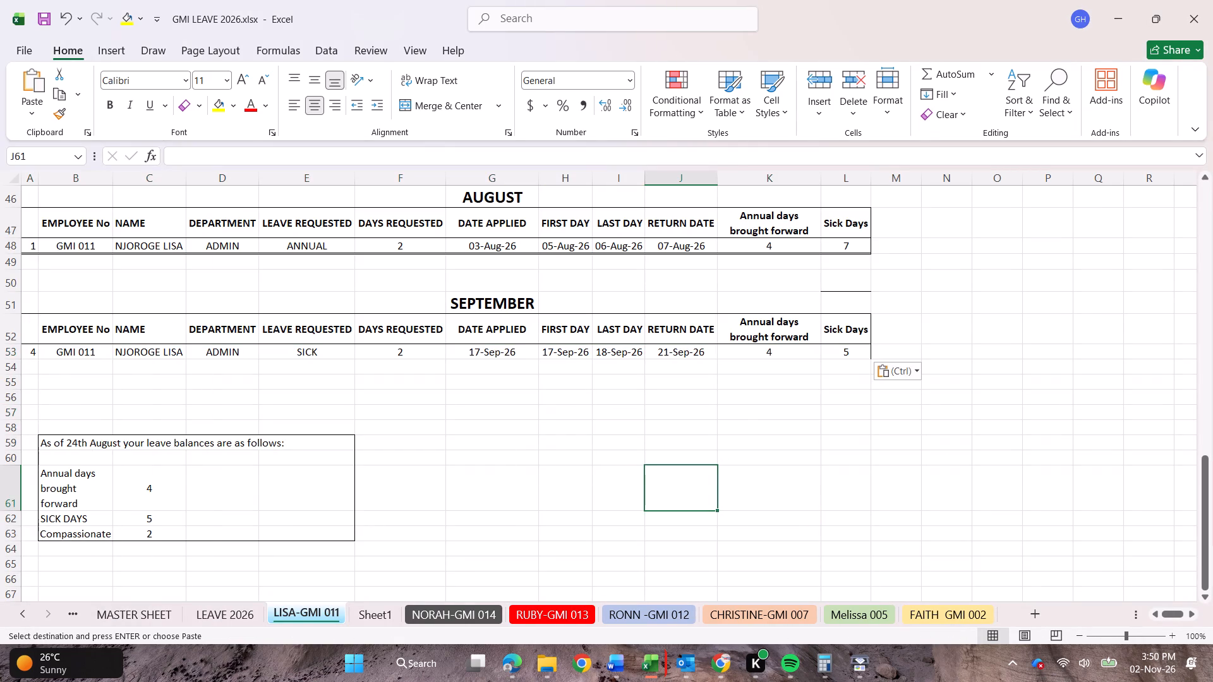
Apply a bottom double border to Lisa's September entry row, A53:L53.
drag(27, 349, 834, 350)
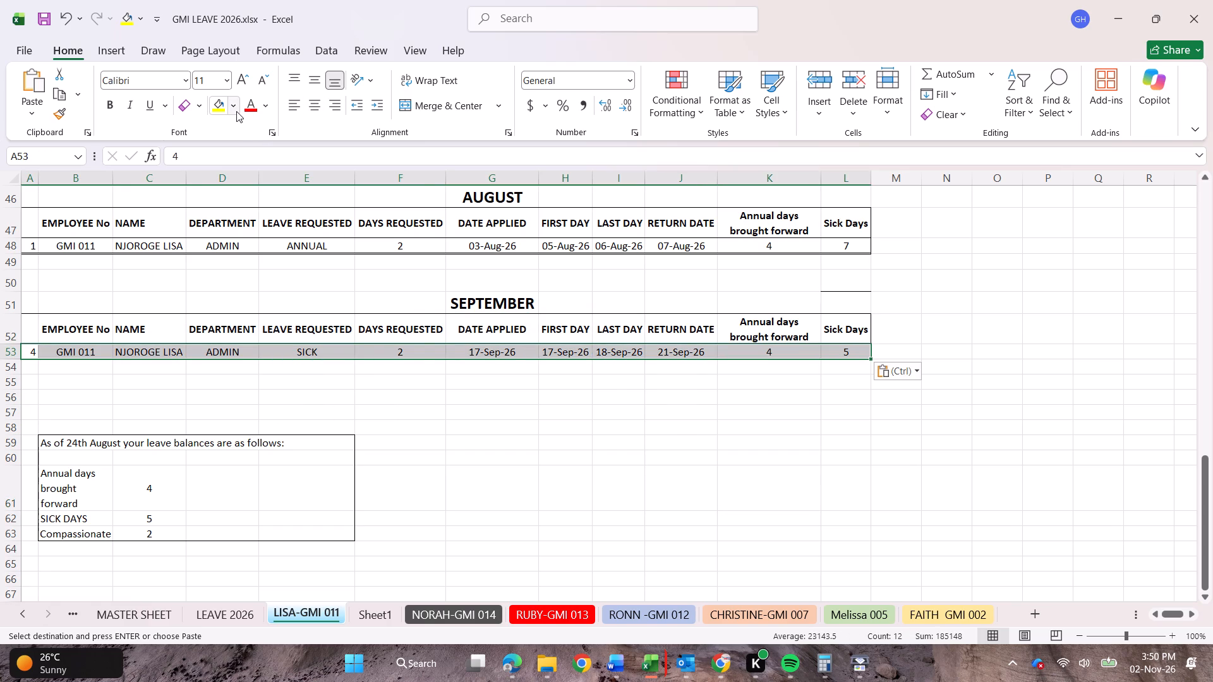
click(236, 111)
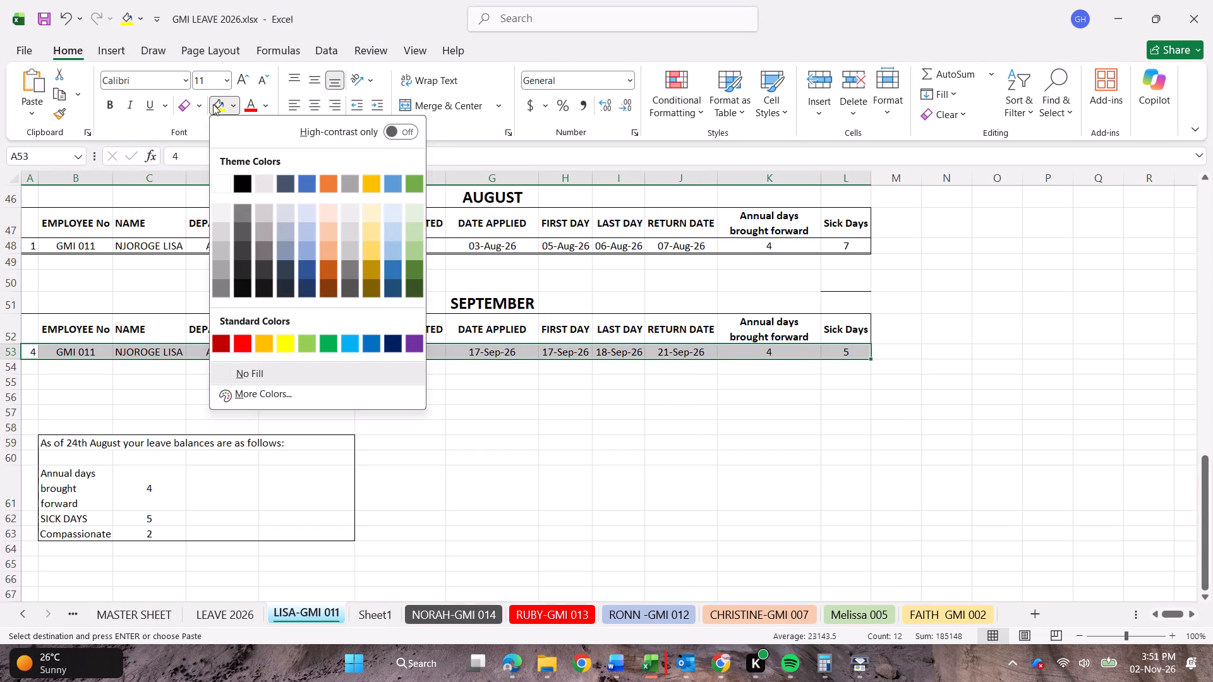
click(264, 104)
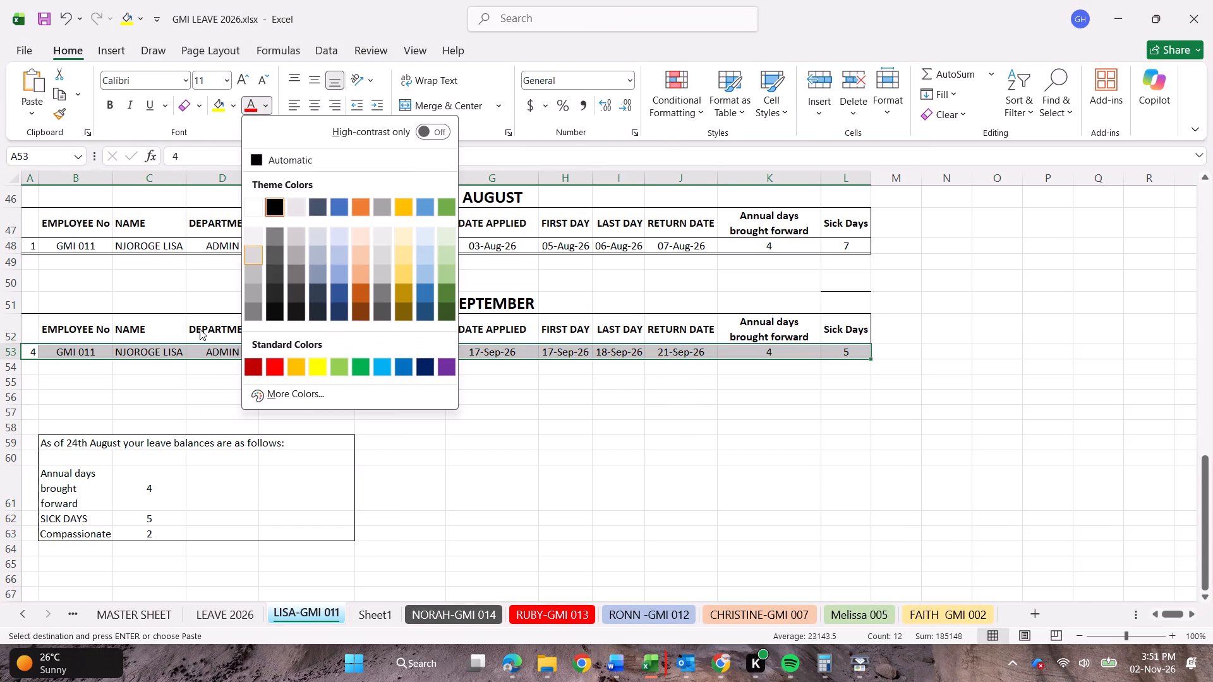
right_click(180, 355)
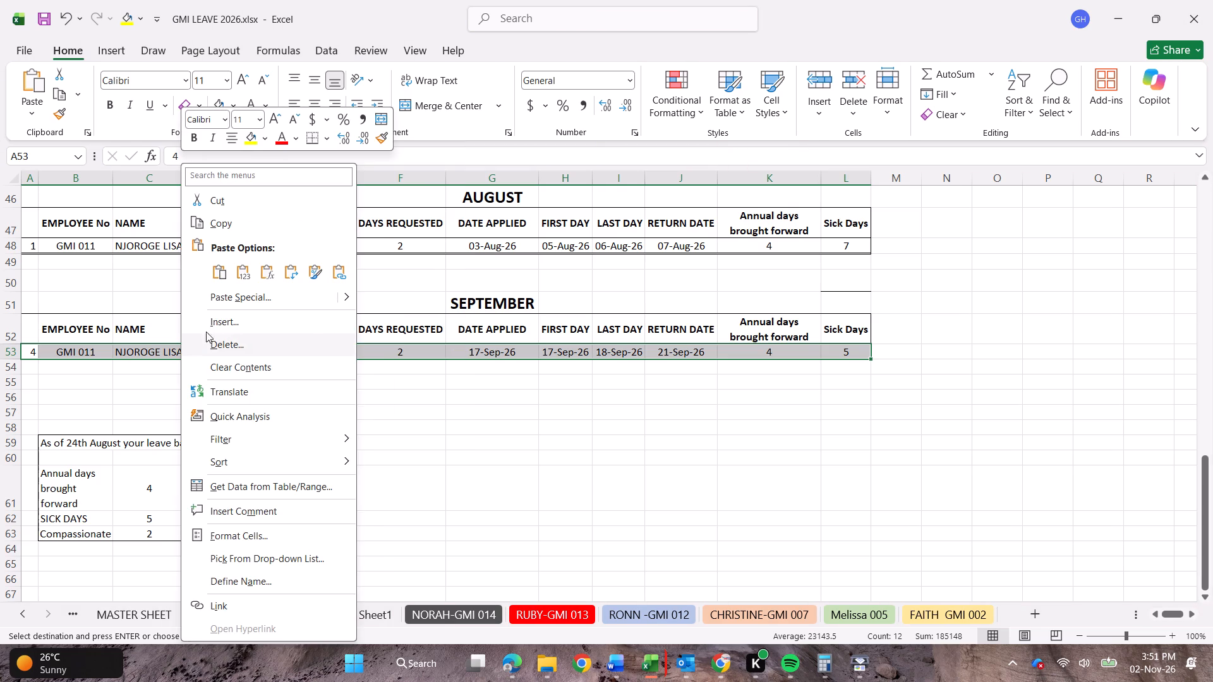
click(415, 390)
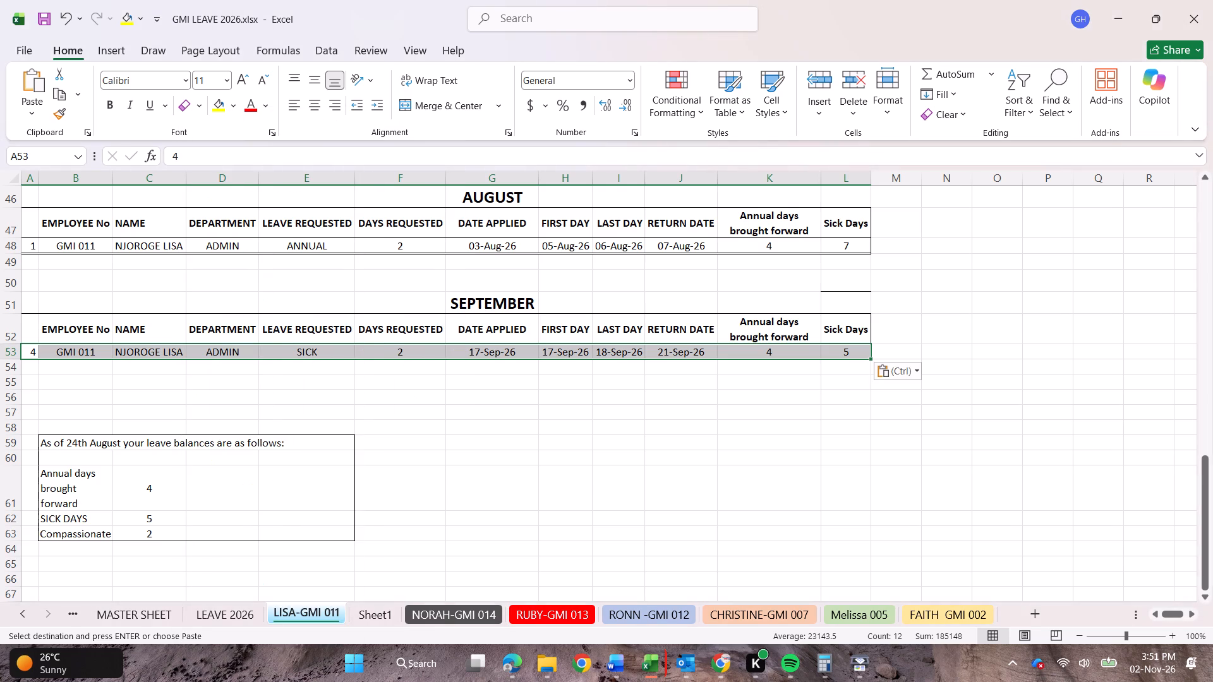
click(196, 110)
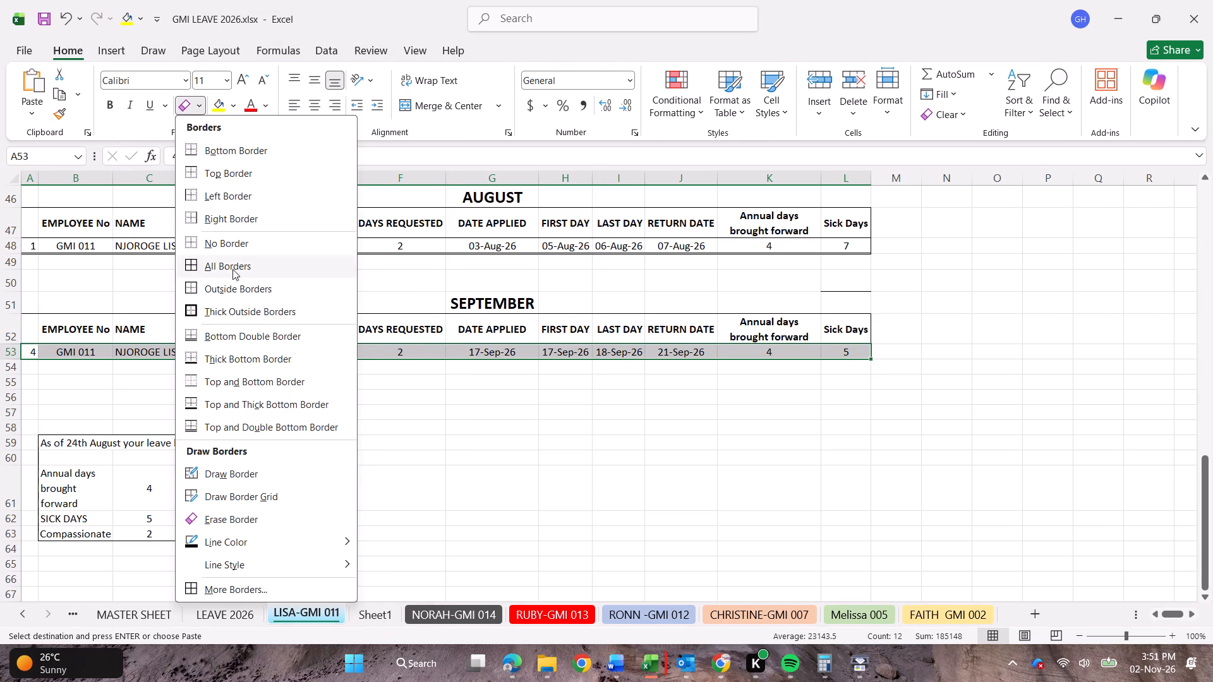
click(238, 331)
click(557, 445)
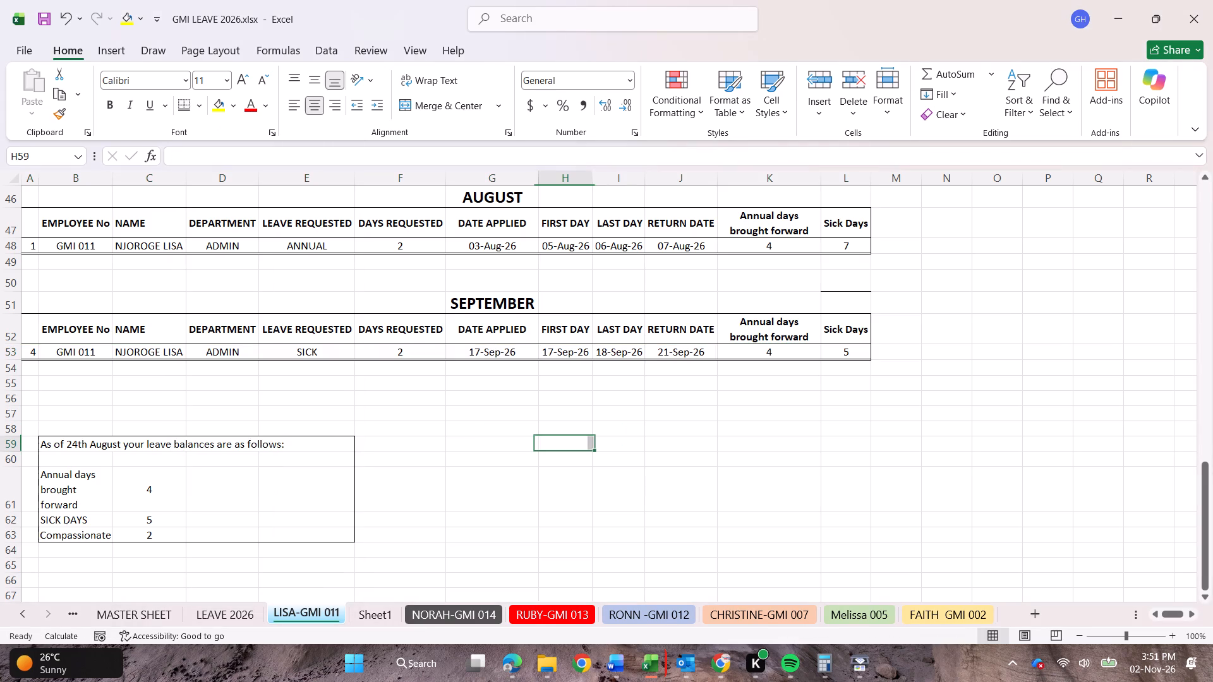
Erase the stray border line under cell L50, above the September table on Lisa's sheet.
click(854, 289)
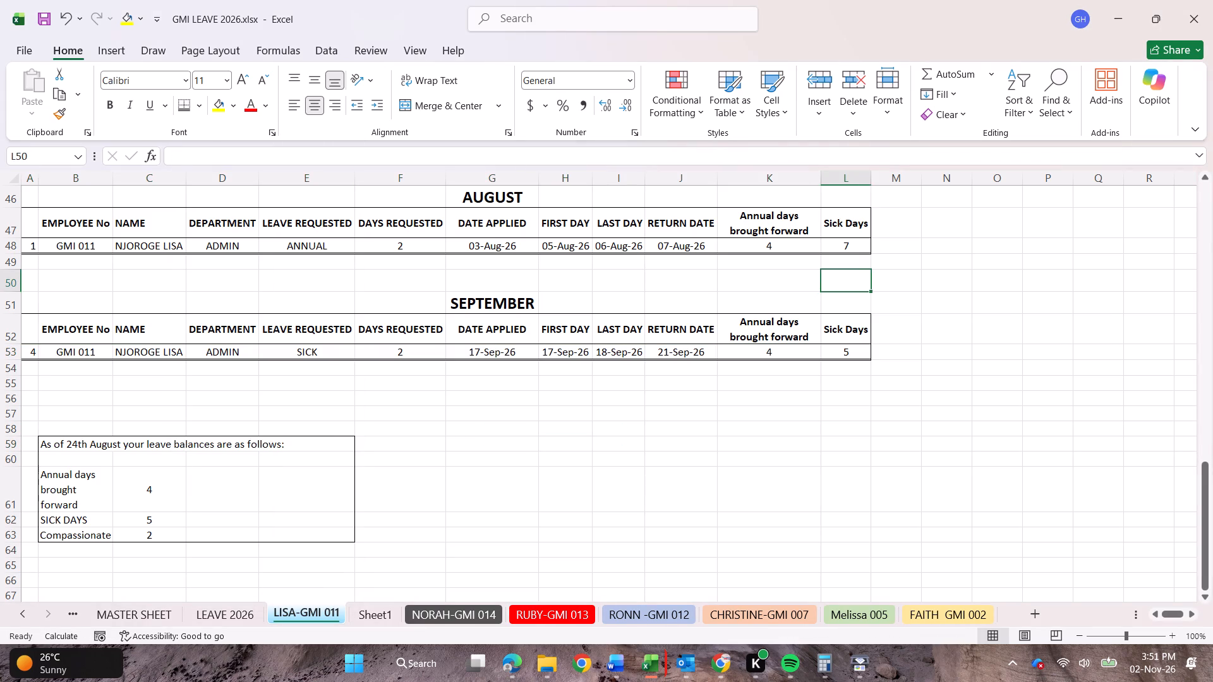
click(196, 102)
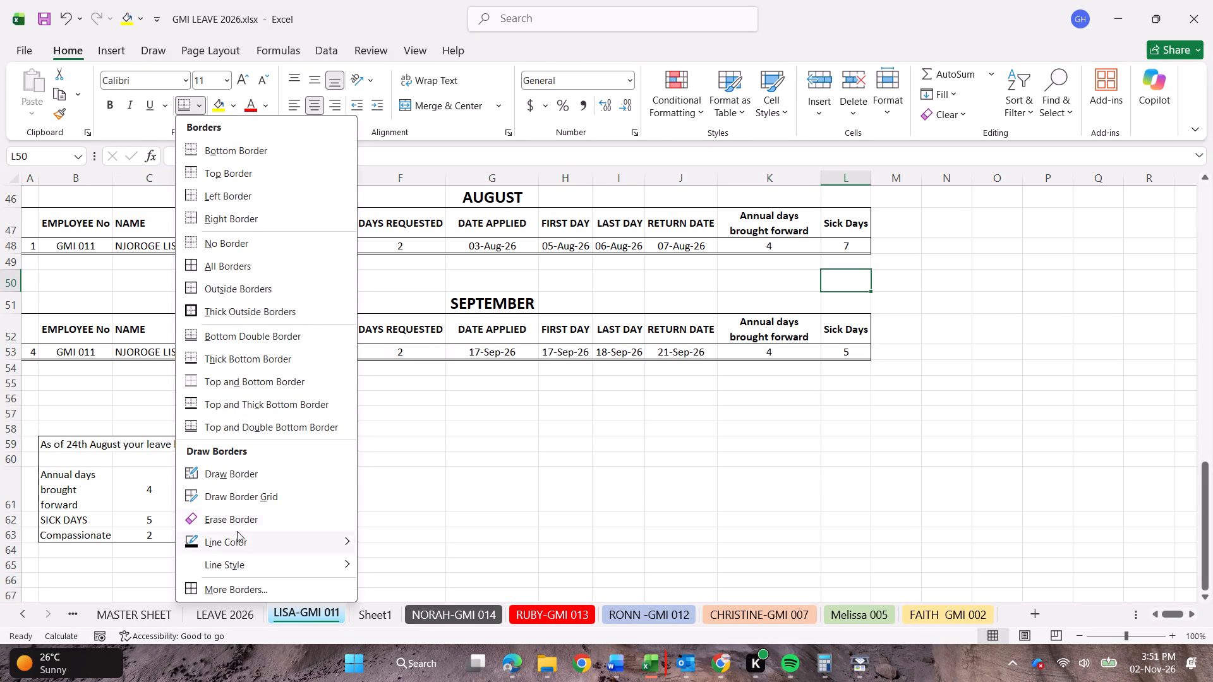
click(237, 520)
drag(828, 293, 849, 293)
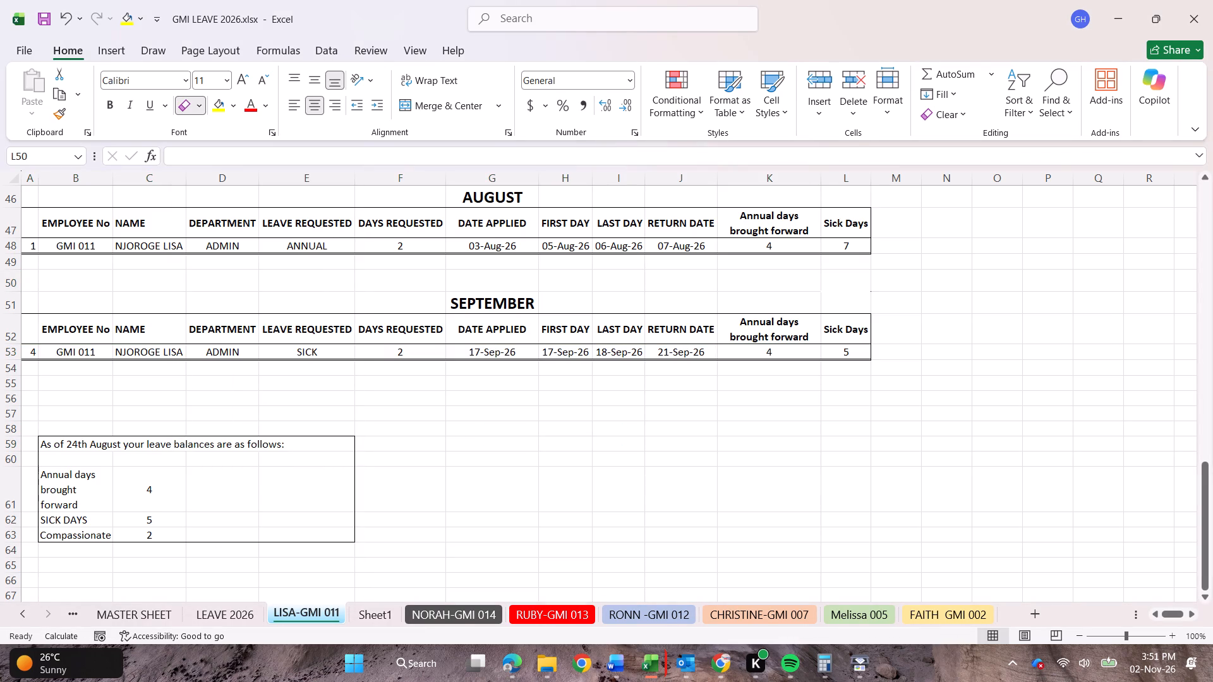
drag(849, 293, 852, 293)
click(962, 316)
click(1212, 517)
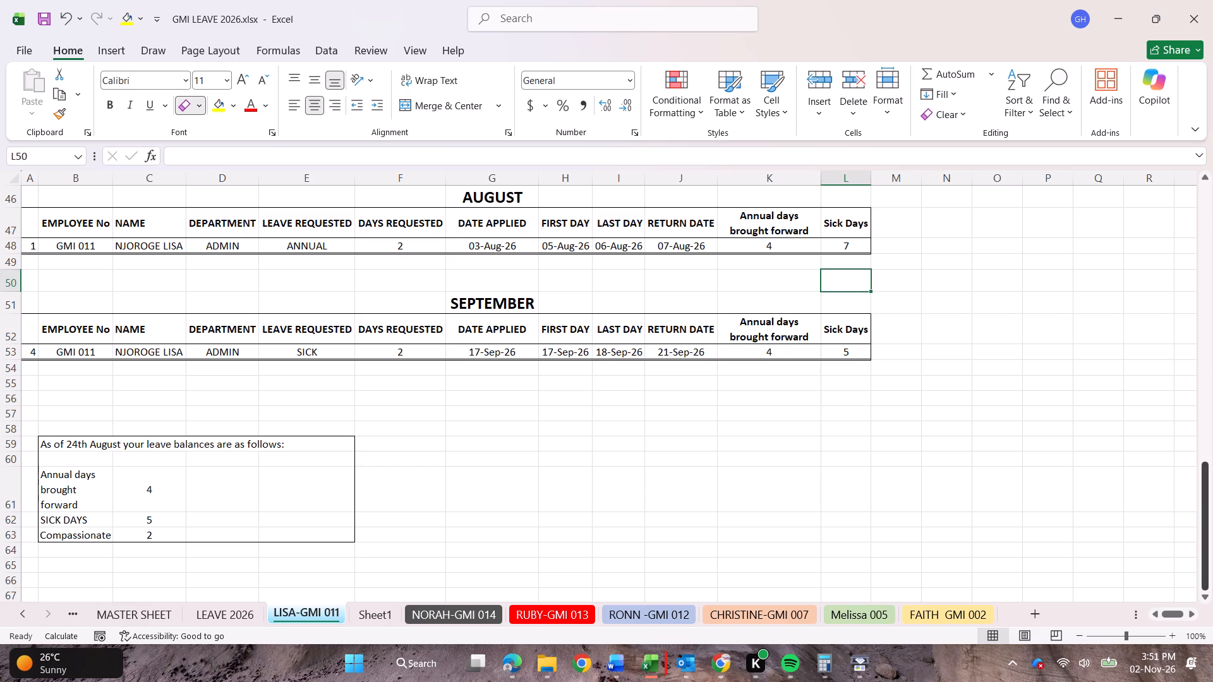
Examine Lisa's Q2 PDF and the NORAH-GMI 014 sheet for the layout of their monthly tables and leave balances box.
scroll(266, 435, up, 4)
scroll(266, 435, down, 3)
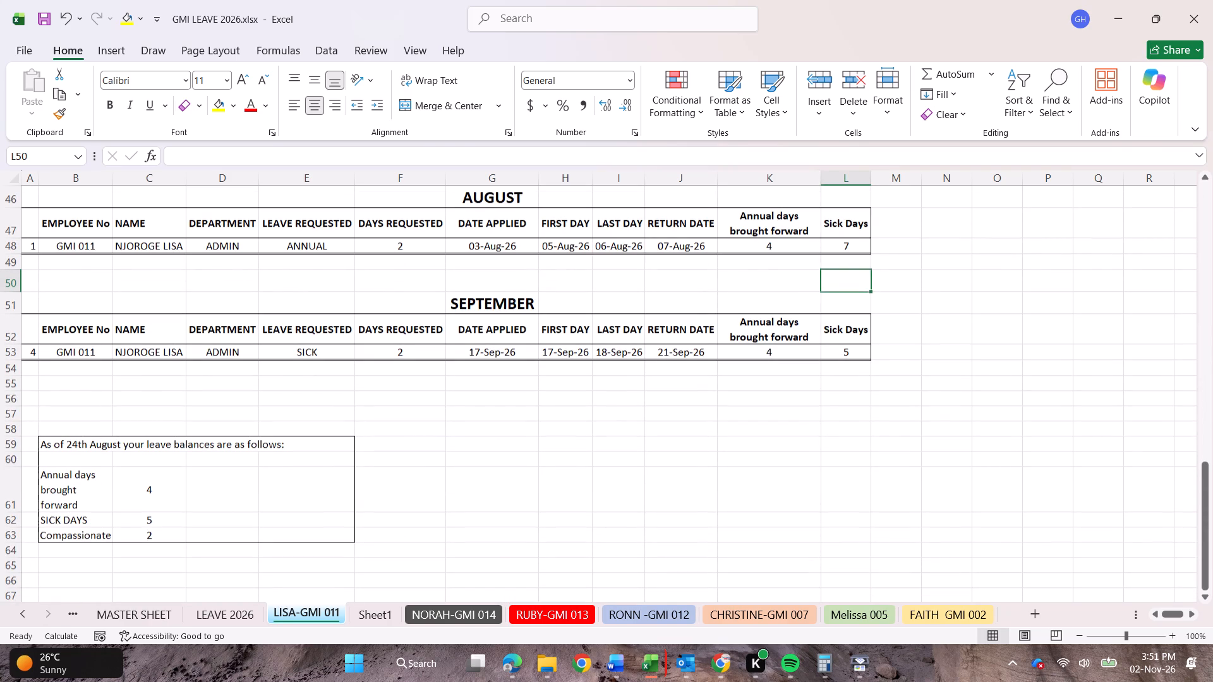
click(543, 662)
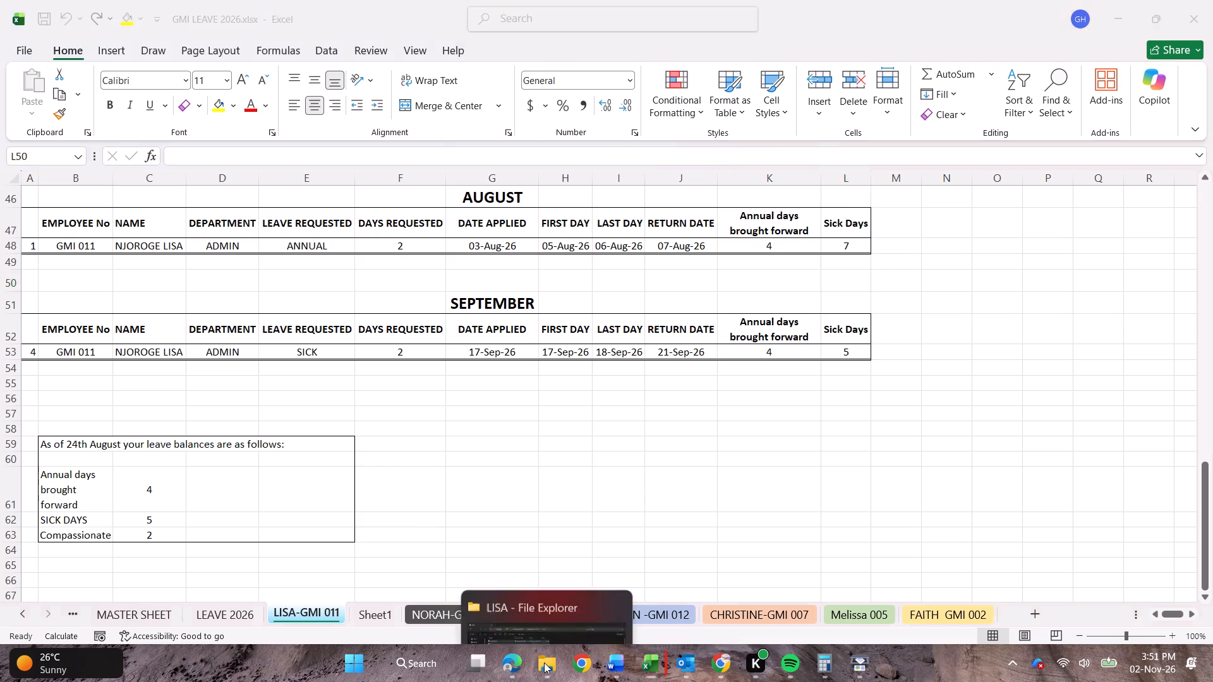
double_click(222, 140)
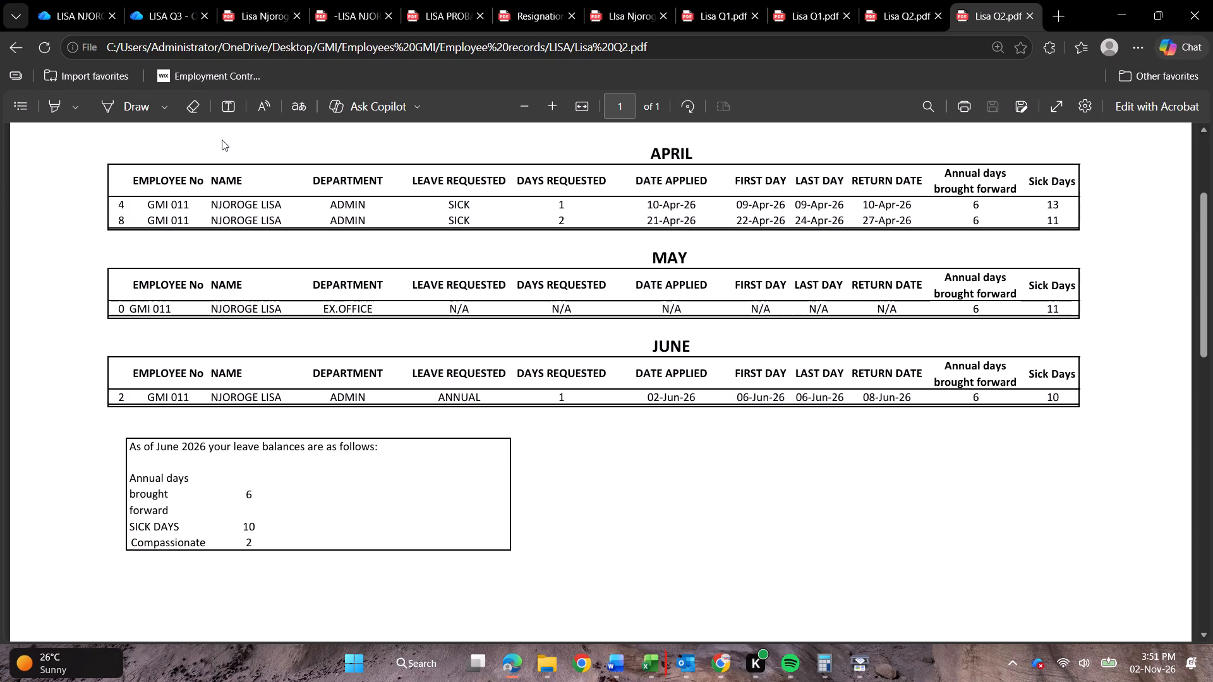
click(1107, 16)
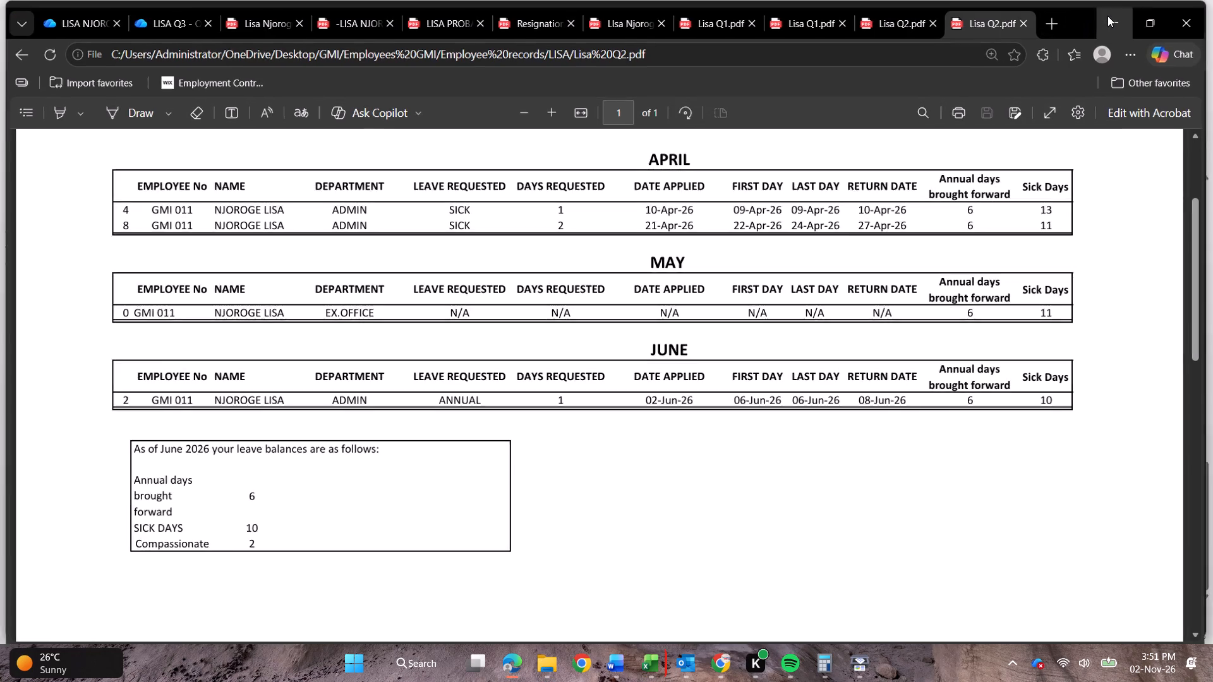
click(1110, 11)
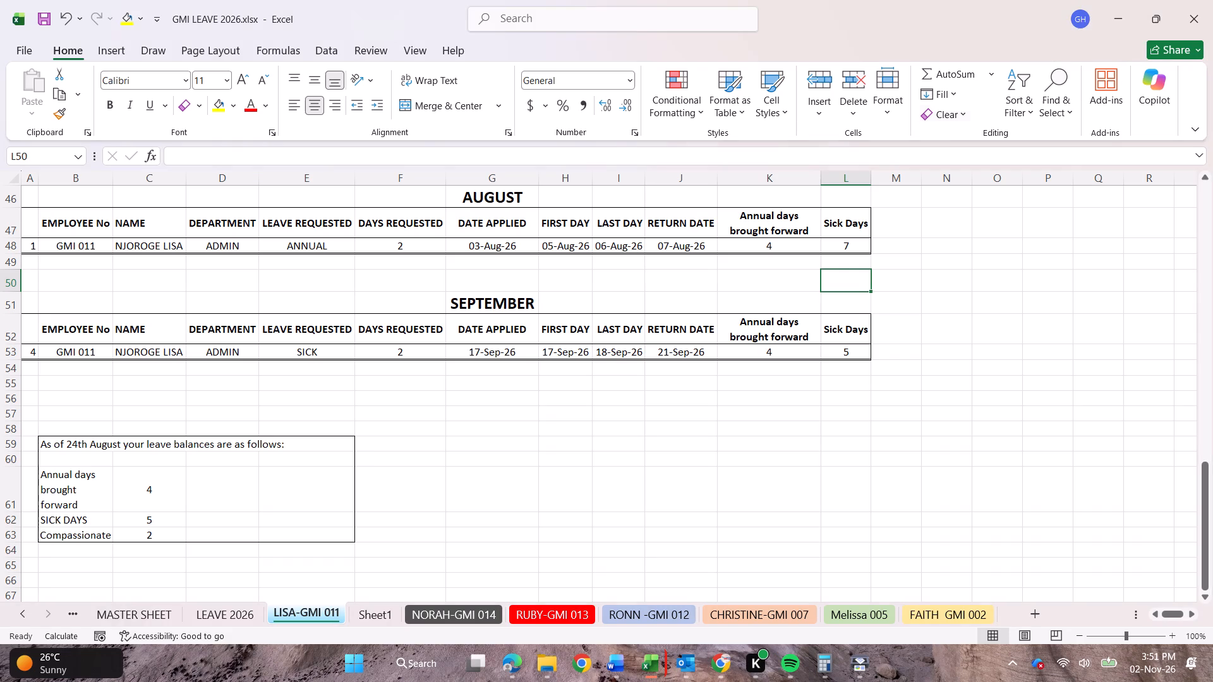
click(417, 623)
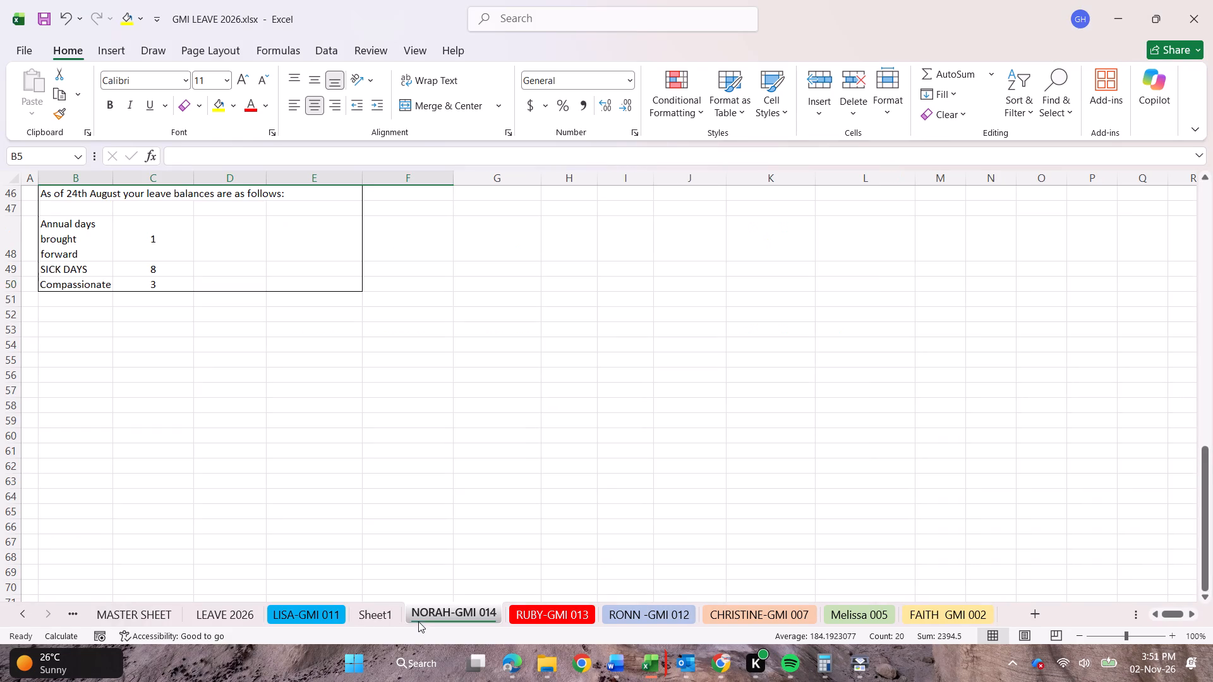
scroll(421, 529, up, 1)
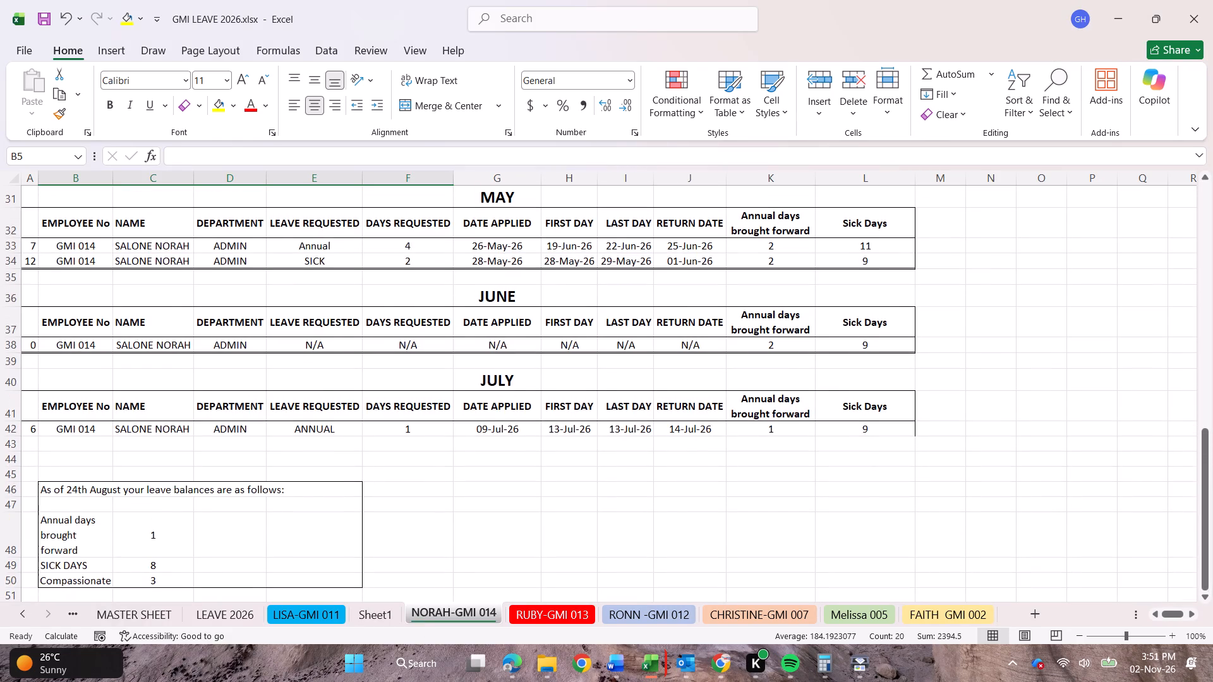
scroll(421, 529, up, 2)
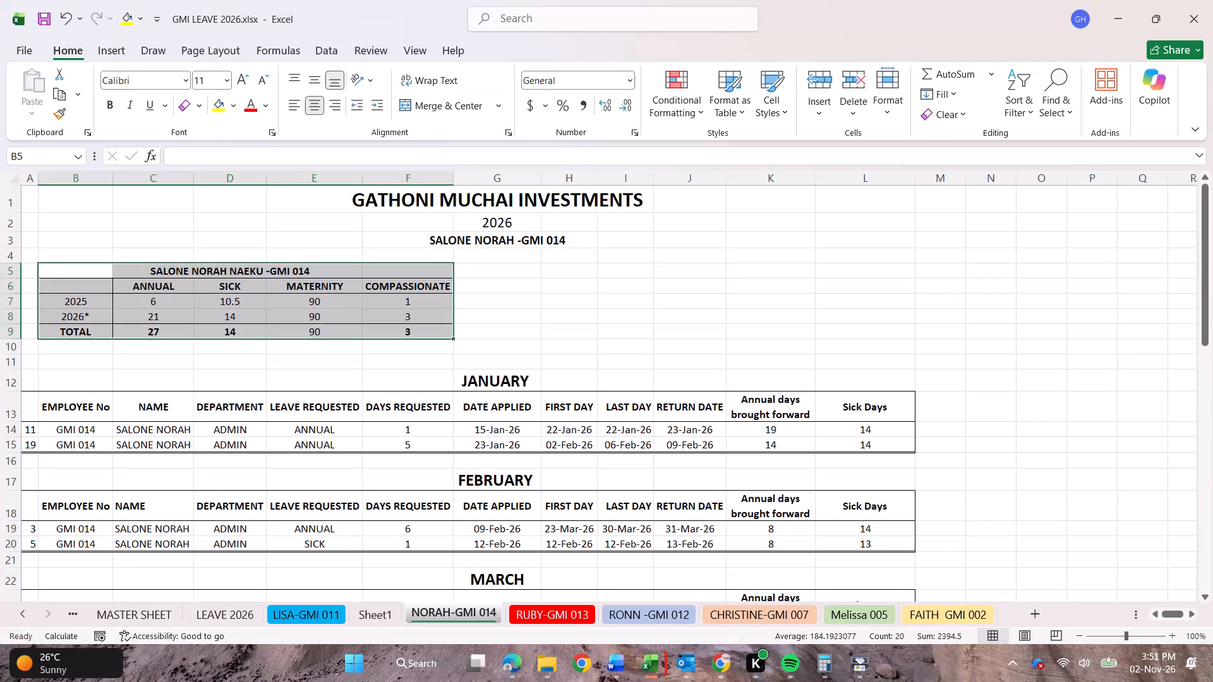
Delete the blank worksheet Sheet1.
click(375, 618)
right_click(375, 618)
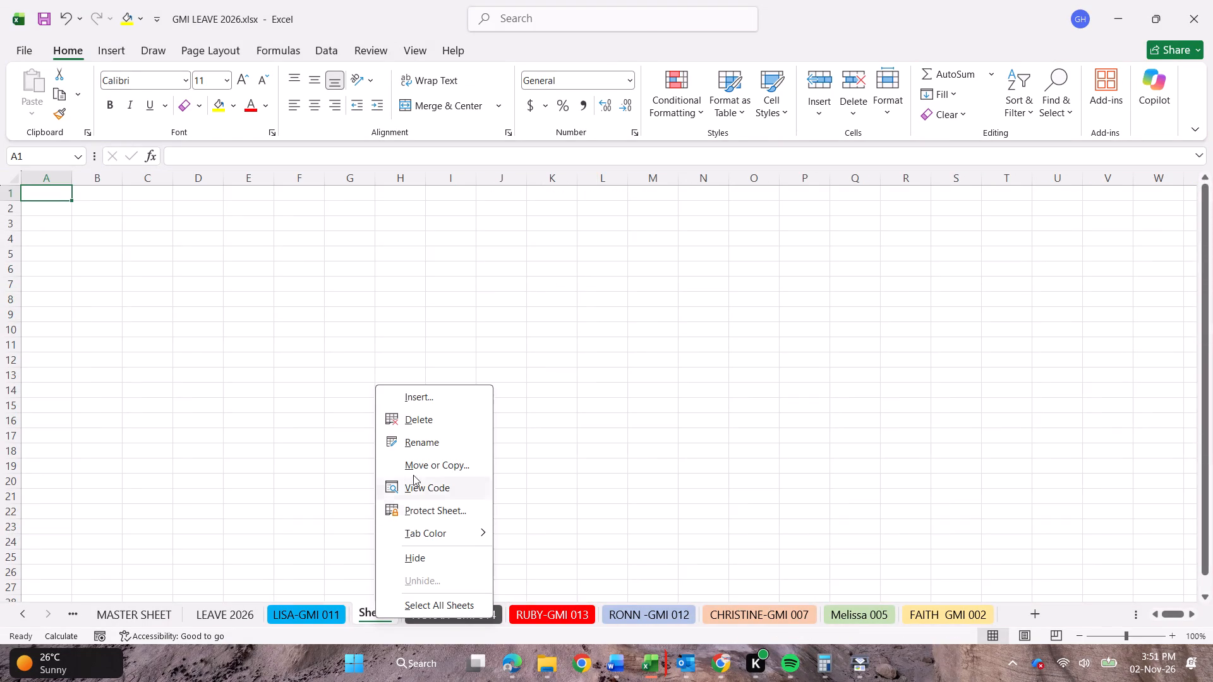
click(419, 420)
Move the leave balances box on Lisa's sheet from B59:E63 up to B56:E60.
click(307, 614)
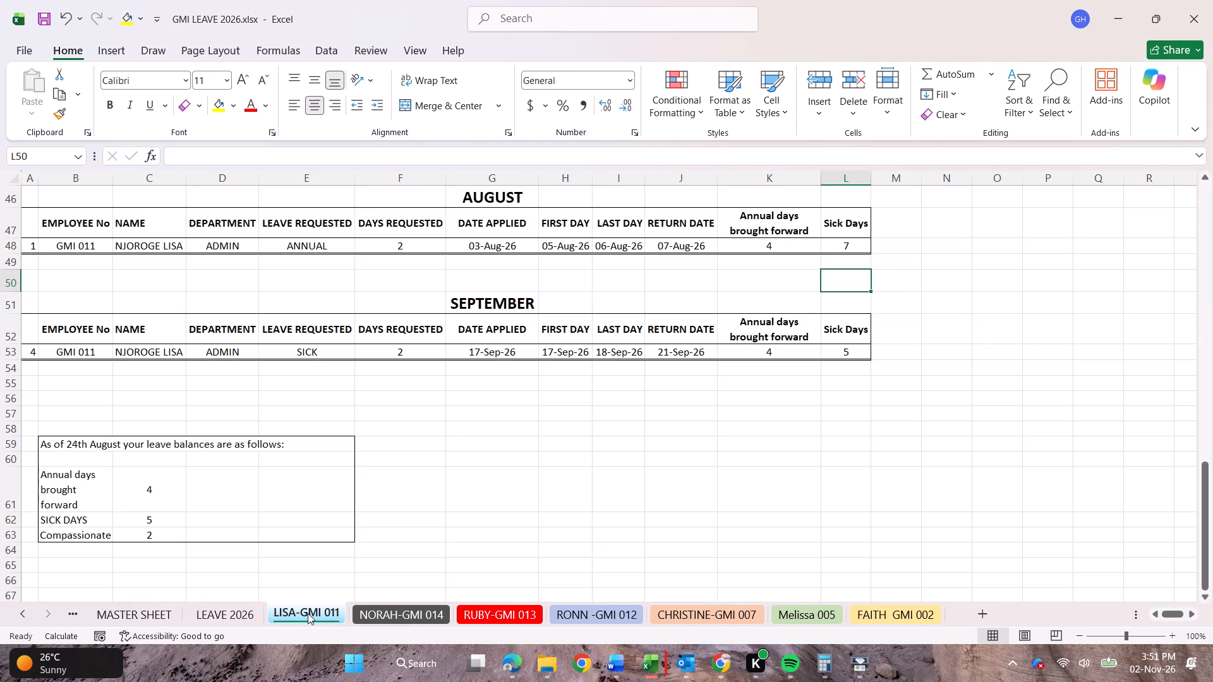
scroll(192, 491, up, 3)
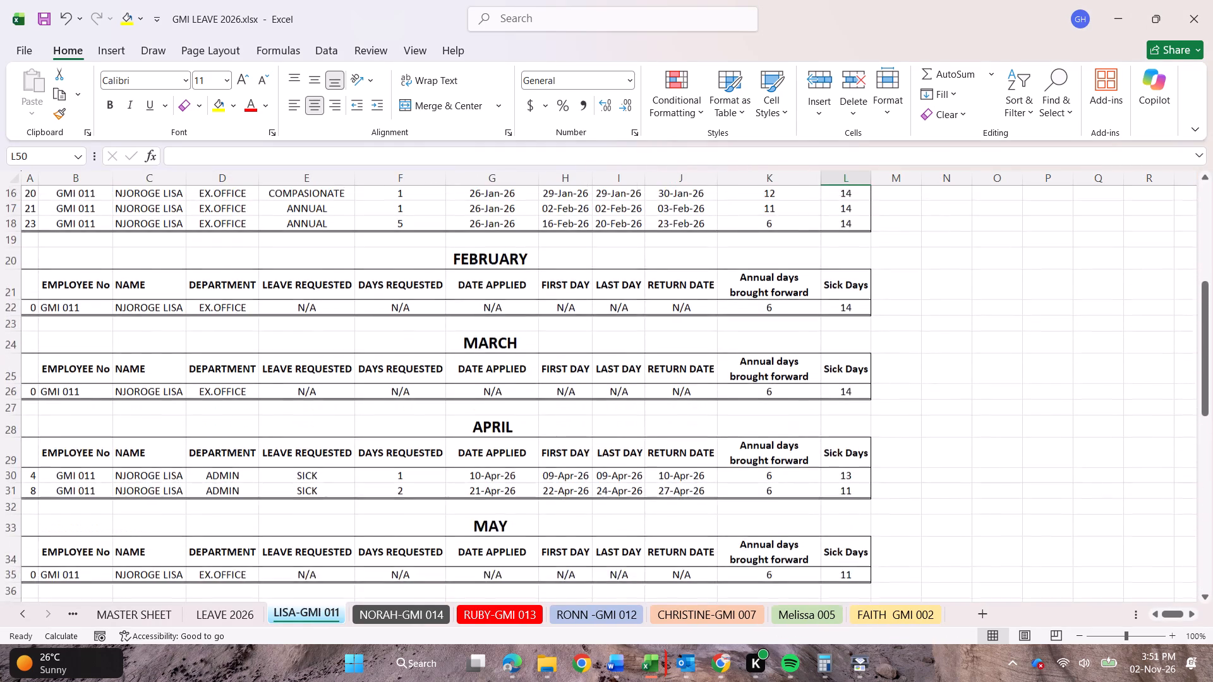
scroll(192, 491, up, 1)
scroll(192, 491, down, 3)
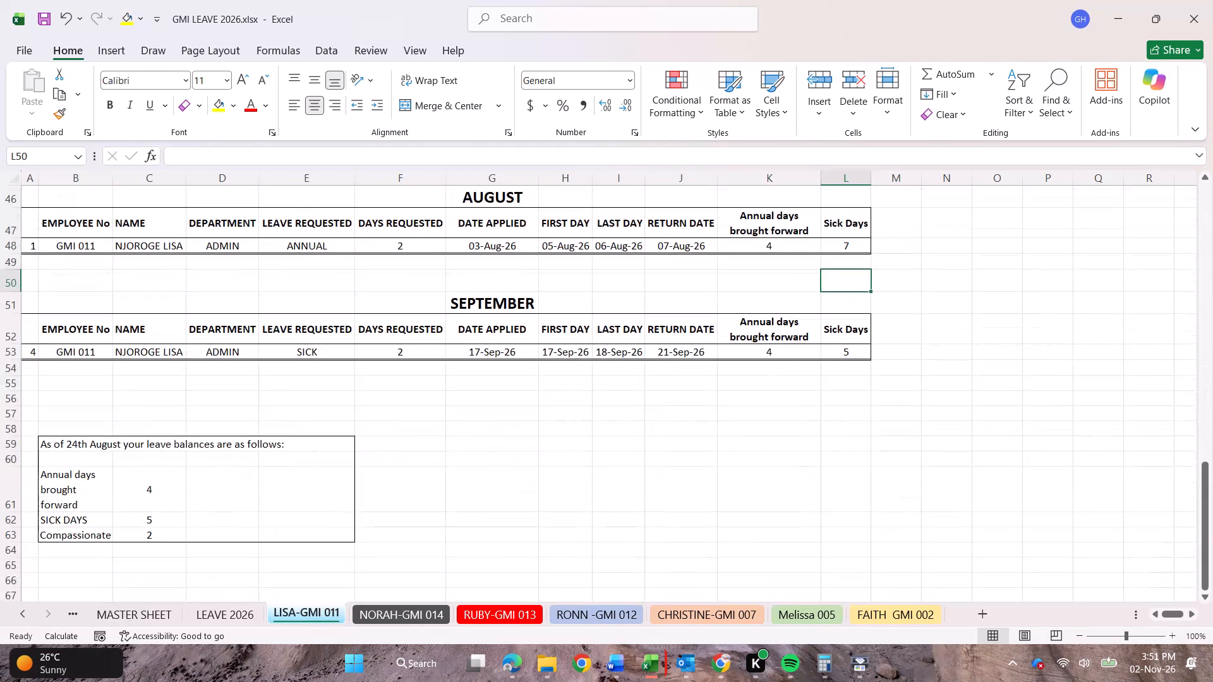
drag(44, 441, 322, 524)
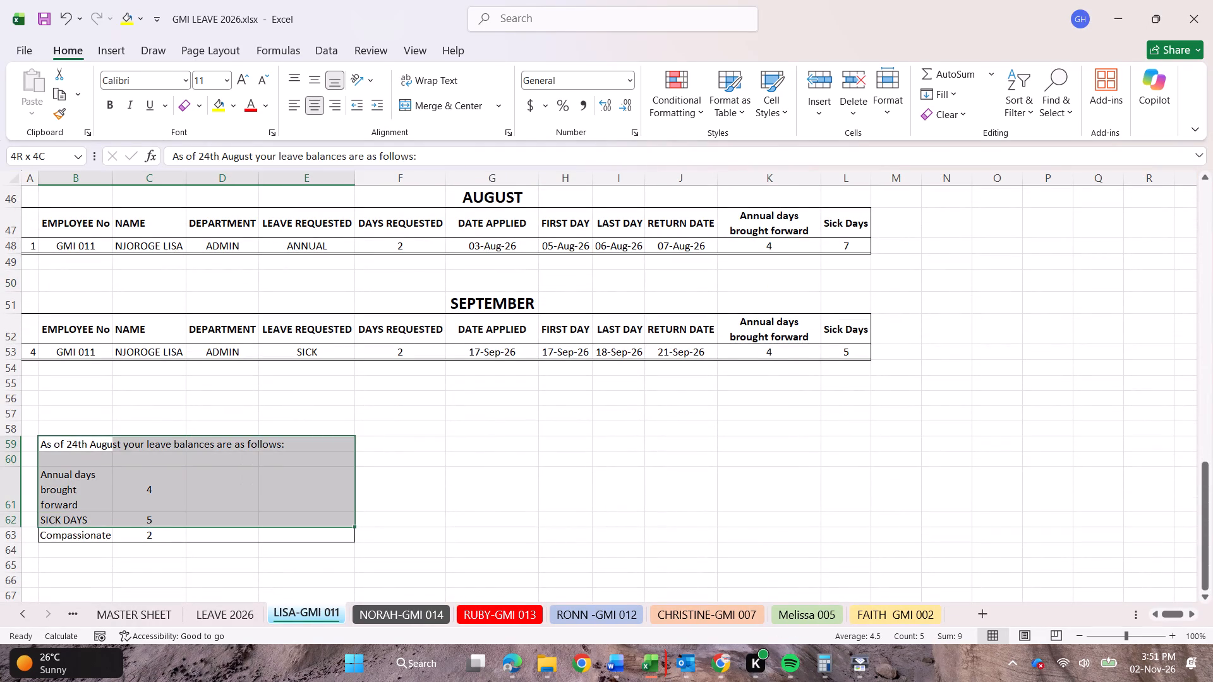
drag(322, 524, 326, 542)
drag(133, 436, 133, 426)
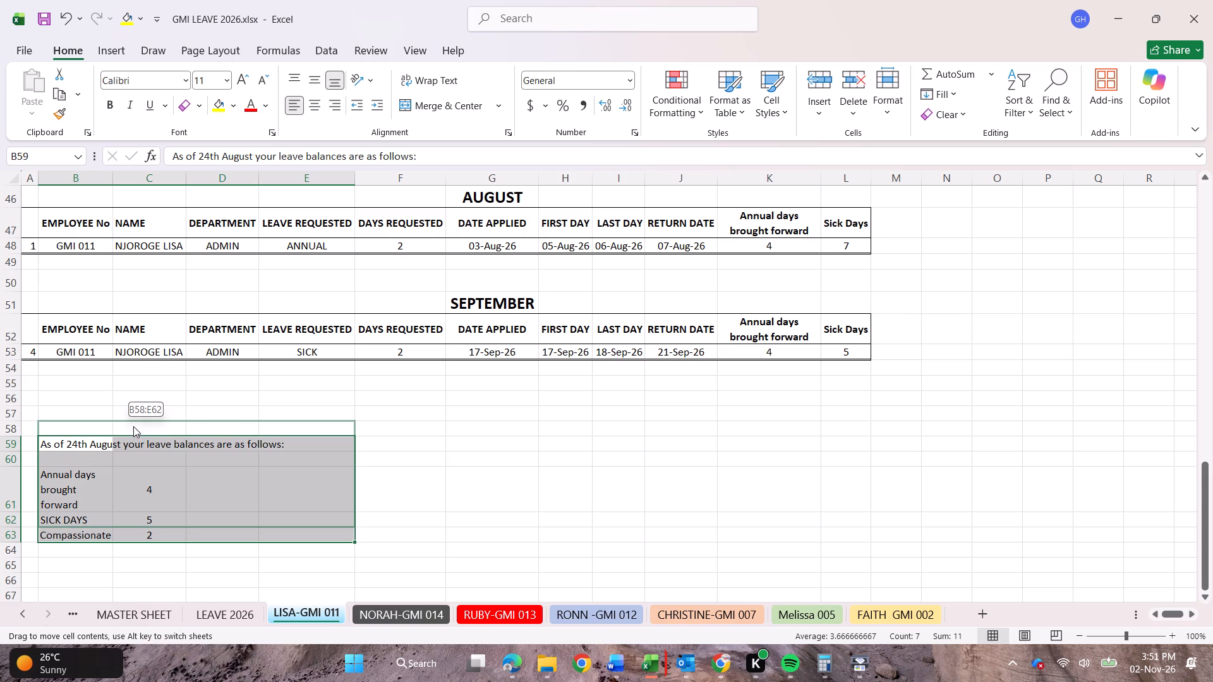
drag(133, 426, 135, 404)
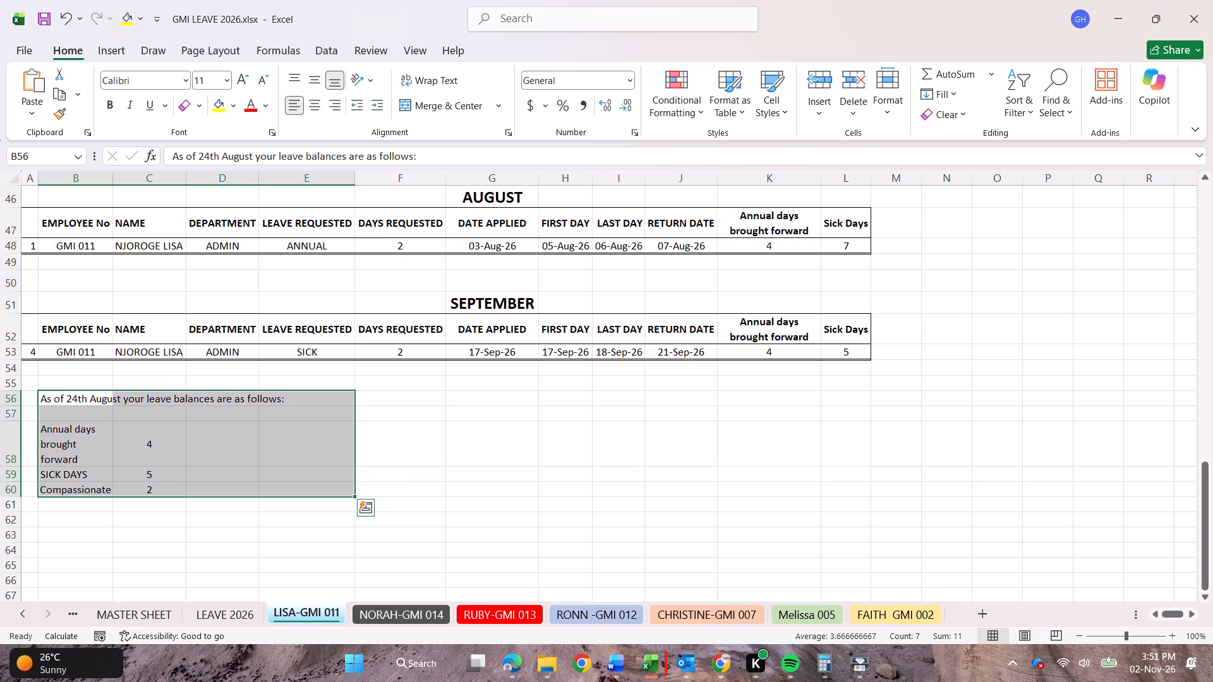
click(507, 488)
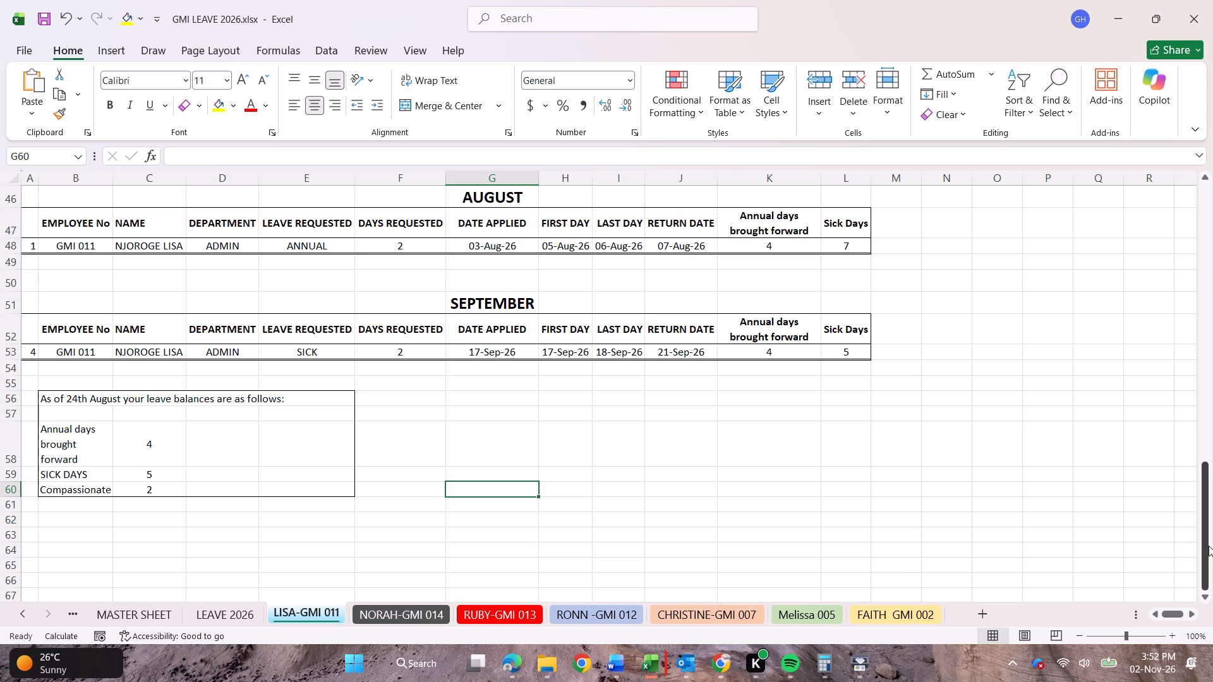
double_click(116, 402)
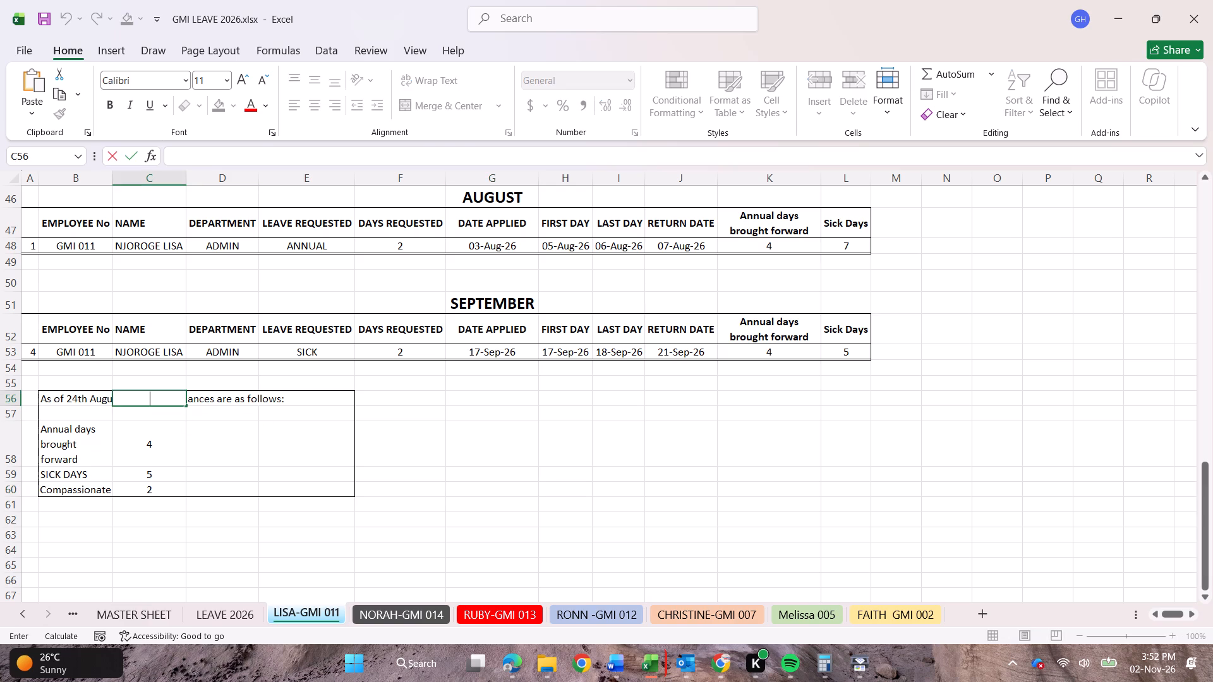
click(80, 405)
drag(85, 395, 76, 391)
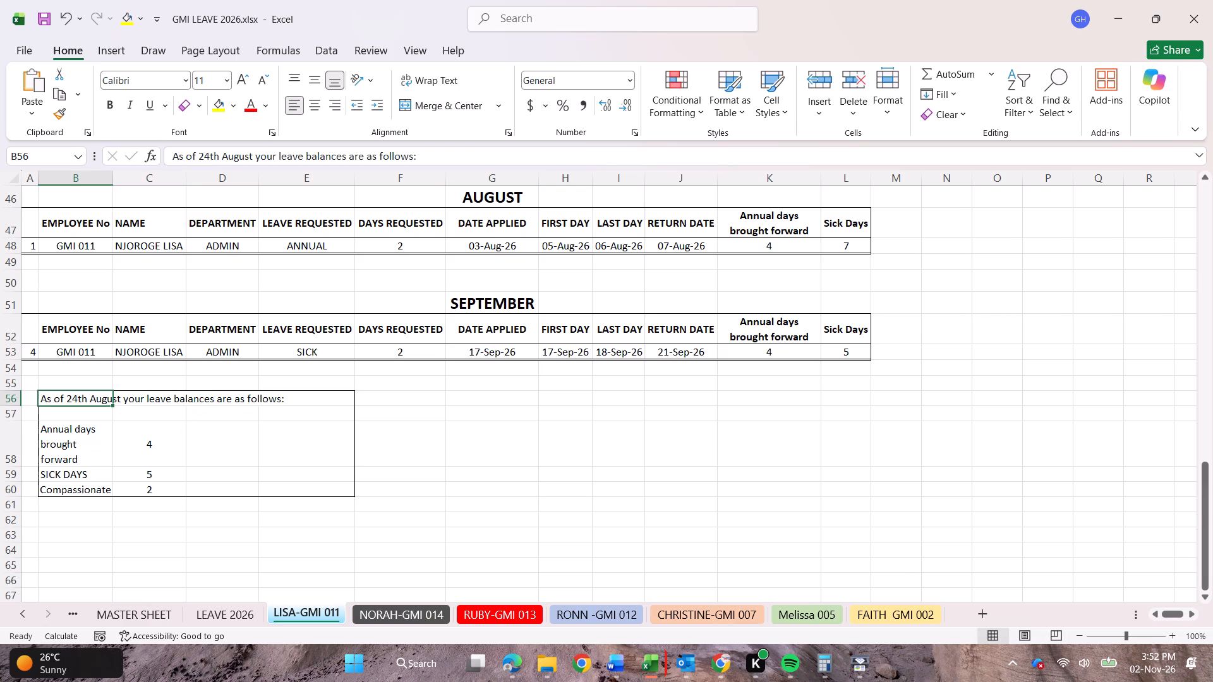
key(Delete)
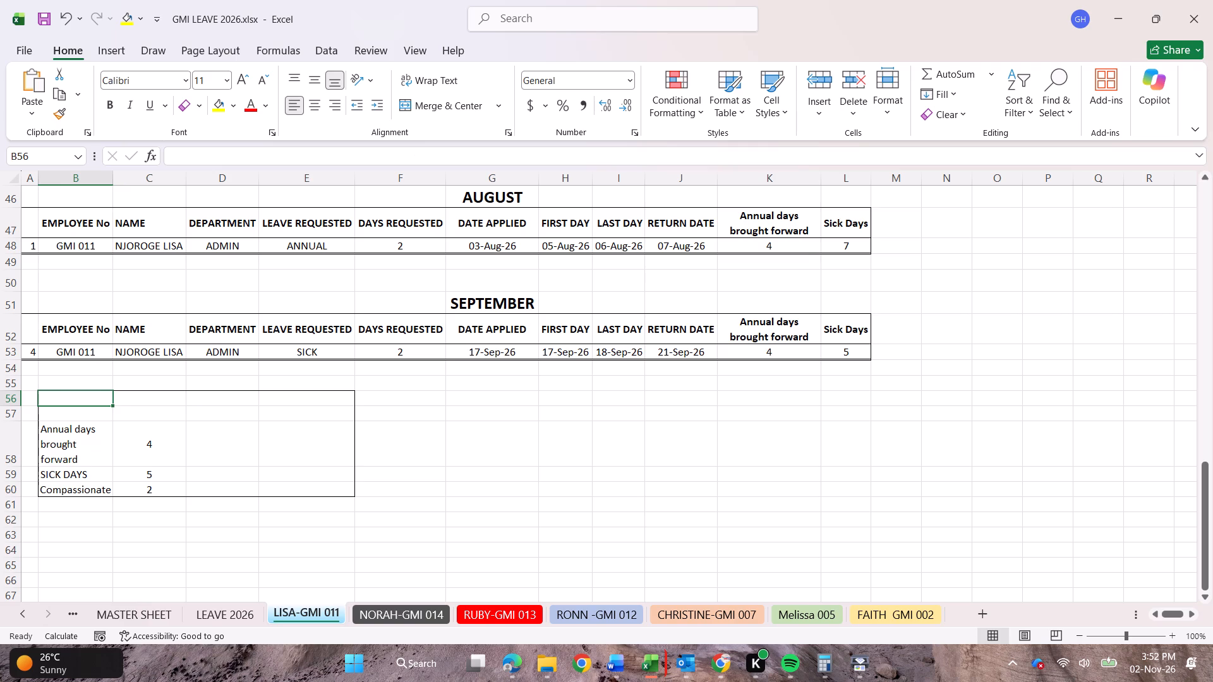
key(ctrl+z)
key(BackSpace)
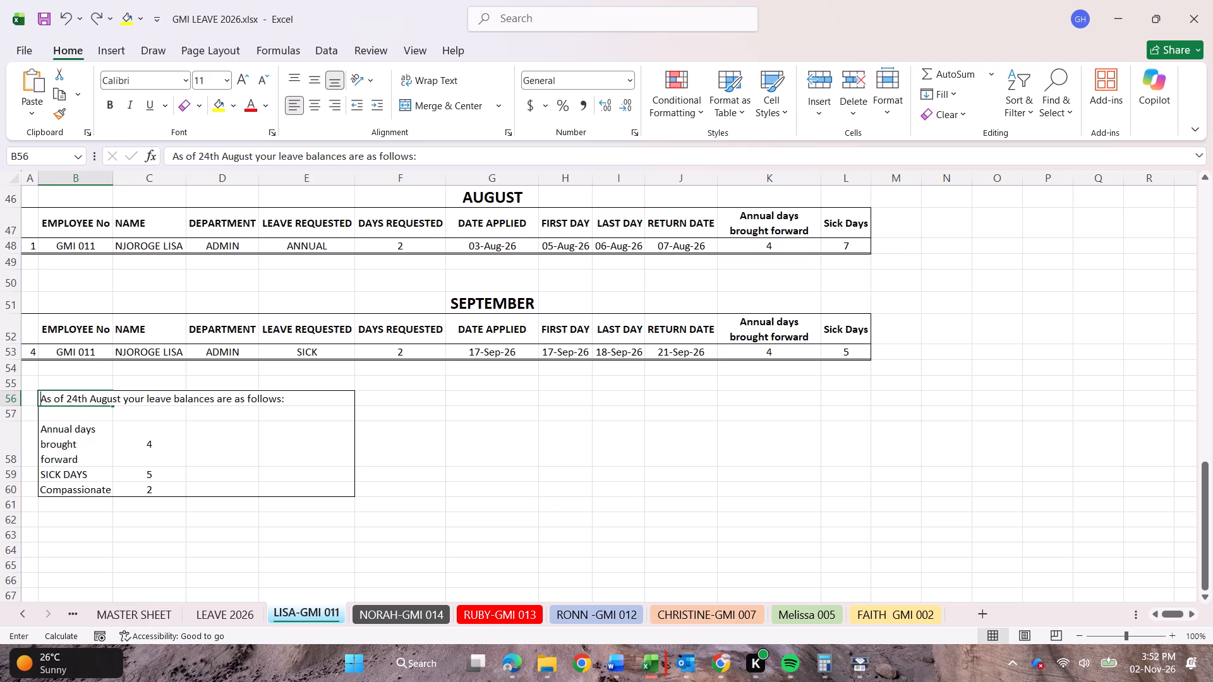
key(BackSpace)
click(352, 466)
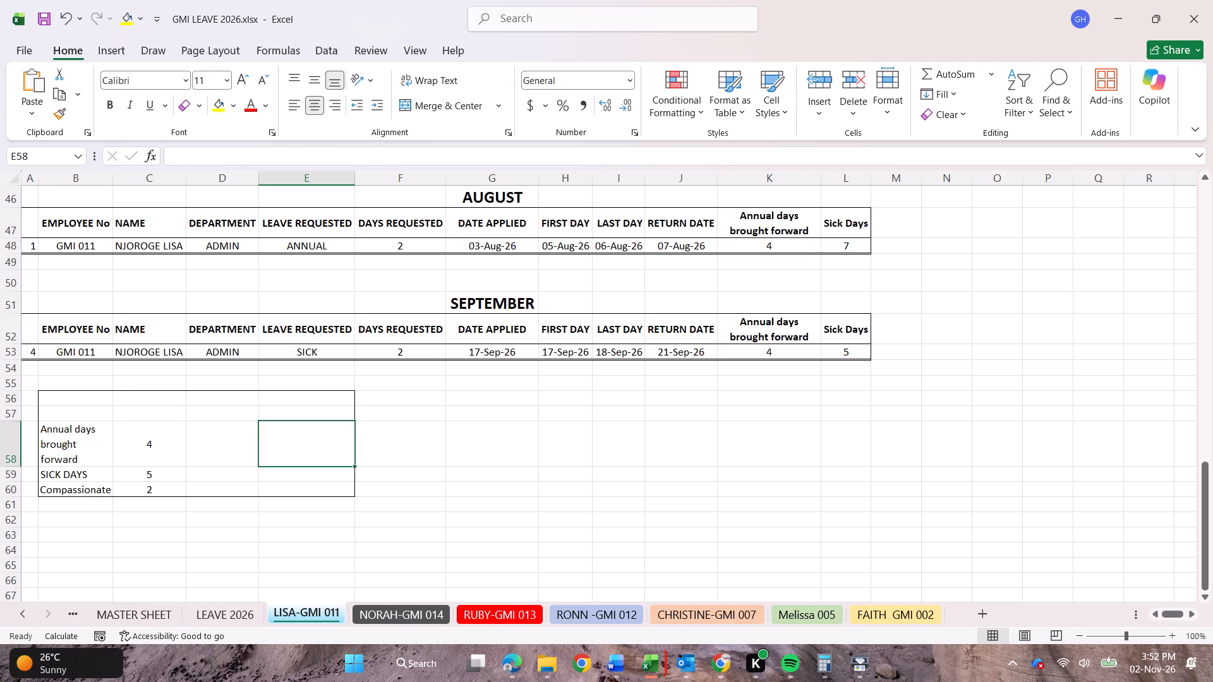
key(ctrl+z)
Reword the leave balances heading in B56 as "As of September your leave balances are as follows:".
click(243, 155)
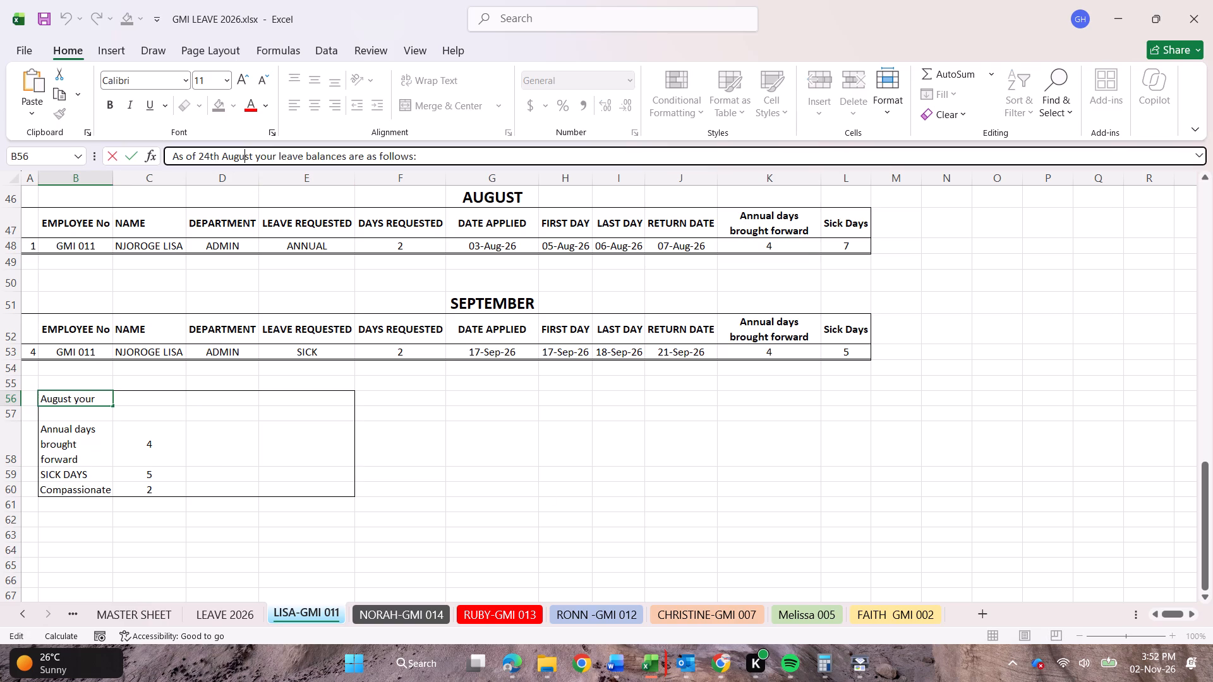
key(BackSpace)
key(BackSpace)
key(BackSpace)
key(BackSpace)
key(BackSpace)
key(BackSpace)
key(BackSpace)
key(BackSpace)
key(BackSpace)
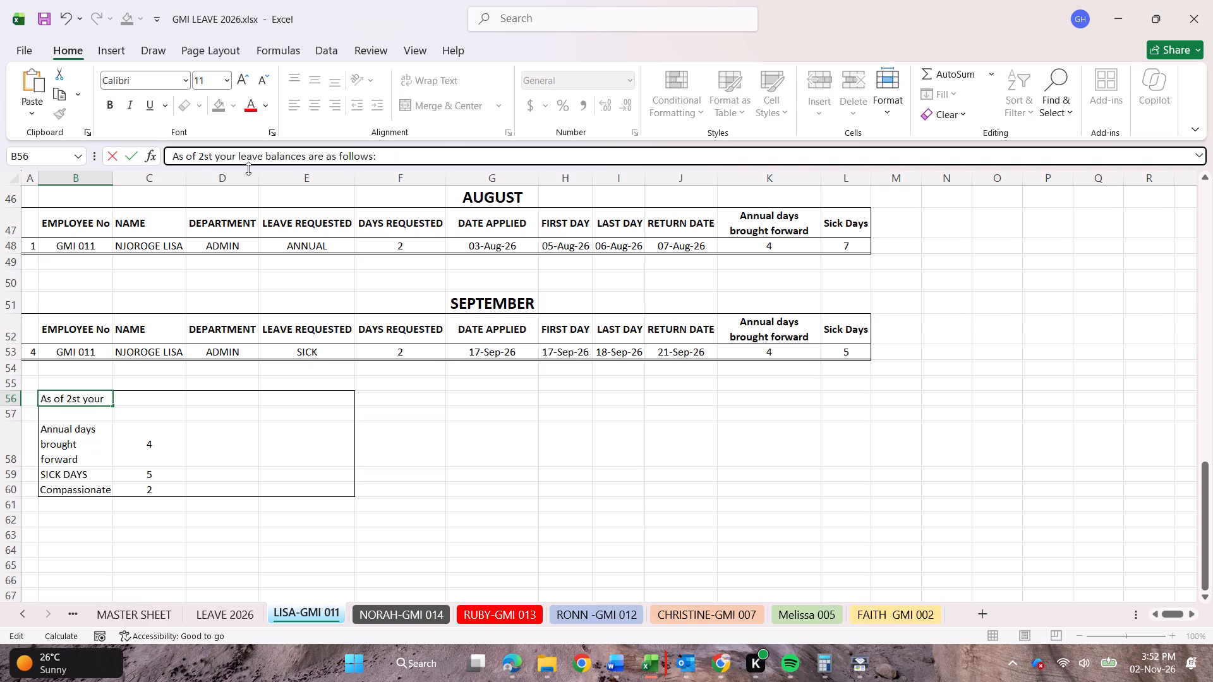
key(Delete)
key(Delete)
key(s)
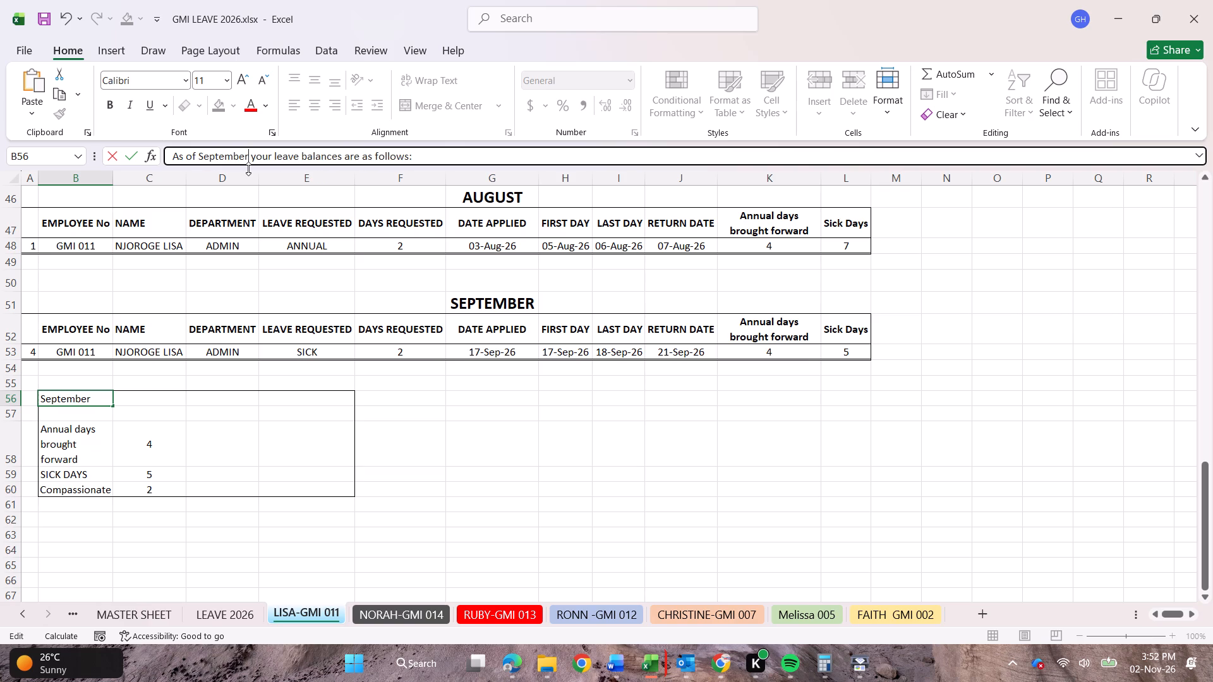
click(550, 439)
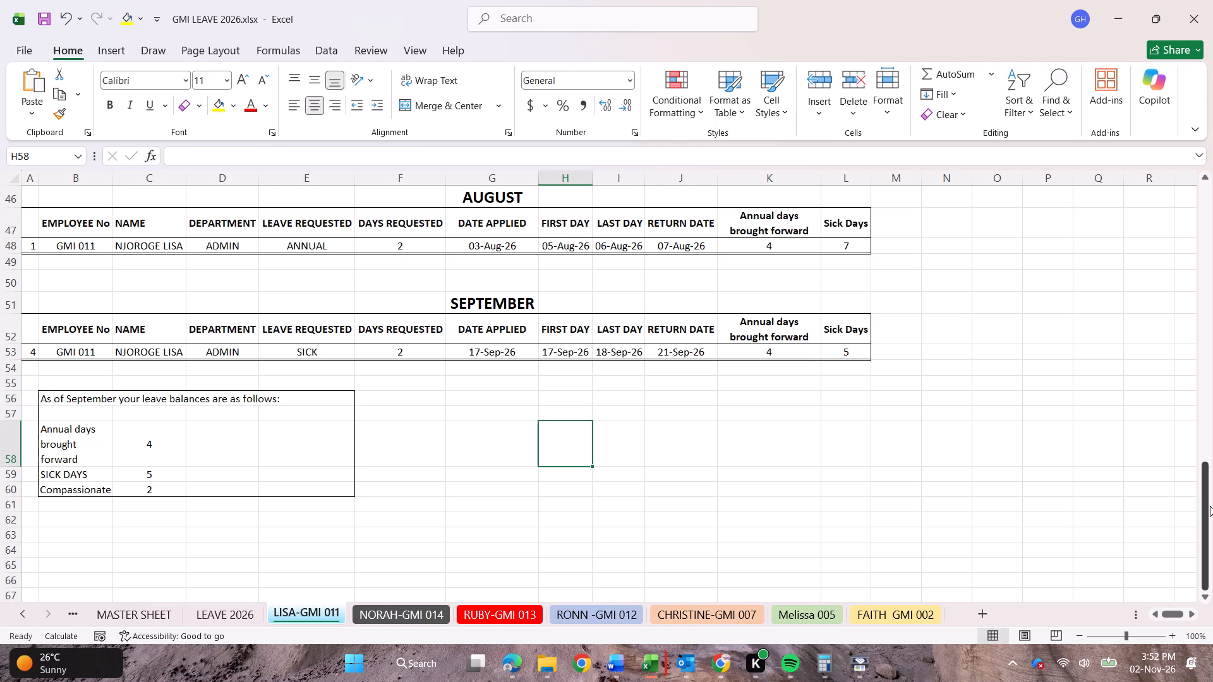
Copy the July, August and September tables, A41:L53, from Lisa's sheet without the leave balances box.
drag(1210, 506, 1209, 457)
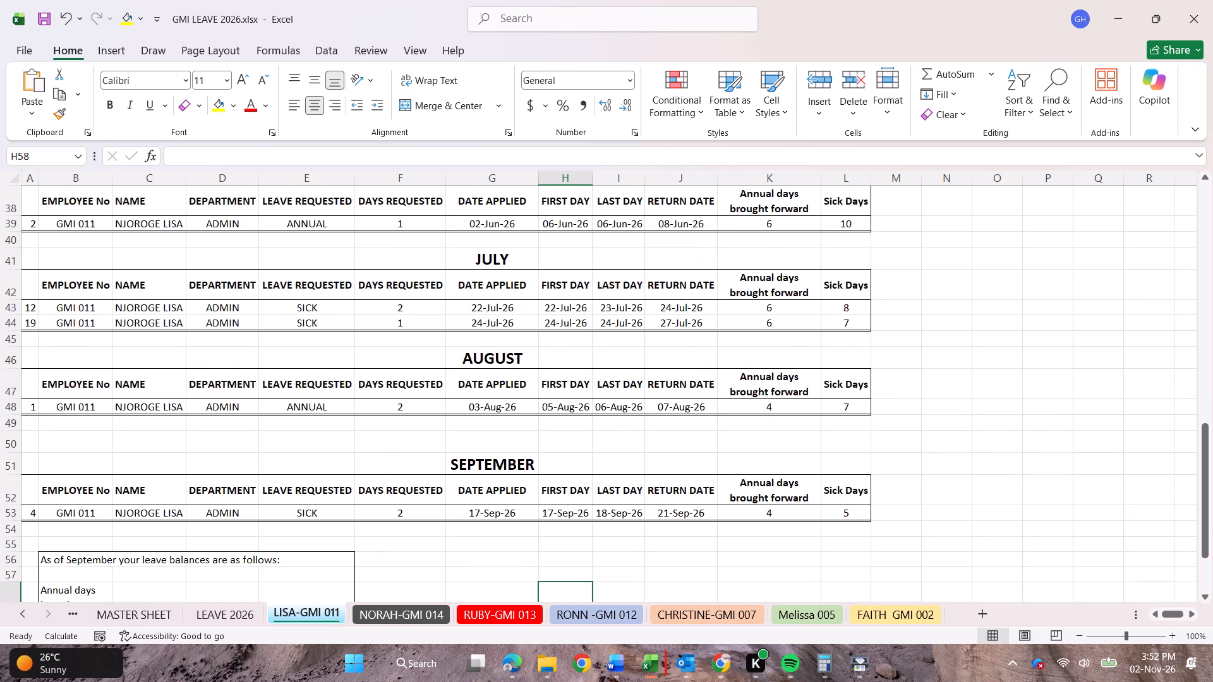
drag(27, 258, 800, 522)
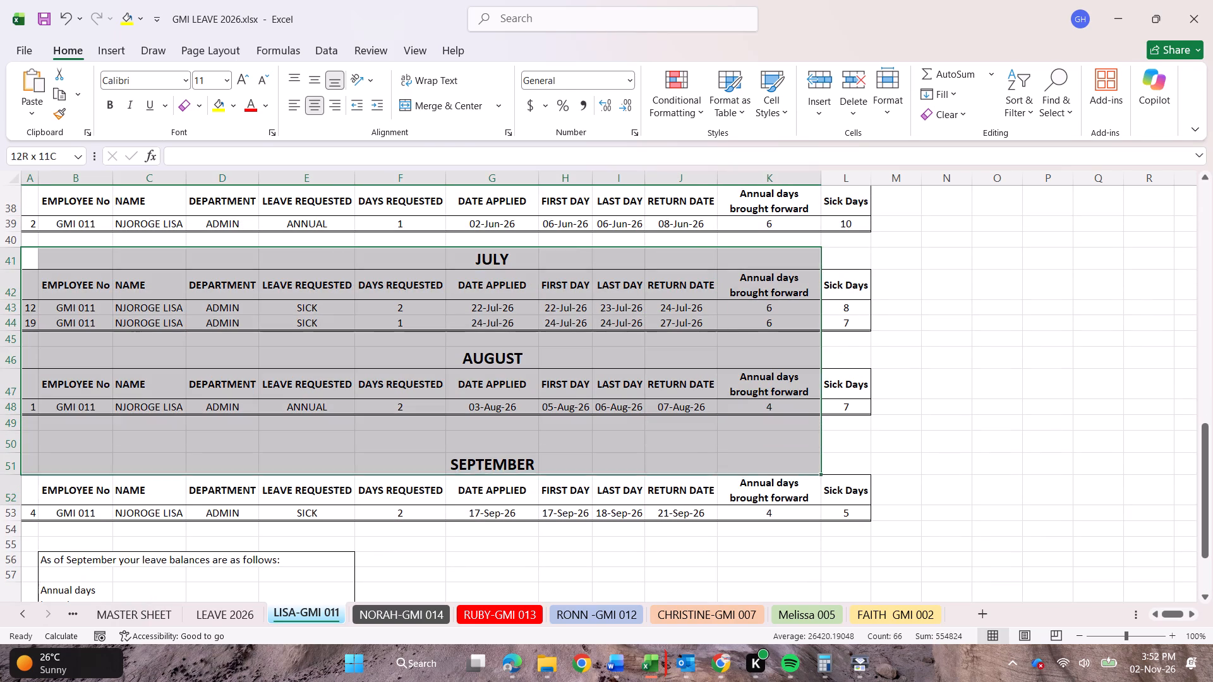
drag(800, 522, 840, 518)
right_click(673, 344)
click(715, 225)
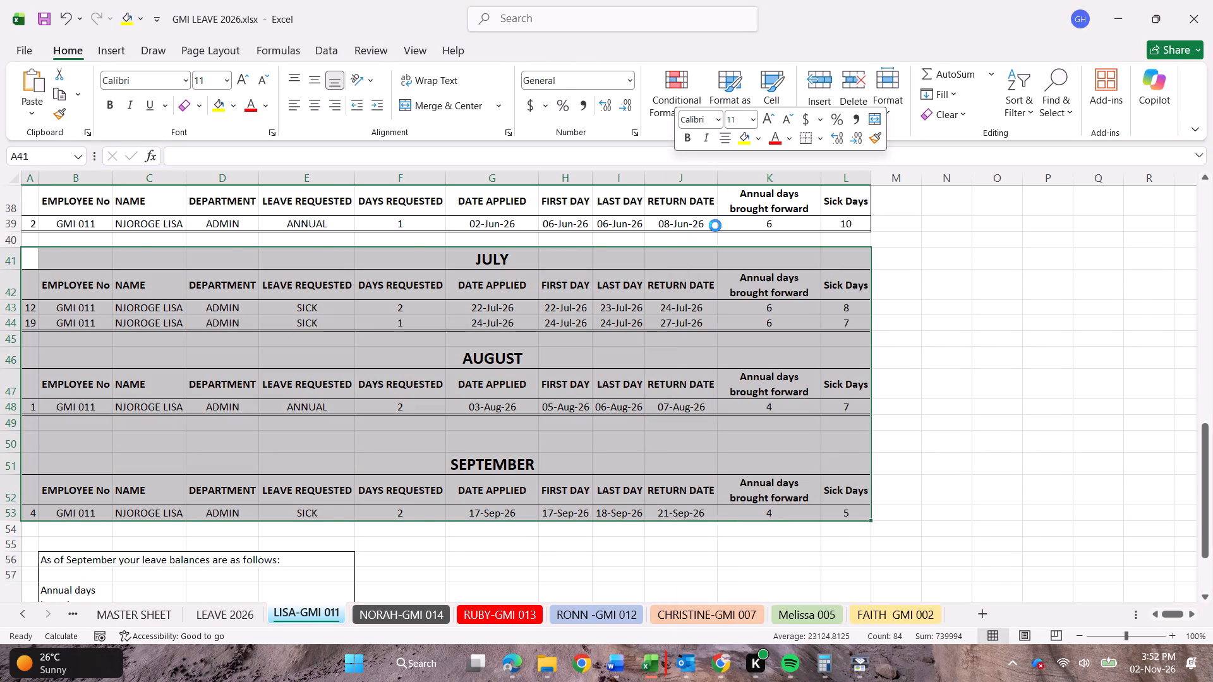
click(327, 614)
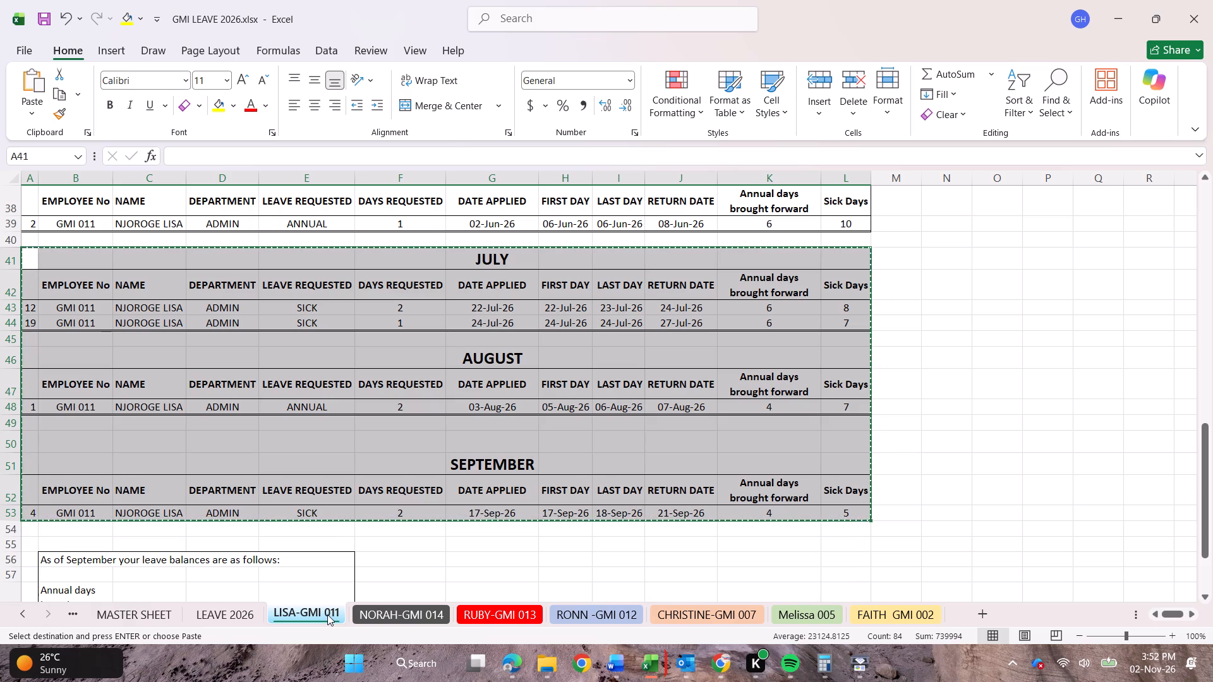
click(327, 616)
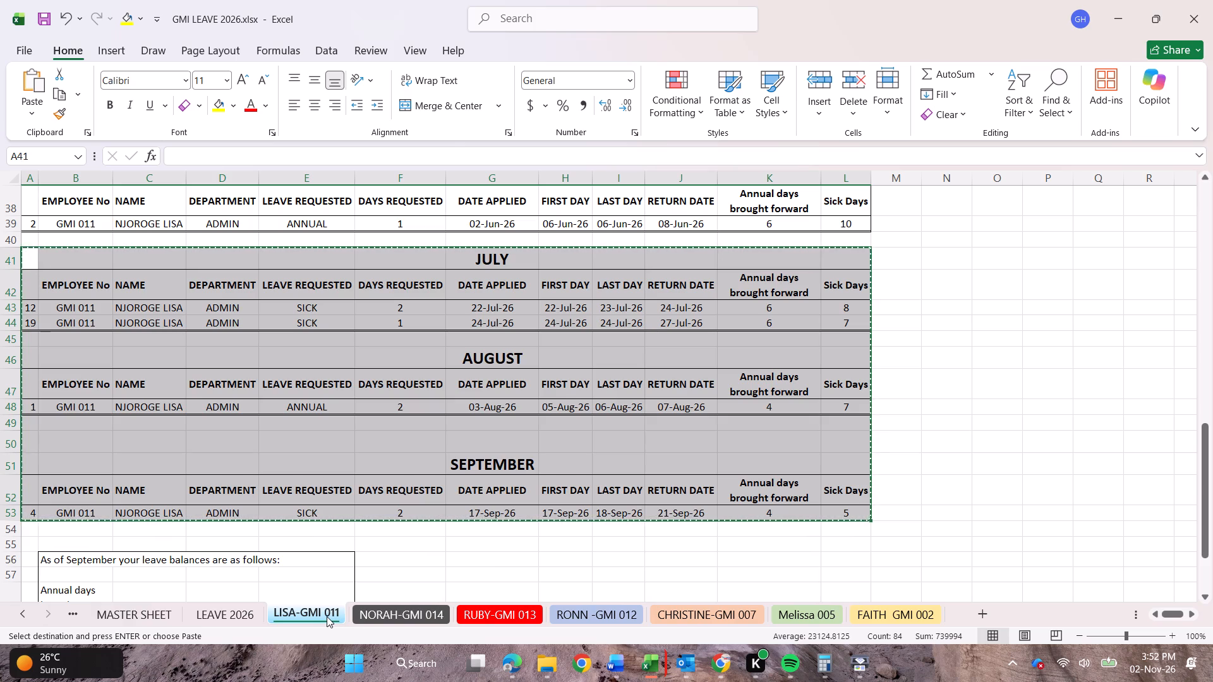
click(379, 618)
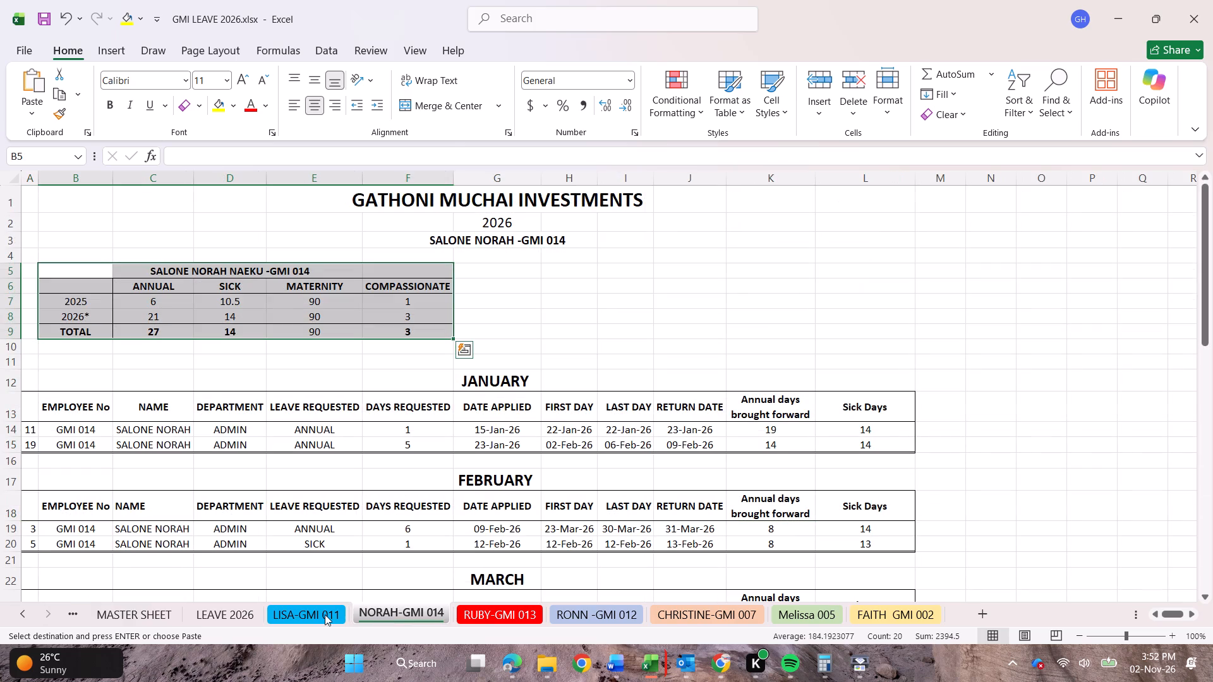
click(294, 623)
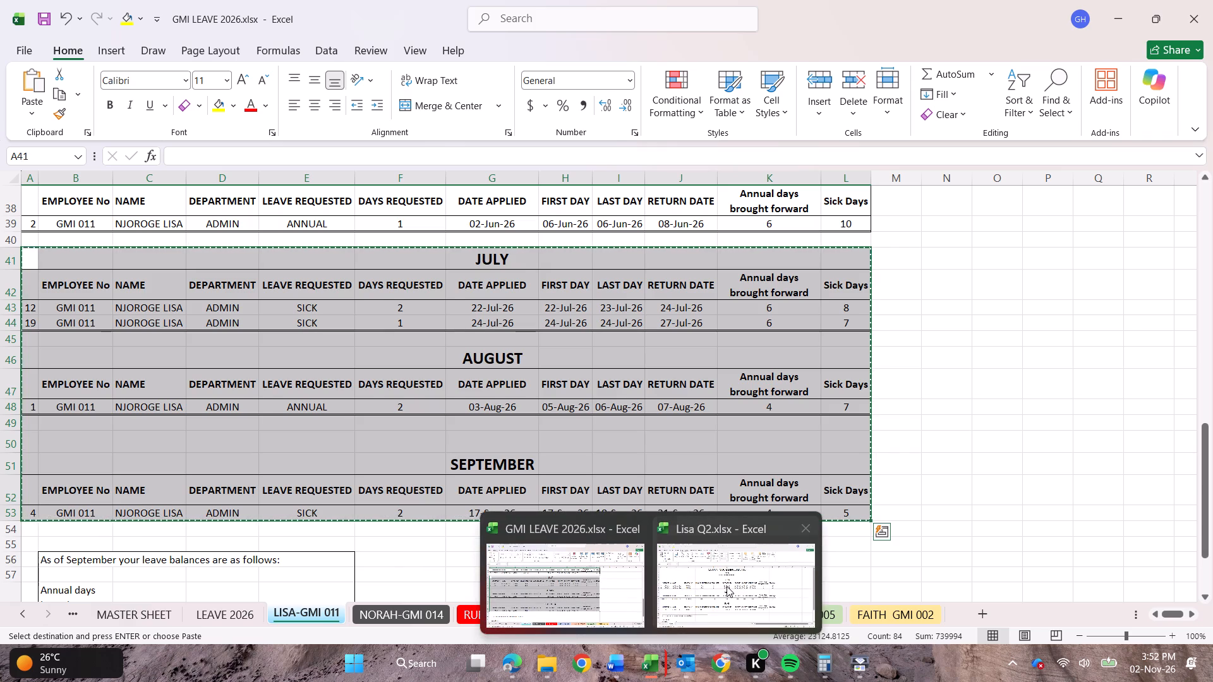
In Lisa Q2.xlsx, delete the April to June tables and leave balances box, A5:L23, shifting cells left.
click(727, 586)
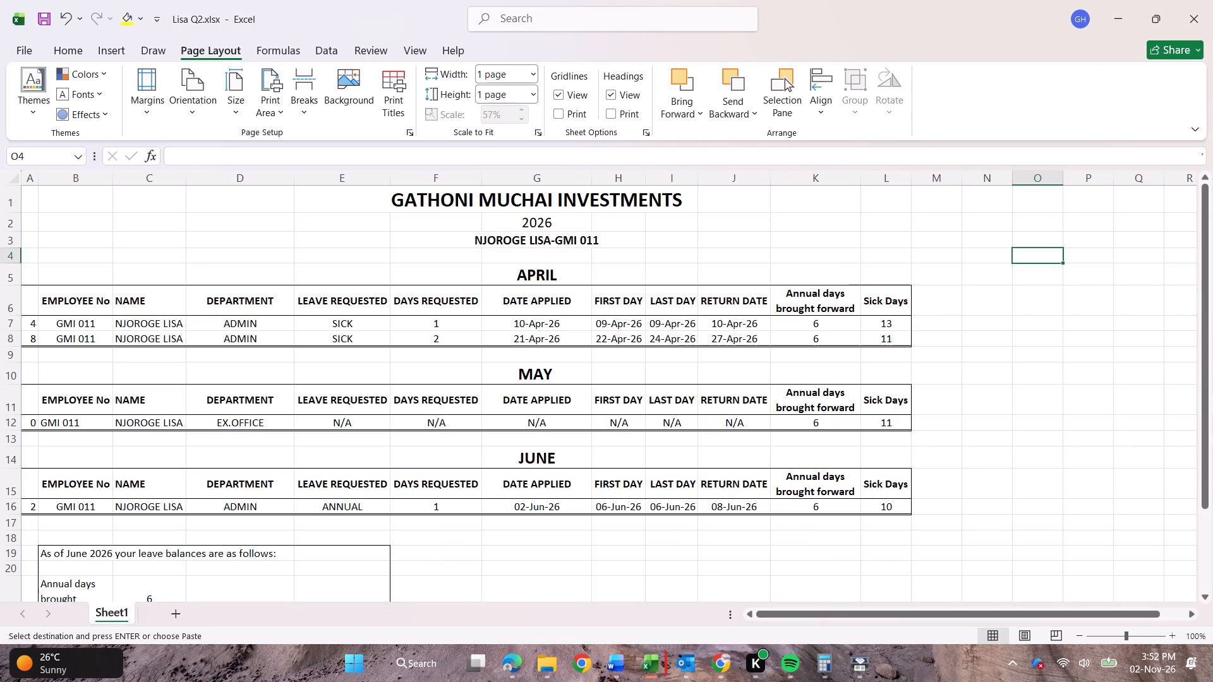
drag(33, 275, 606, 350)
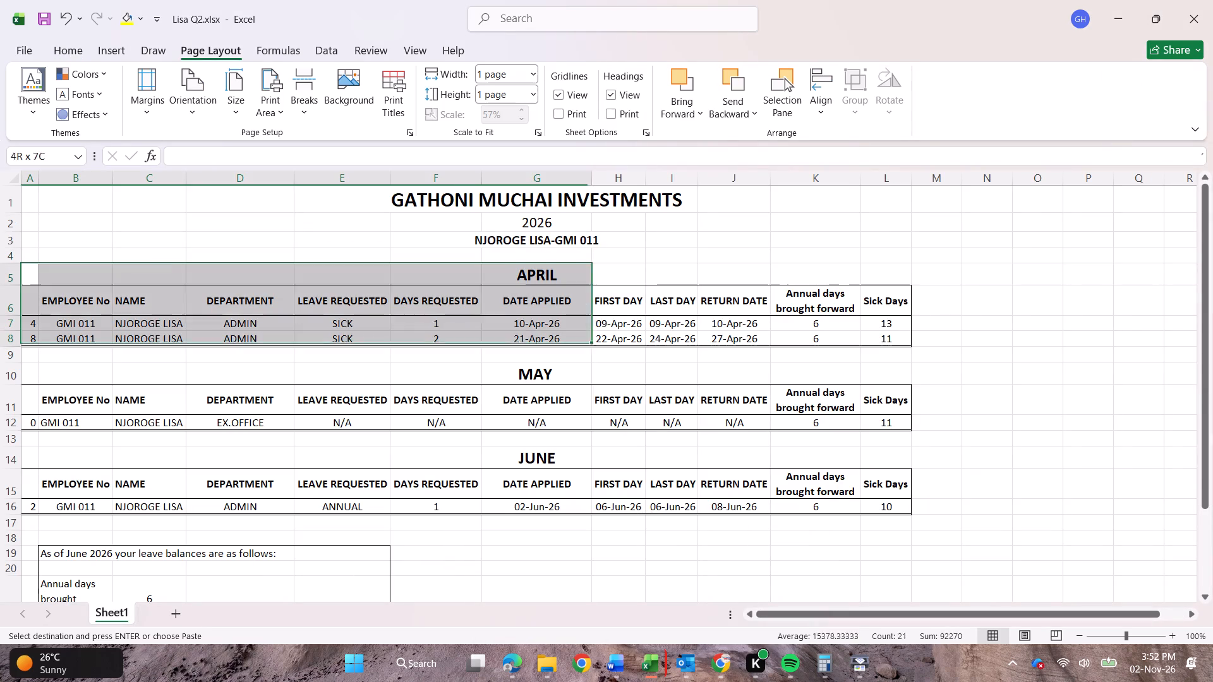
drag(606, 350, 879, 591)
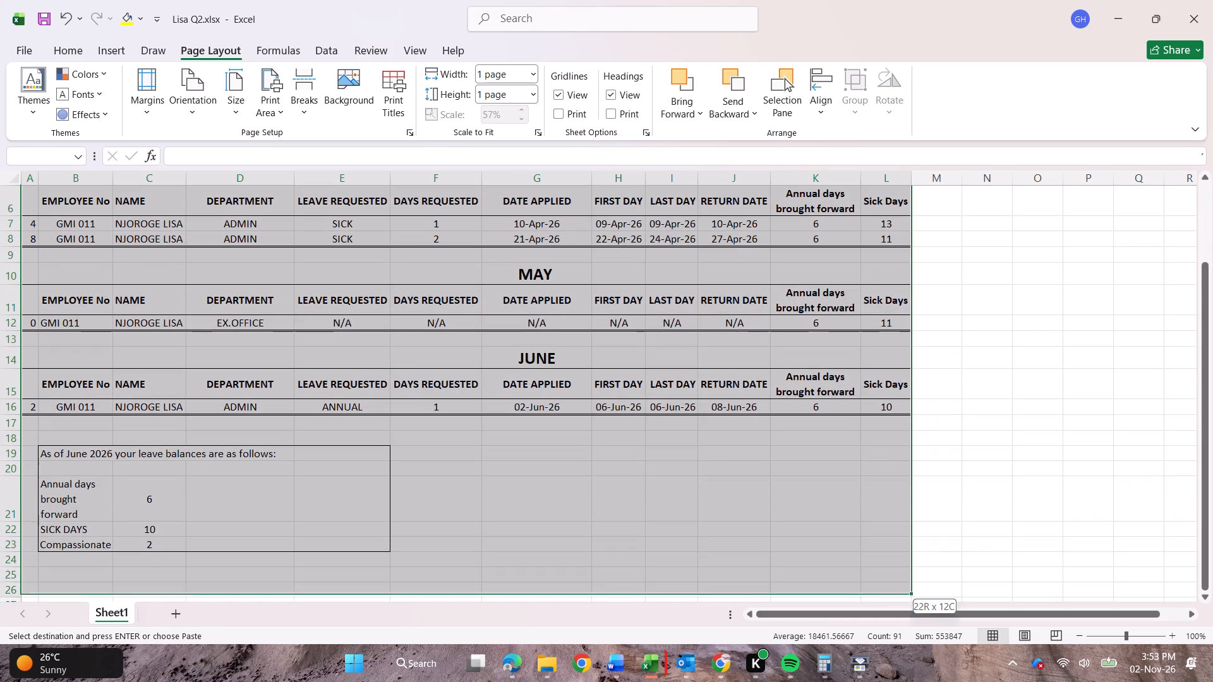
drag(879, 591, 886, 542)
right_click(715, 425)
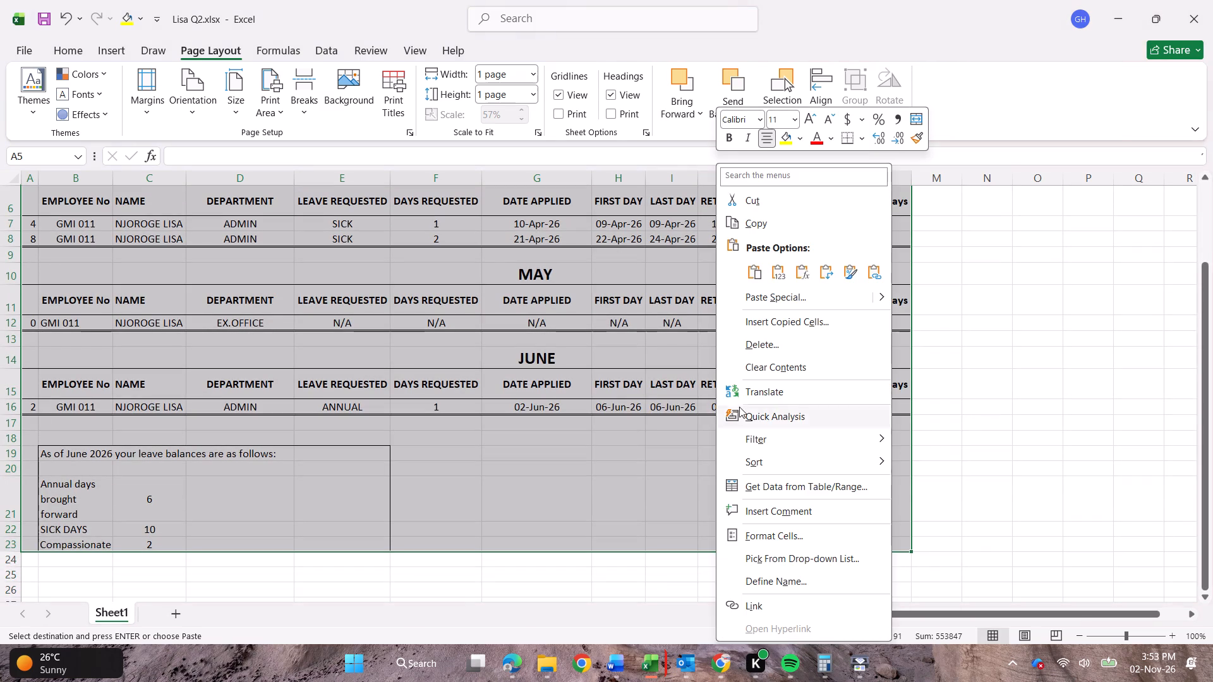
click(766, 203)
right_click(740, 366)
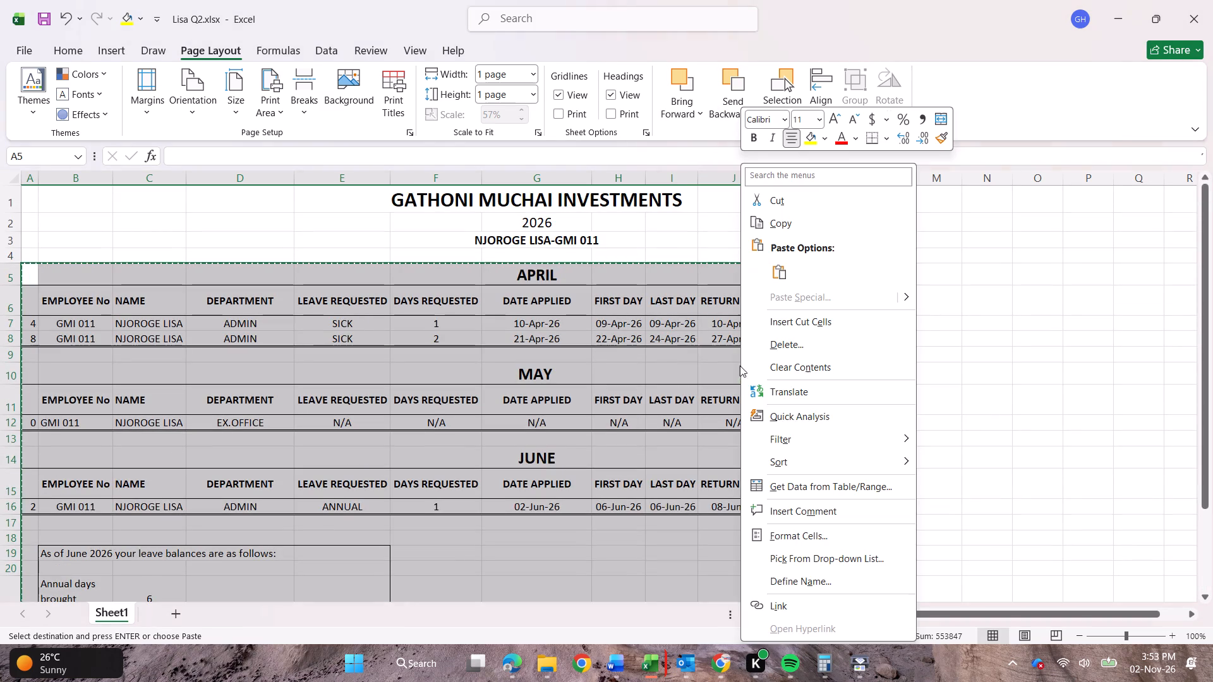
click(792, 351)
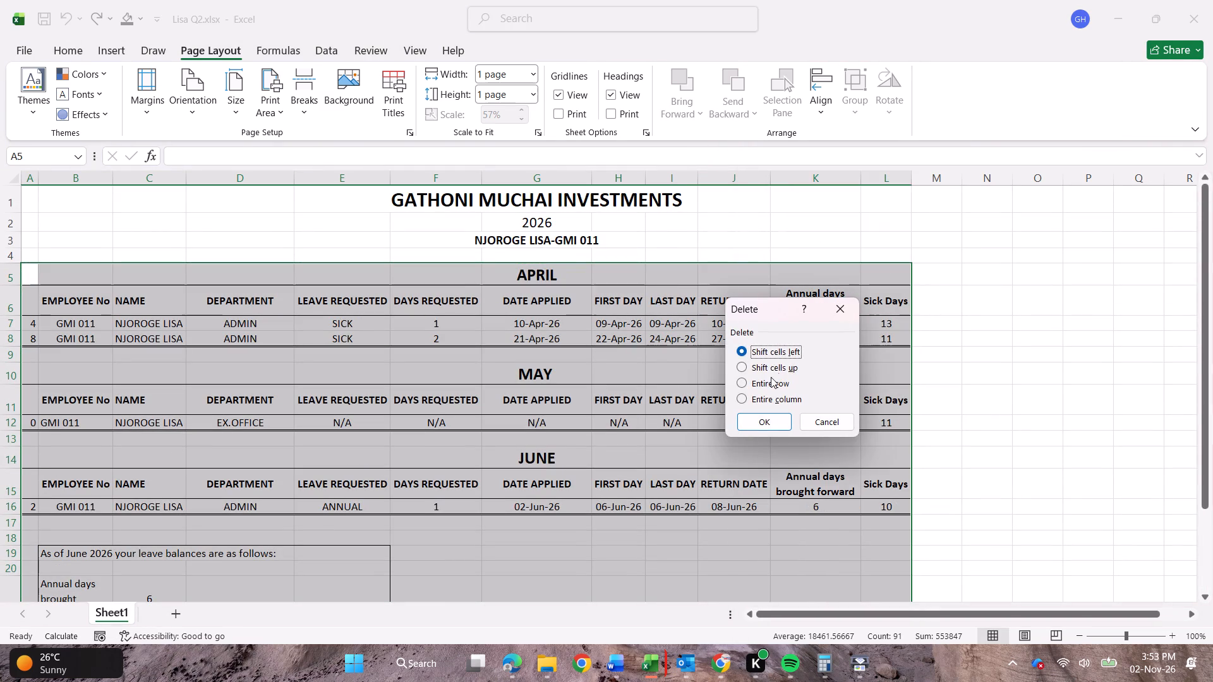
click(768, 417)
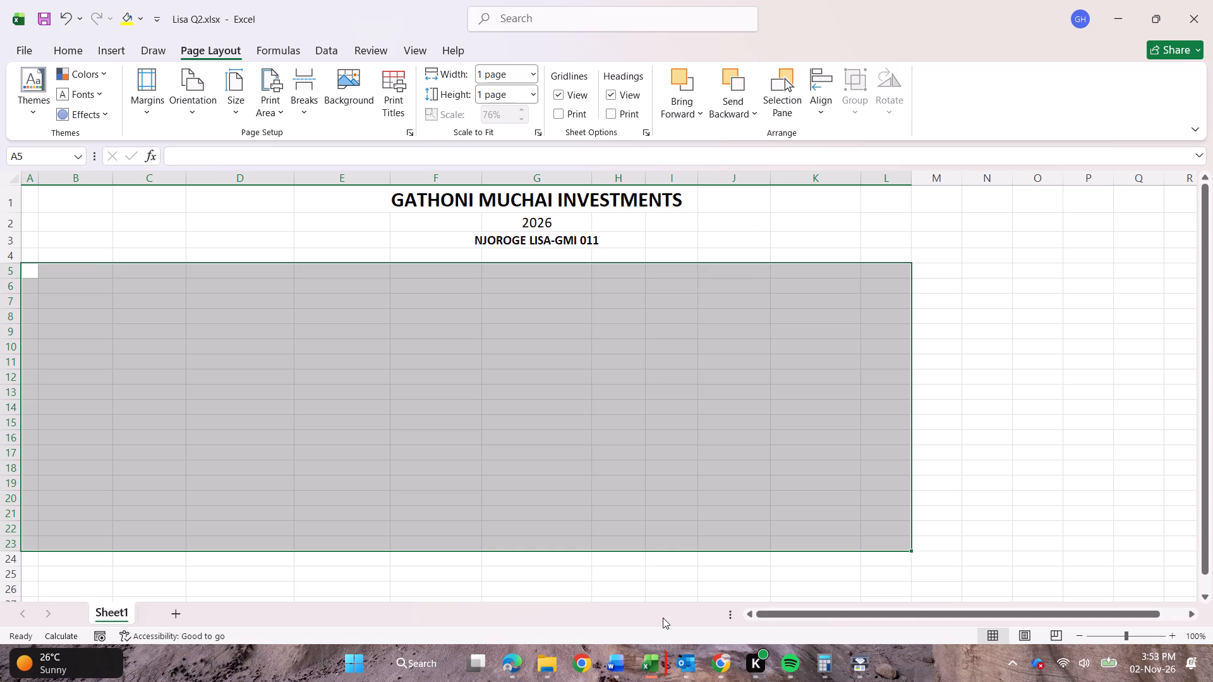
Copy the July to September tables and leave balances box, A41:L60, from GMI LEAVE 2026.xlsx into Lisa Q2.xlsx at A5.
click(648, 653)
click(576, 597)
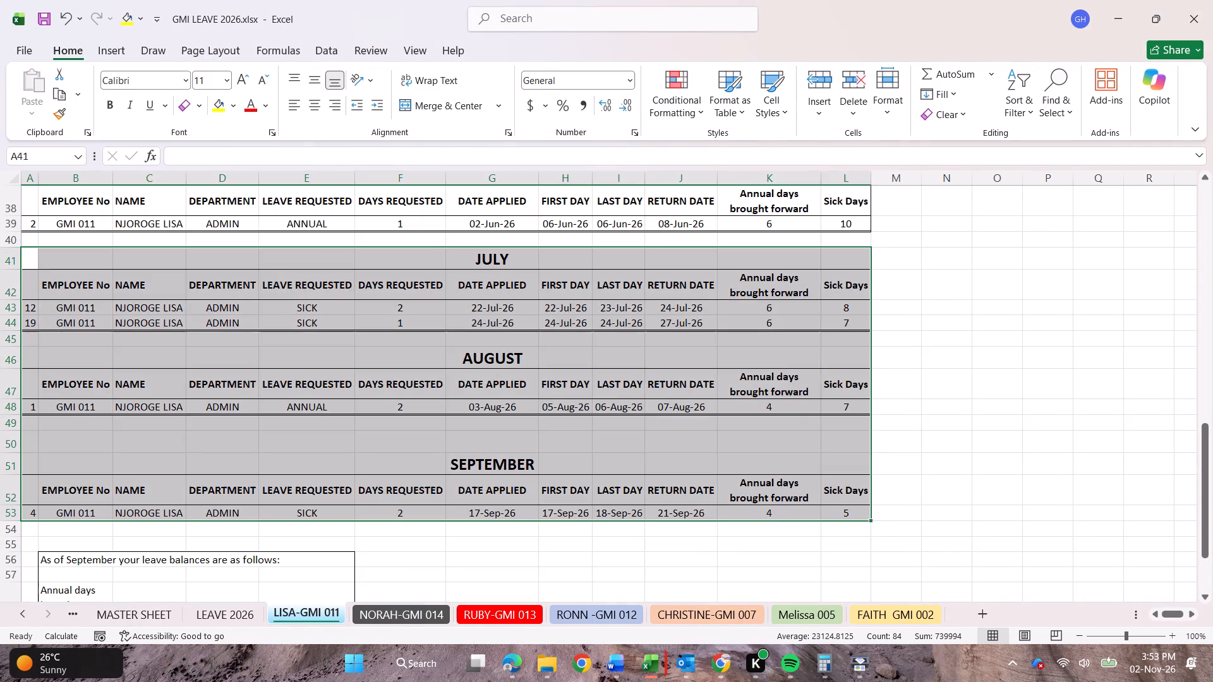
click(1041, 388)
drag(33, 256, 785, 491)
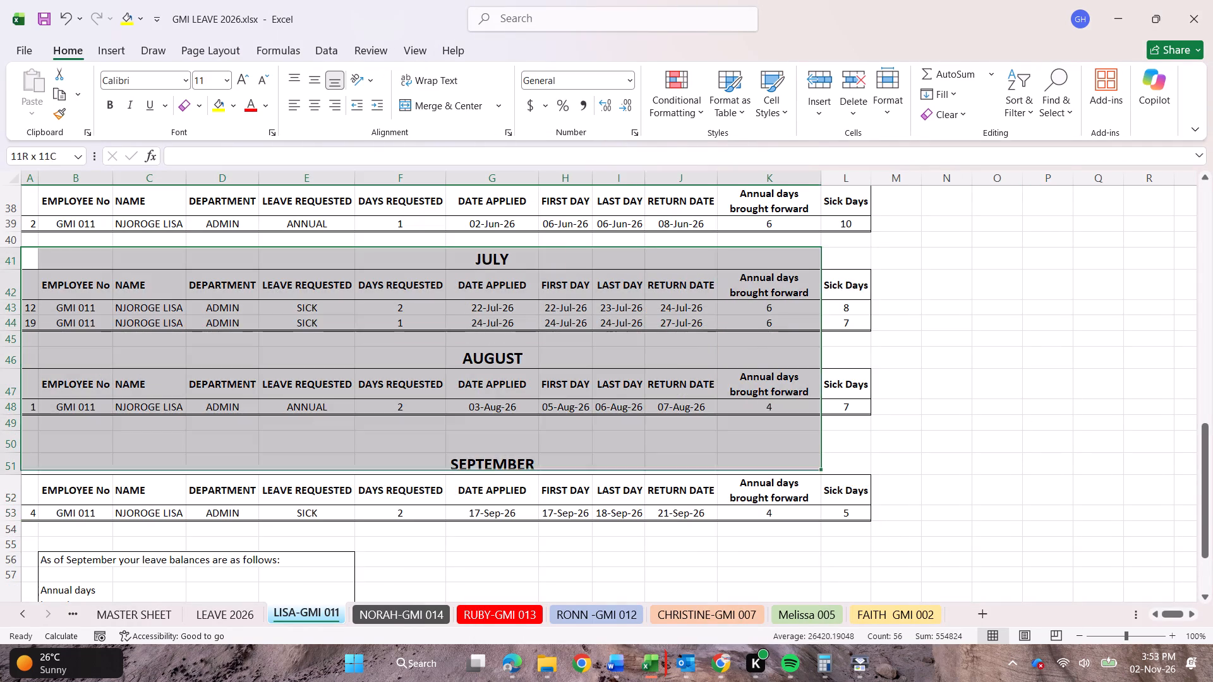
drag(785, 491, 843, 526)
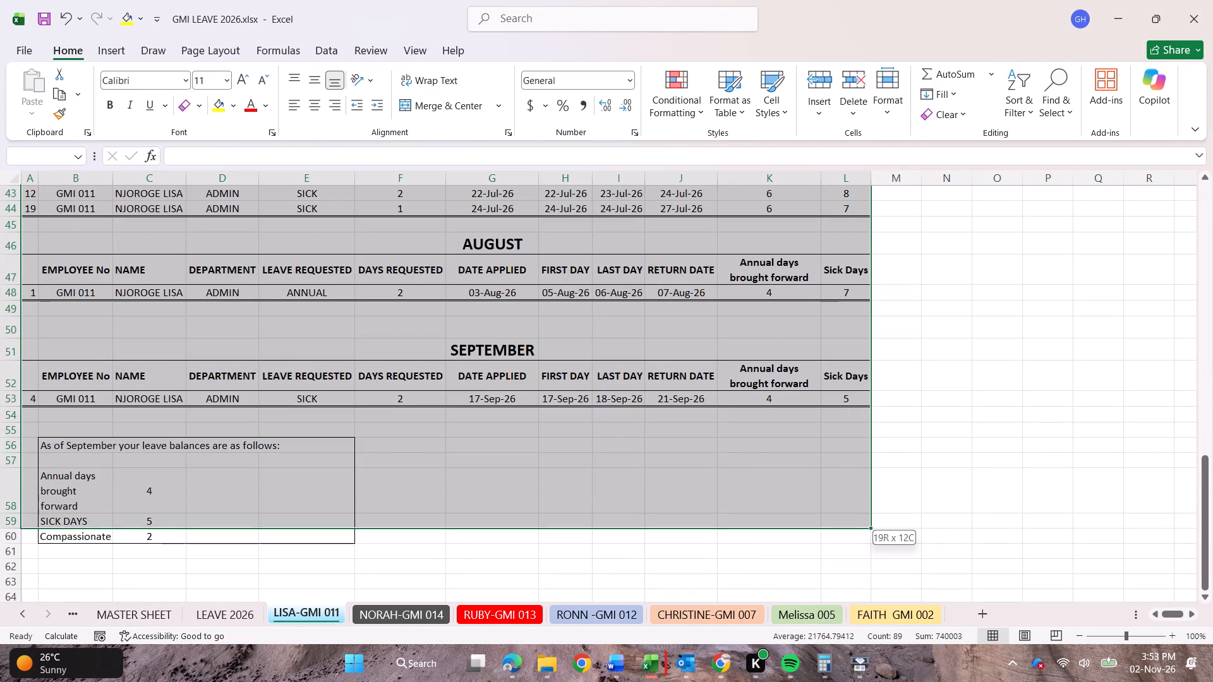
drag(843, 526, 842, 535)
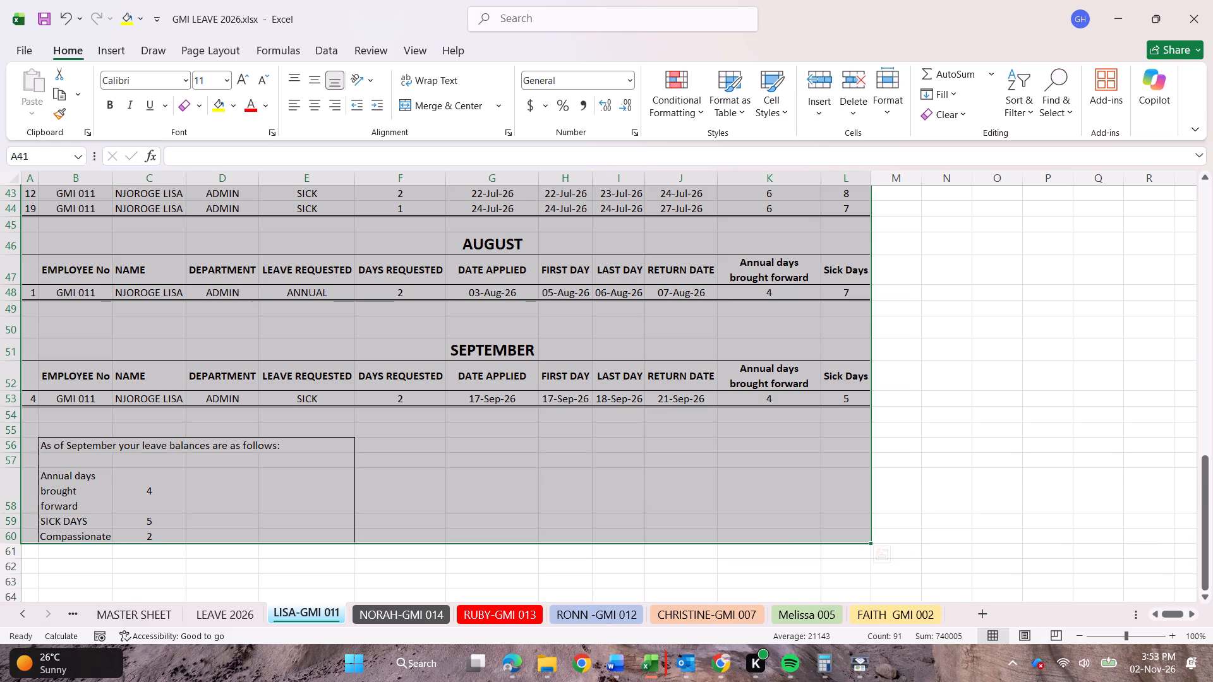
right_click(727, 500)
click(771, 78)
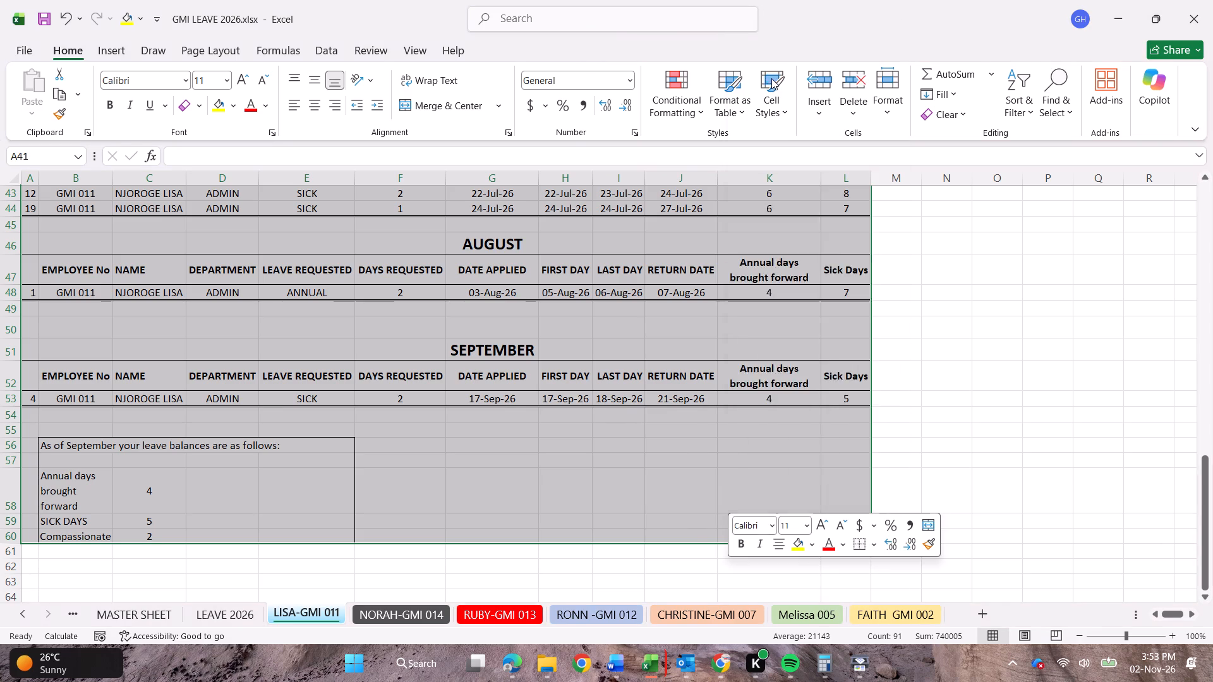
click(699, 596)
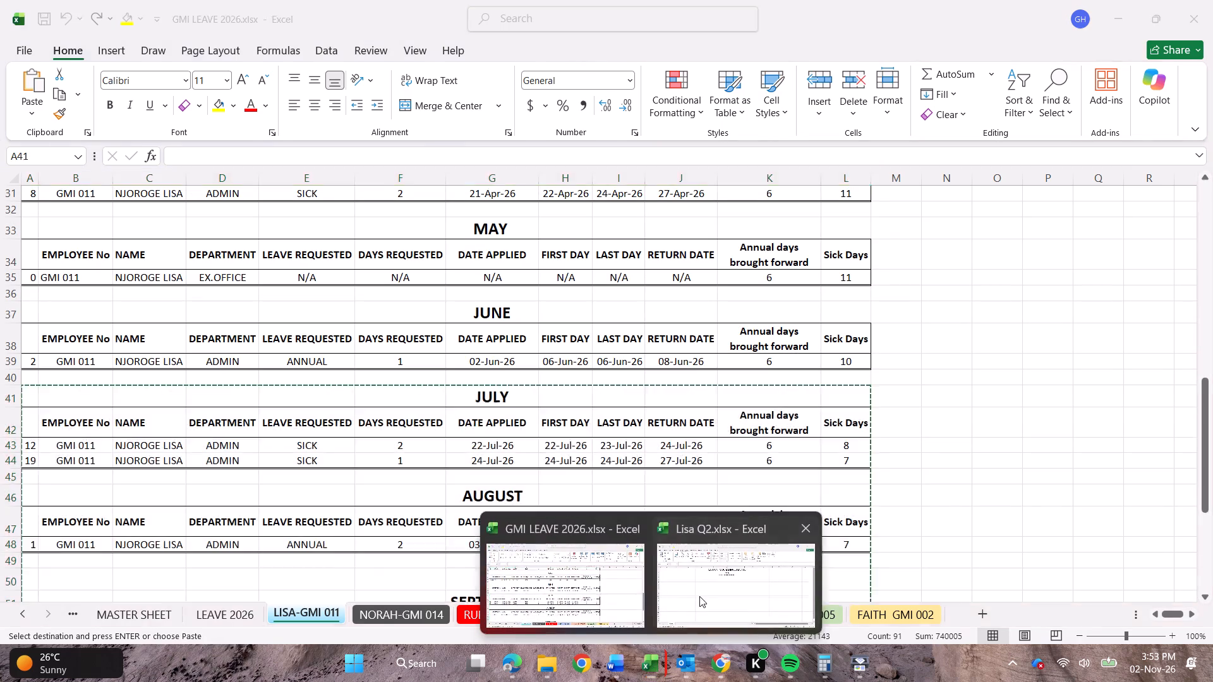
click(30, 273)
right_click(30, 273)
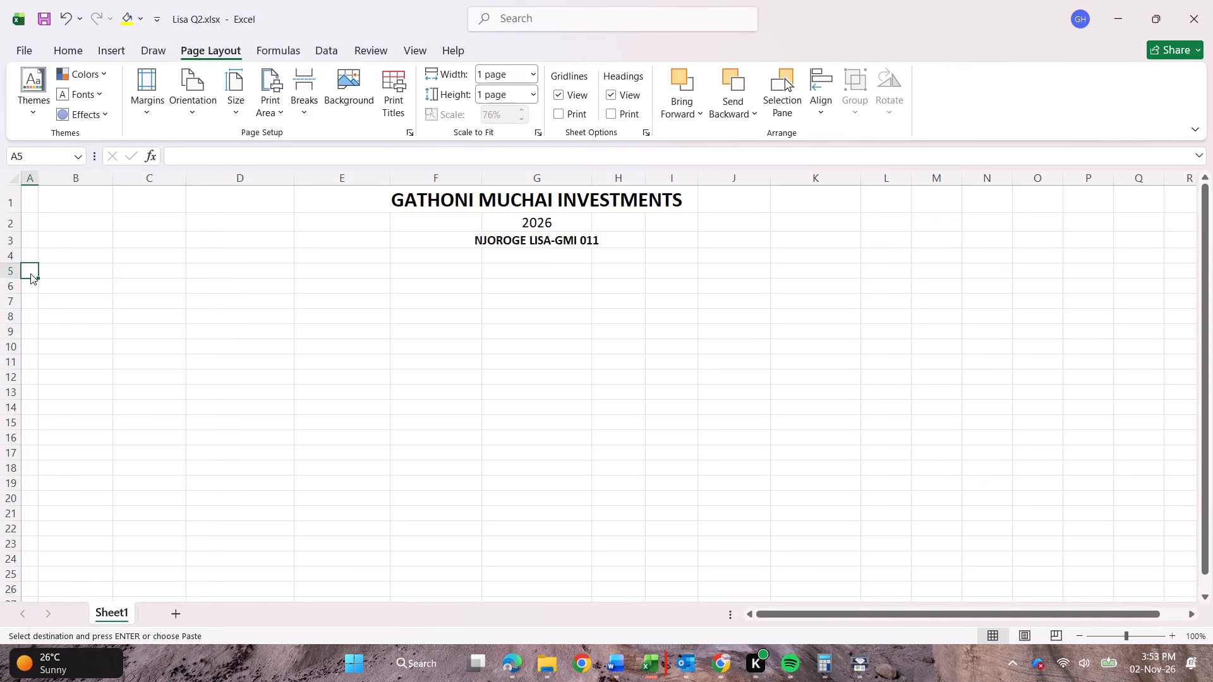
click(70, 287)
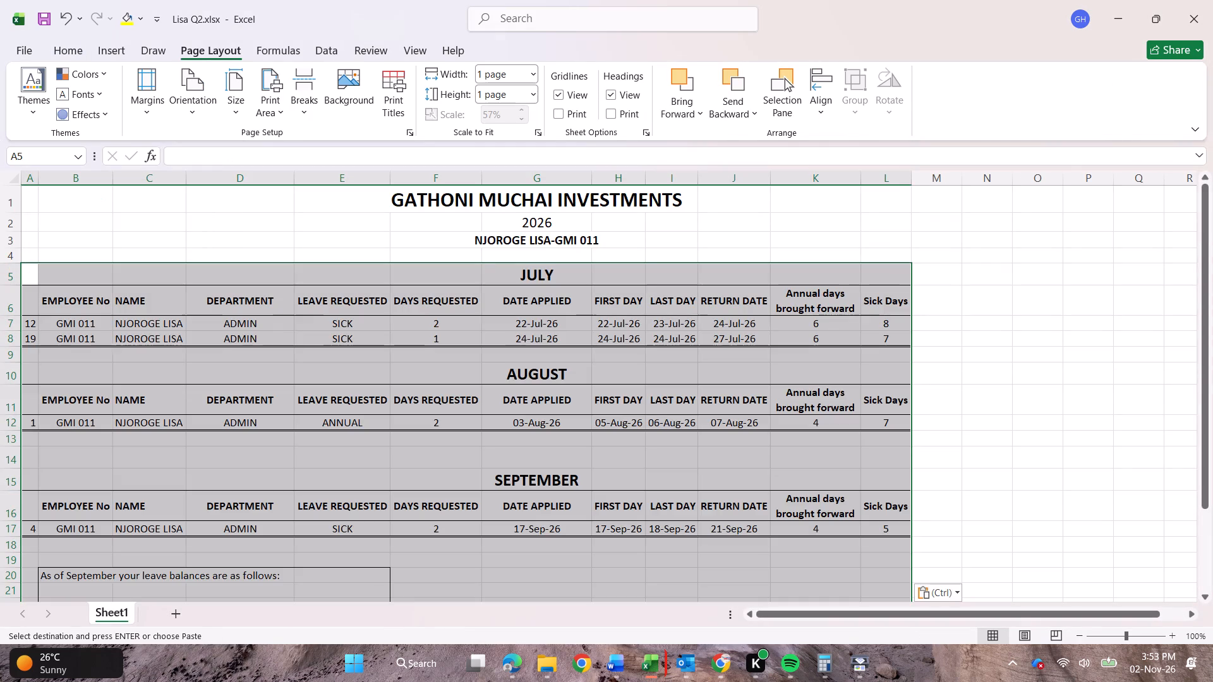
click(956, 308)
scroll(954, 302, down, 1)
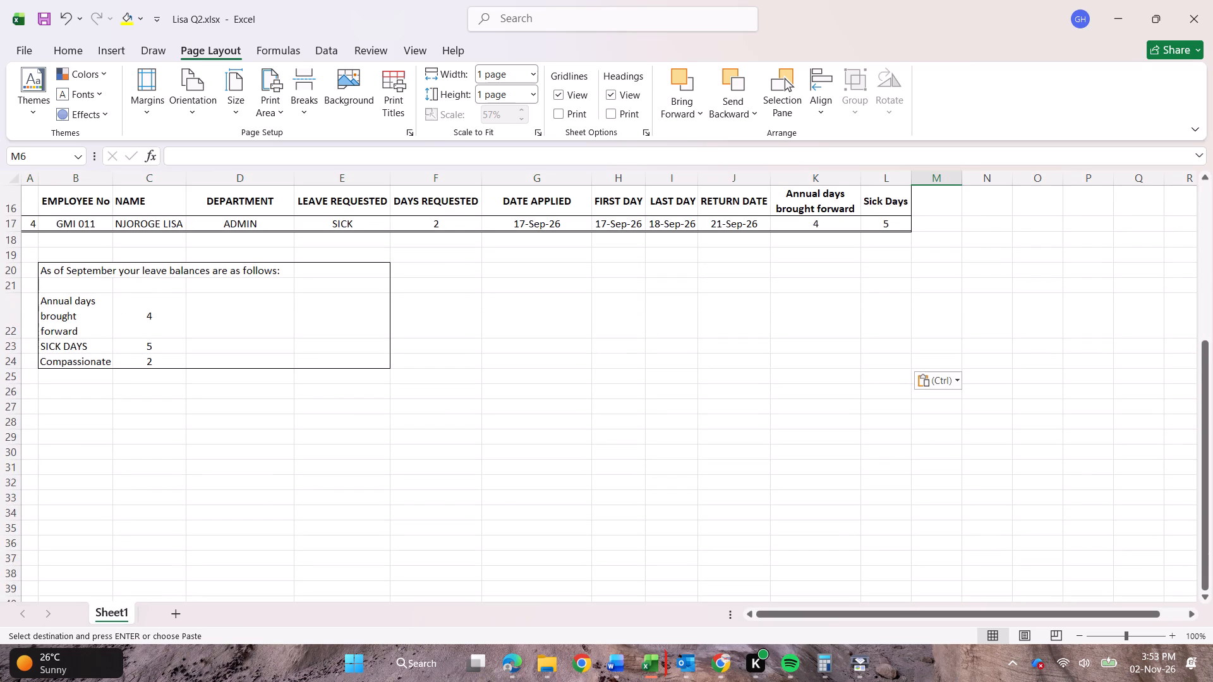
drag(1212, 428, 1191, 357)
drag(1210, 390, 1192, 273)
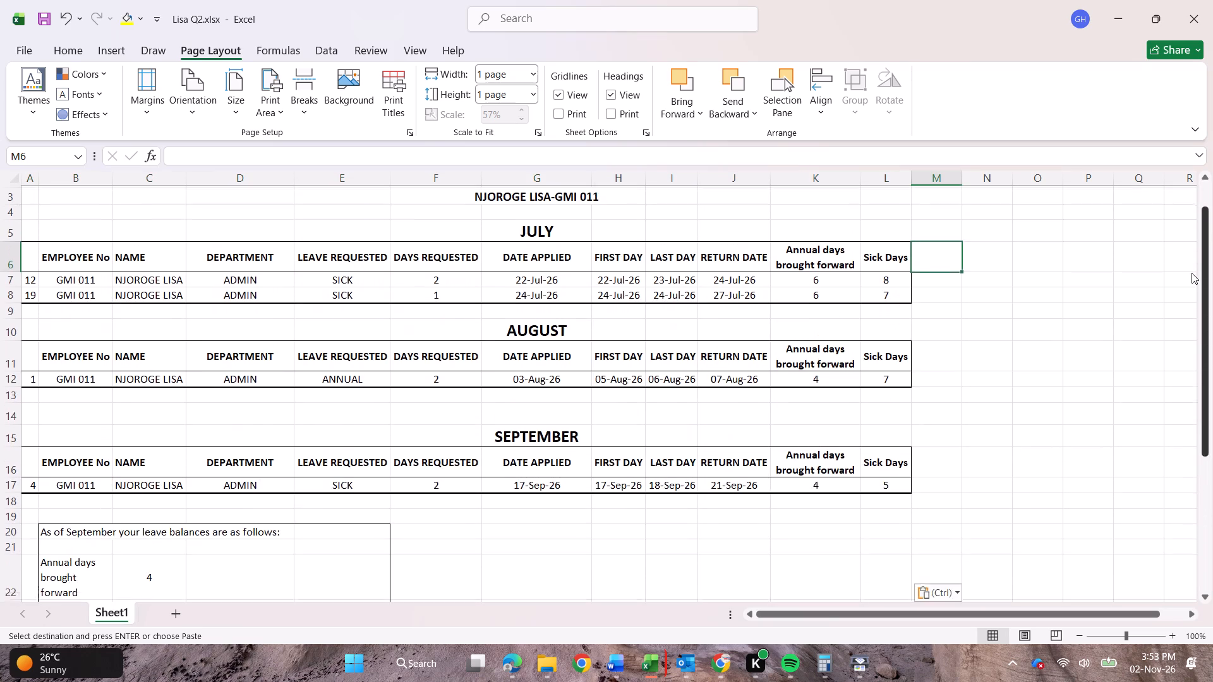
drag(1192, 273, 1201, 347)
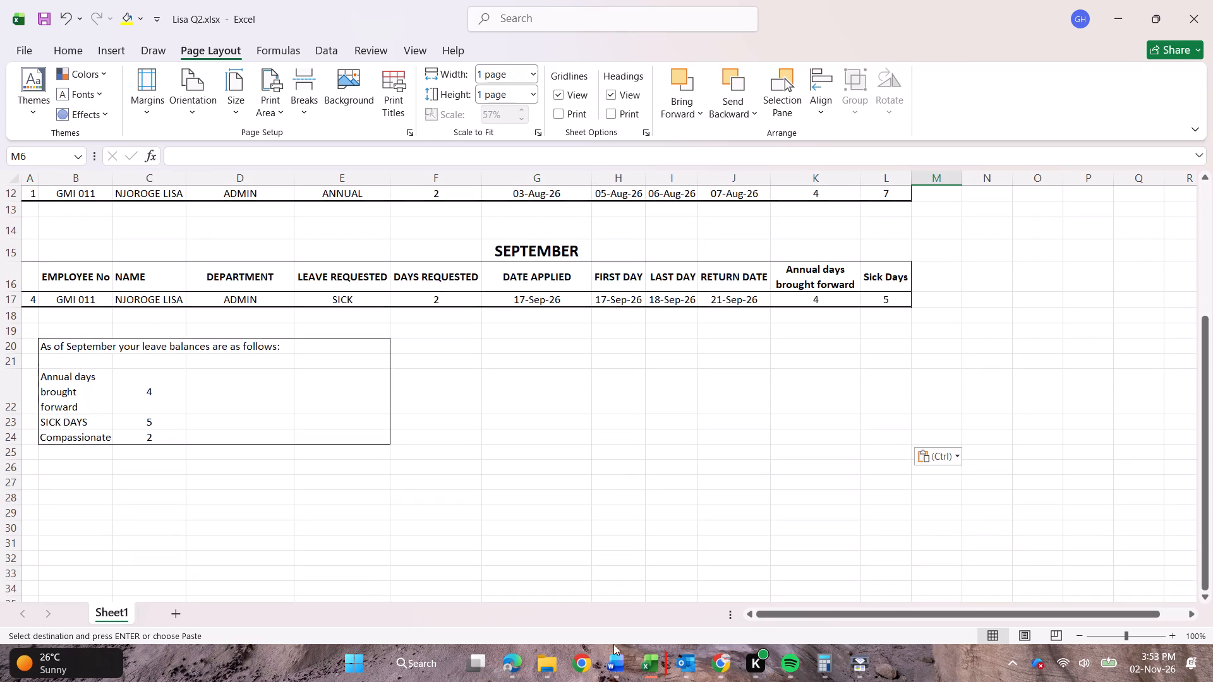
Check the end of Norah's leave sheet in GMI LEAVE 2026.xlsx for a leave file closing note.
click(653, 661)
click(576, 607)
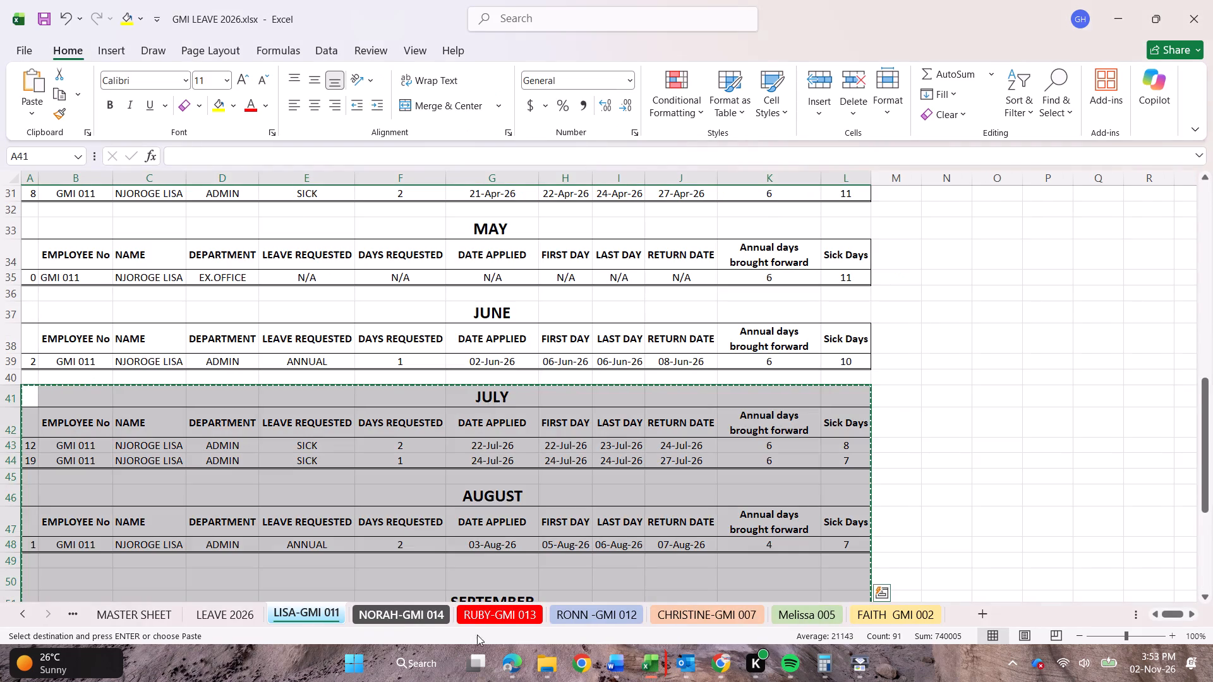
click(421, 623)
scroll(701, 434, down, 1)
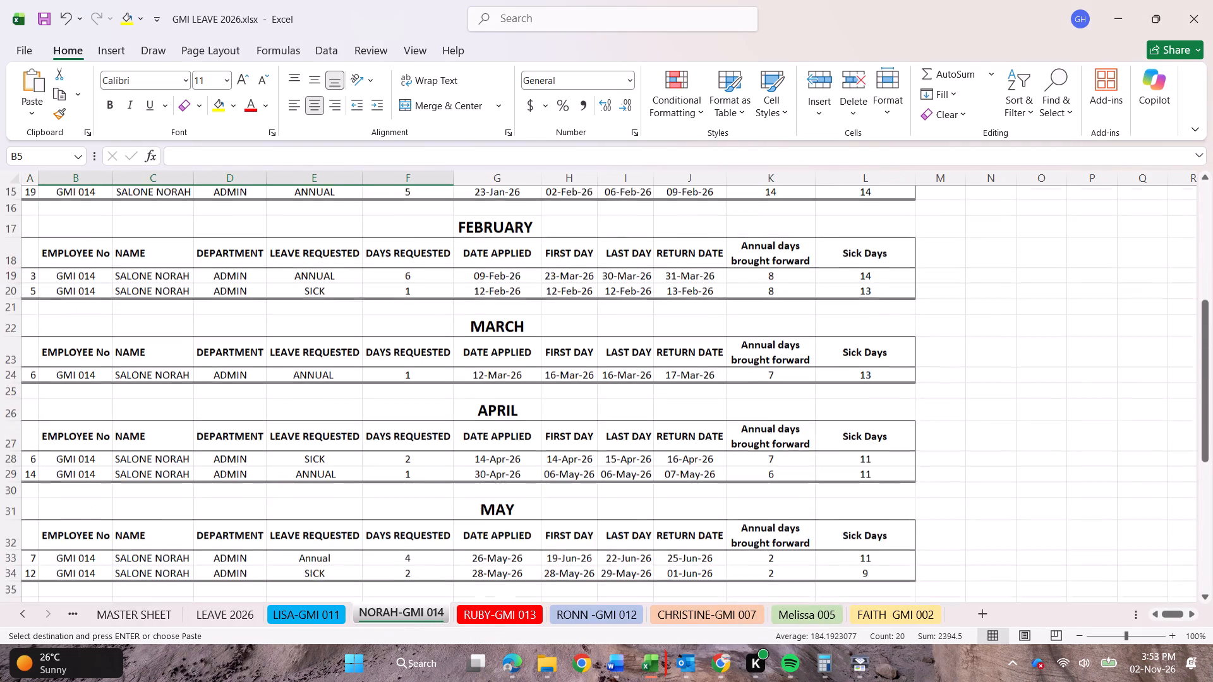
scroll(701, 438, down, 2)
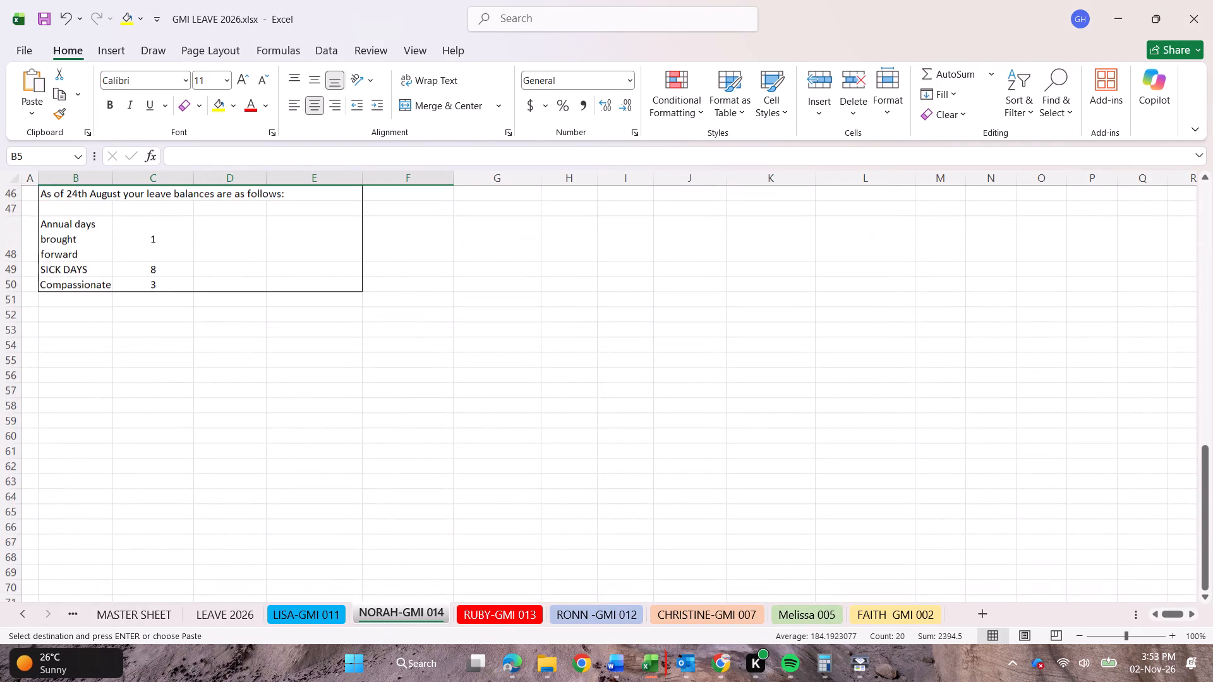
click(622, 502)
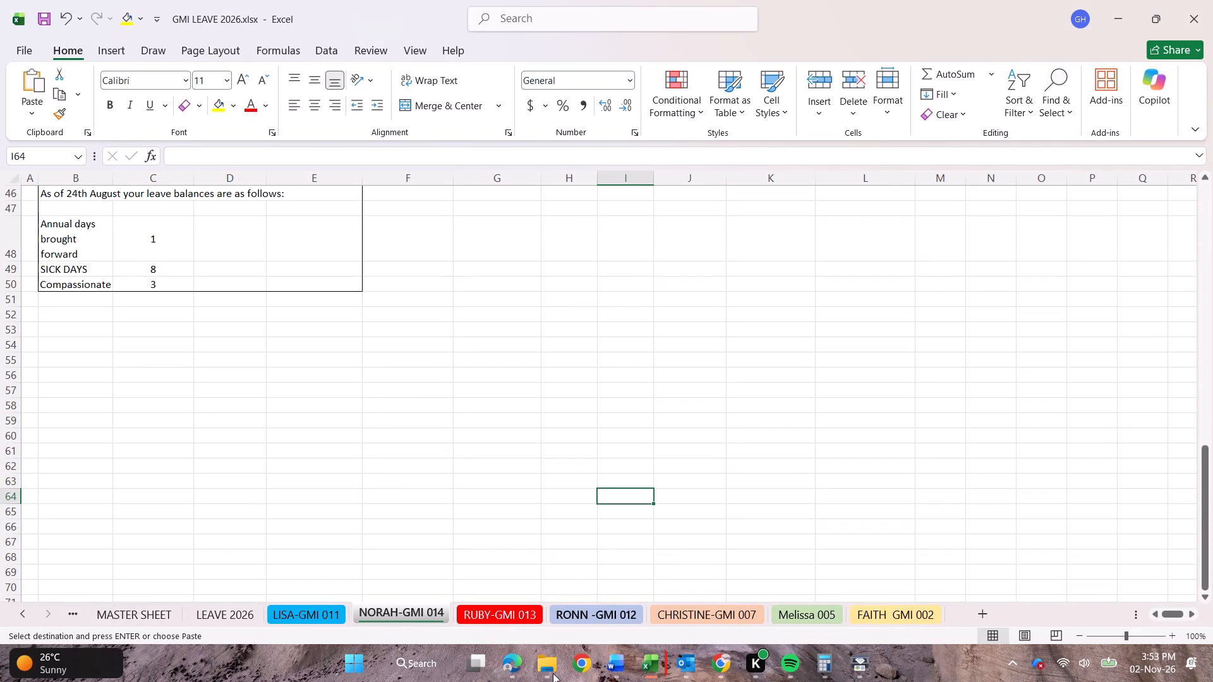
Open the Norah Q3.xlsx workbook from the Norah employee records folder.
click(553, 673)
double_click(84, 448)
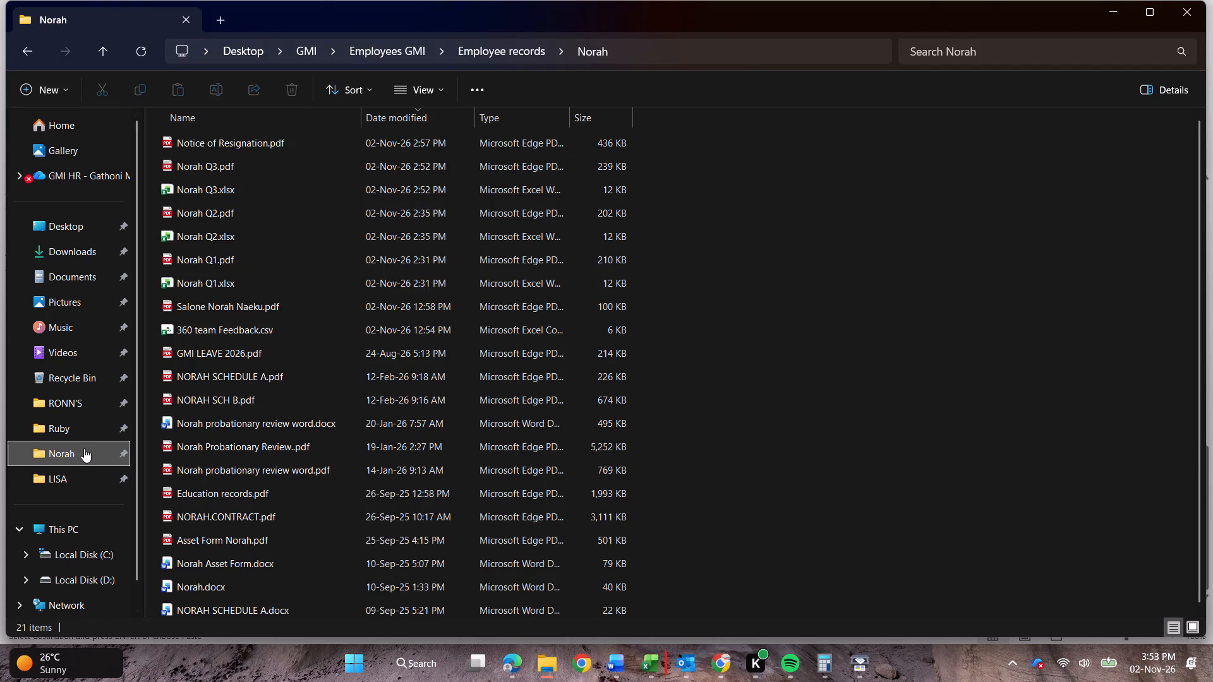
double_click(228, 193)
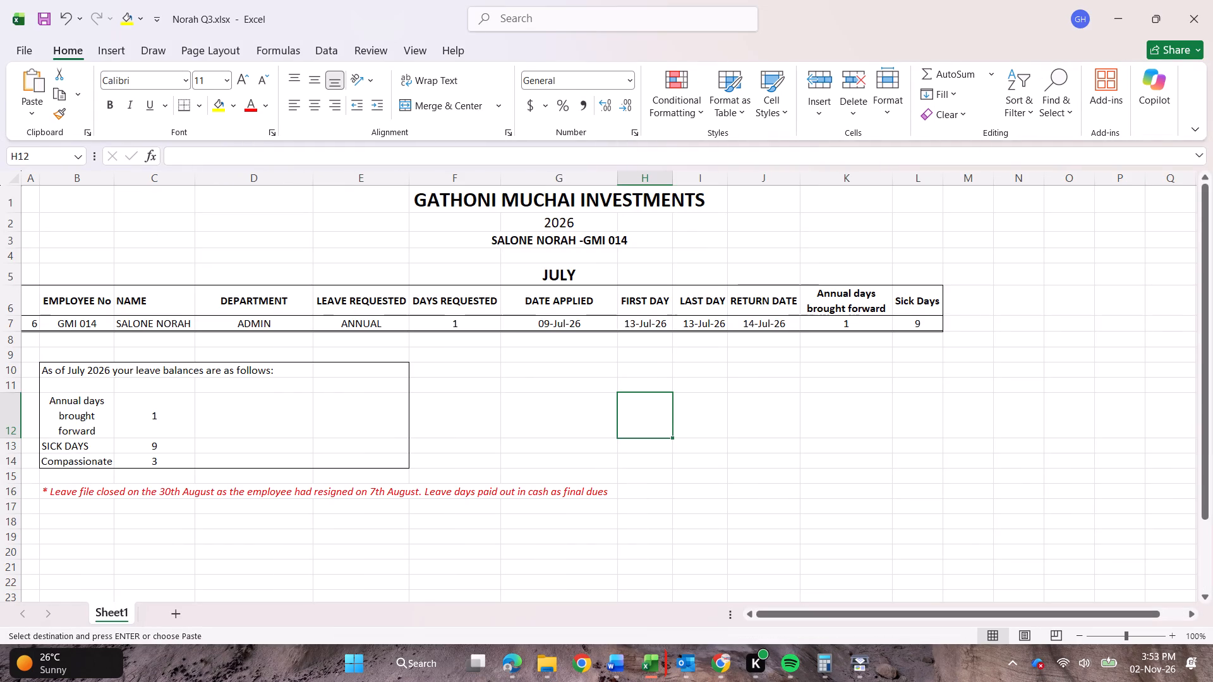
Copy the red leave file closing note, B16:G16, from Norah Q3.xlsx into Lisa Q2.xlsx at B26, below the leave balances box.
drag(42, 491, 251, 495)
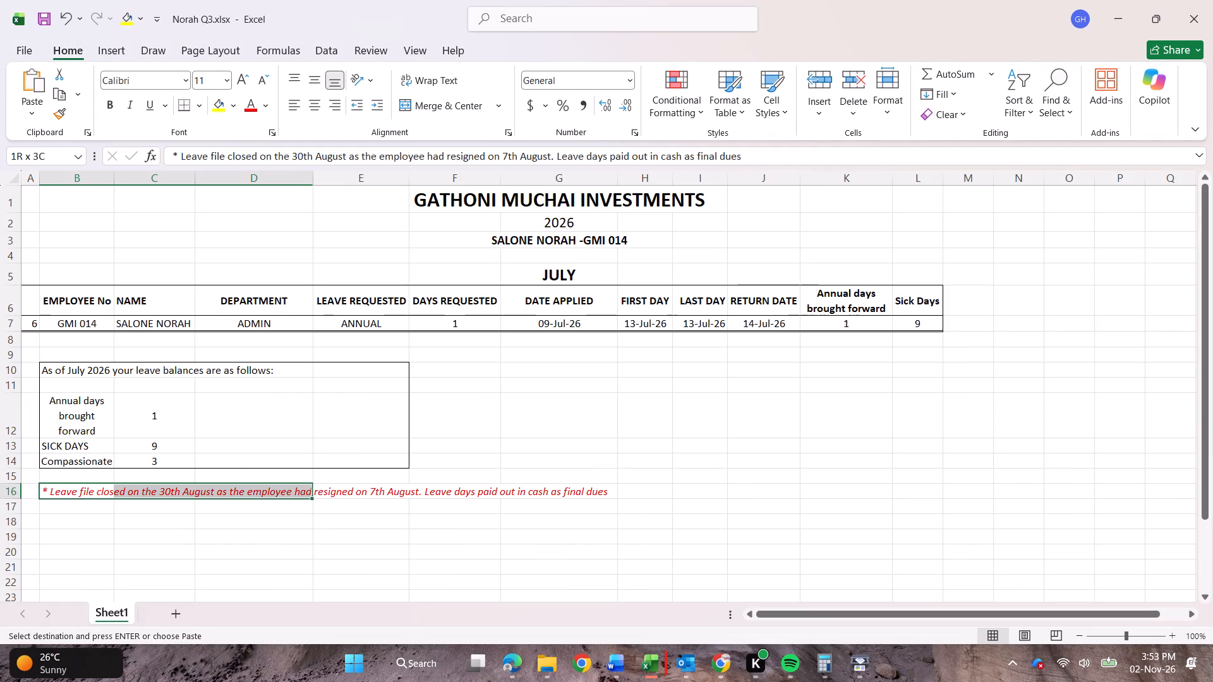
drag(251, 495, 579, 494)
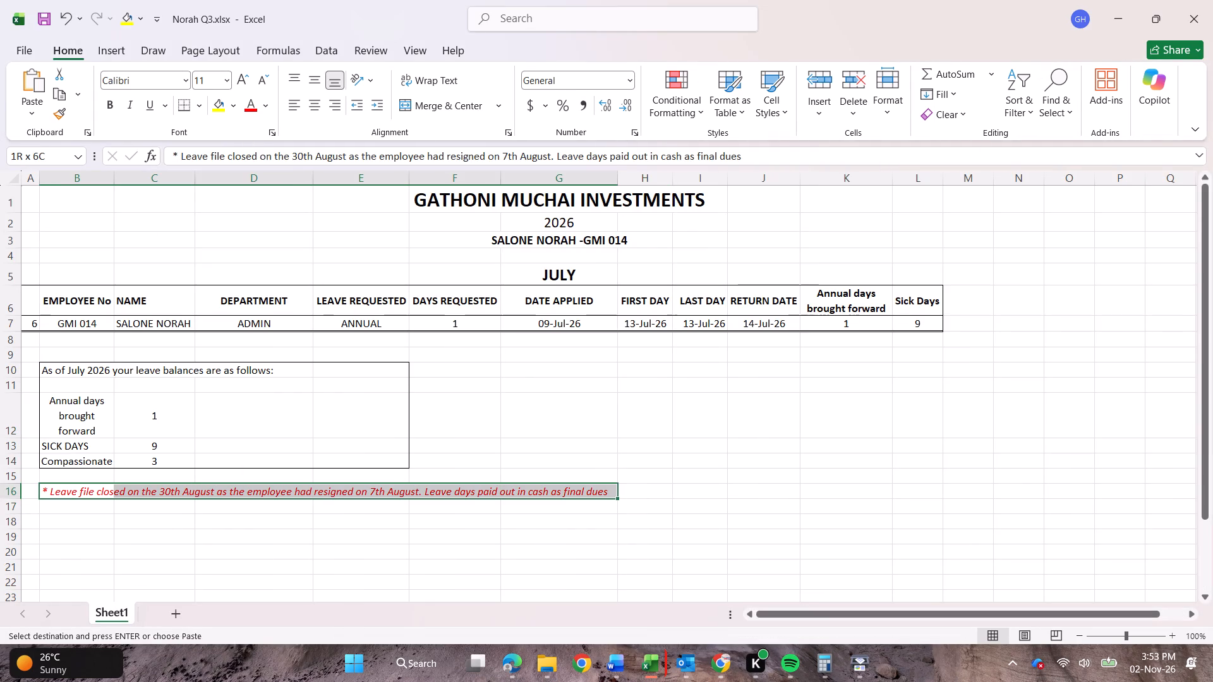
drag(579, 494, 579, 493)
right_click(579, 493)
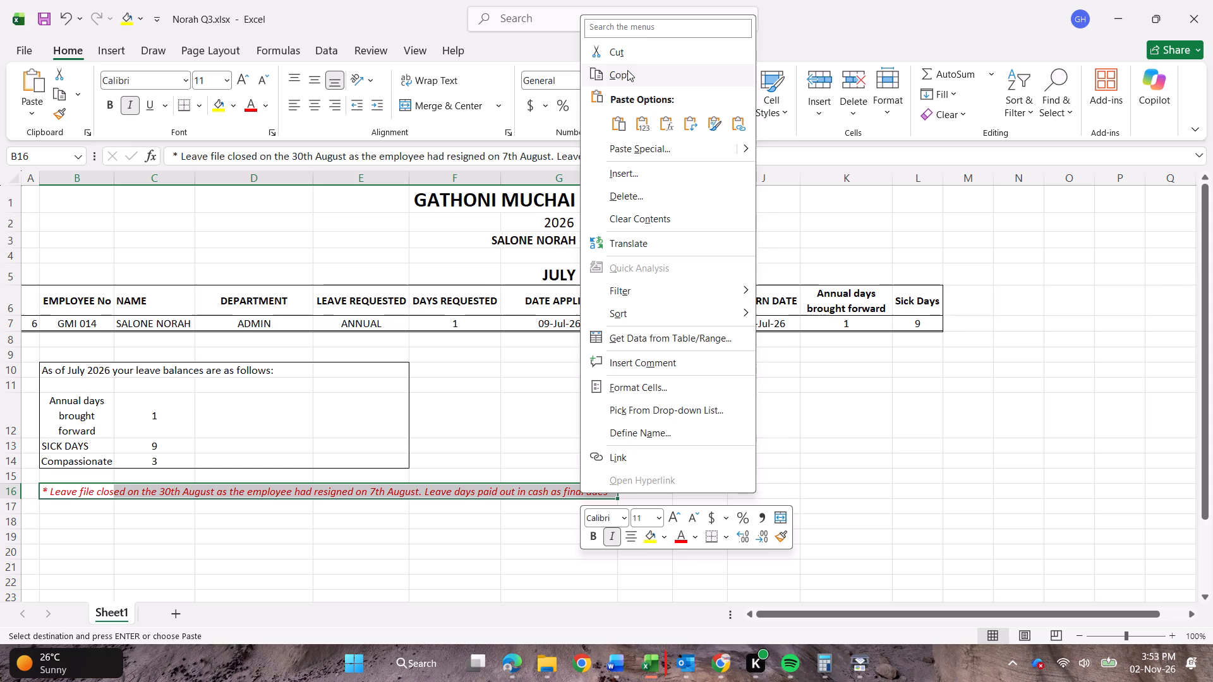
click(627, 70)
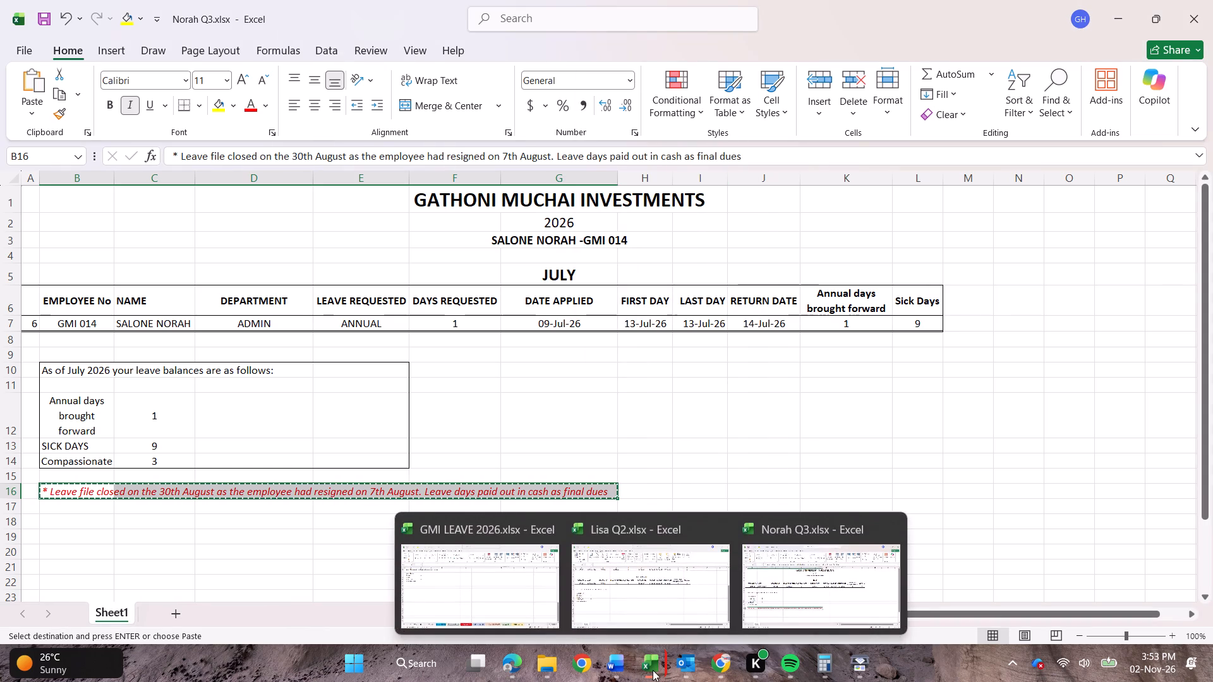
click(658, 598)
click(49, 466)
right_click(49, 466)
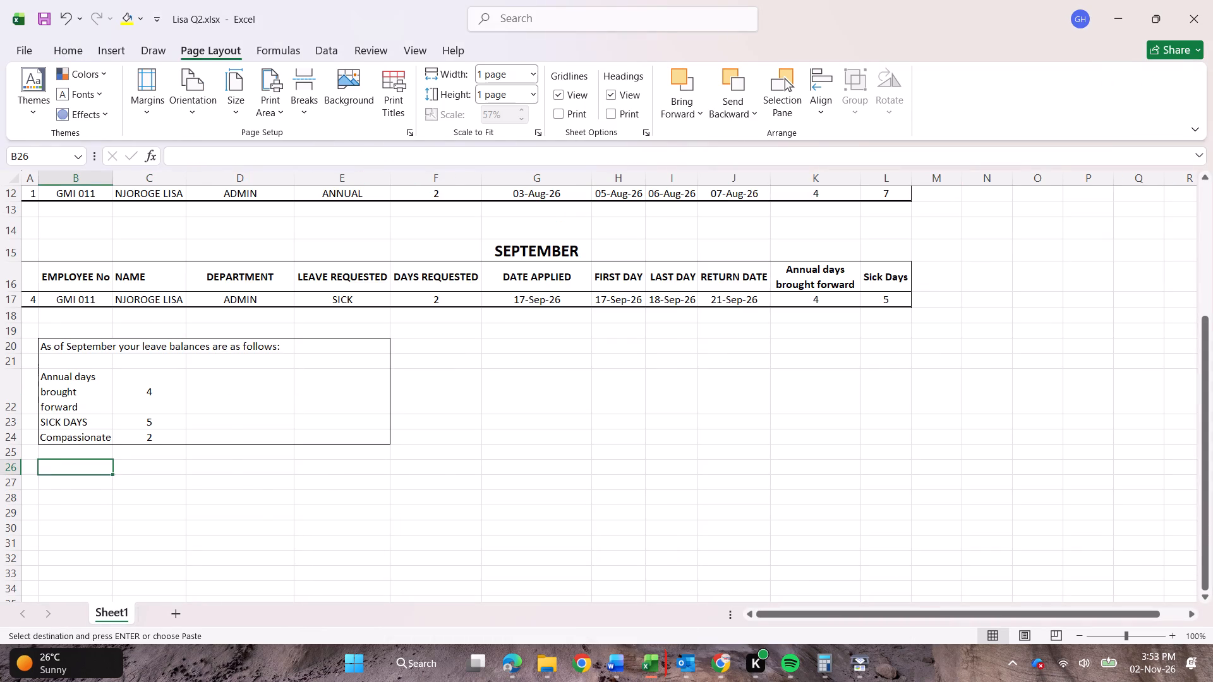
click(86, 127)
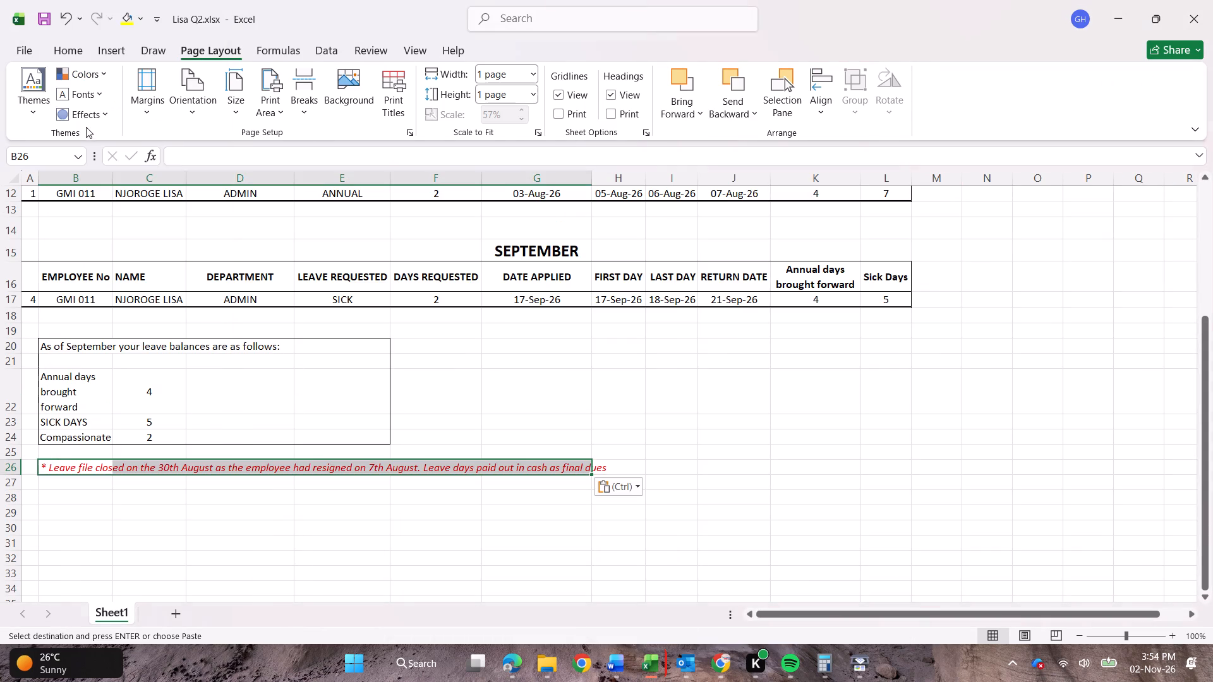
click(466, 568)
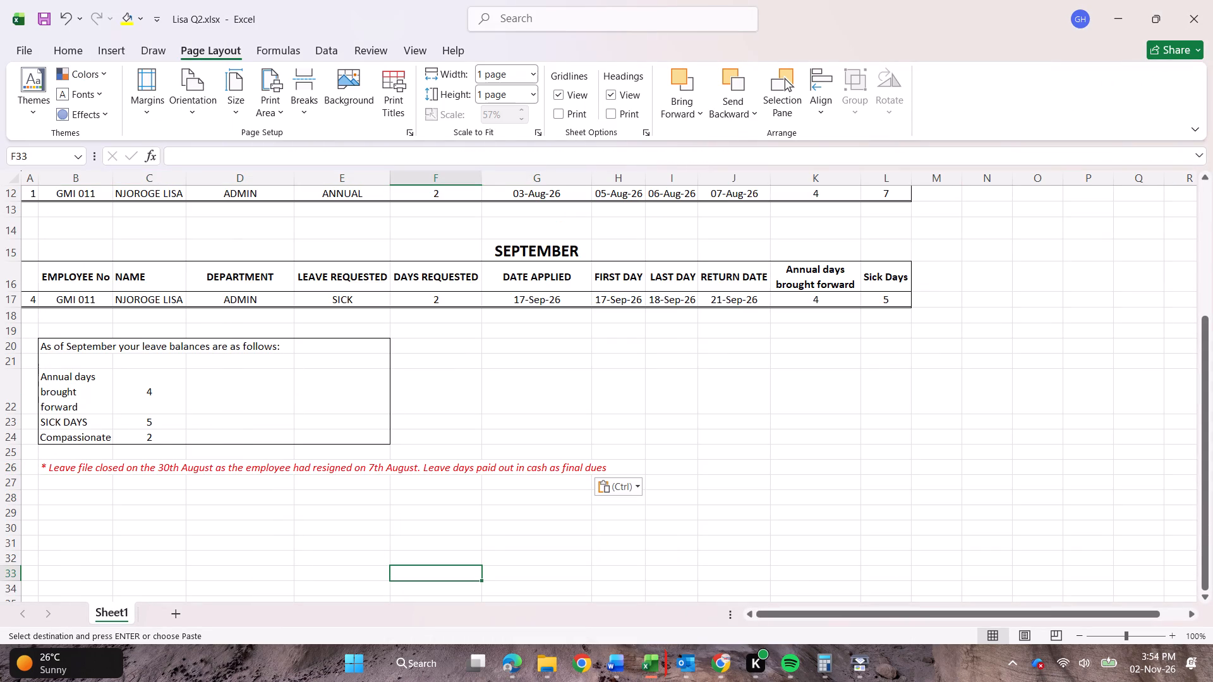
In the closing note in B26, replace August with September in the closing date so it reads "30th September".
double_click(208, 468)
click(183, 472)
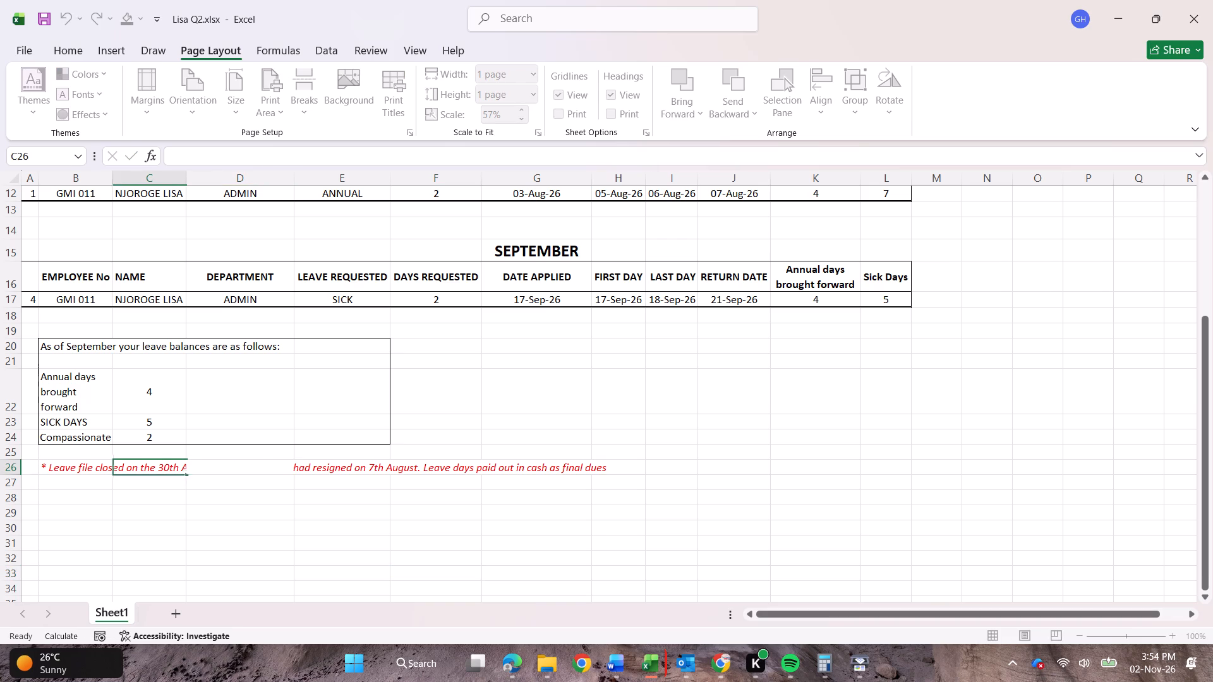
click(82, 476)
click(80, 469)
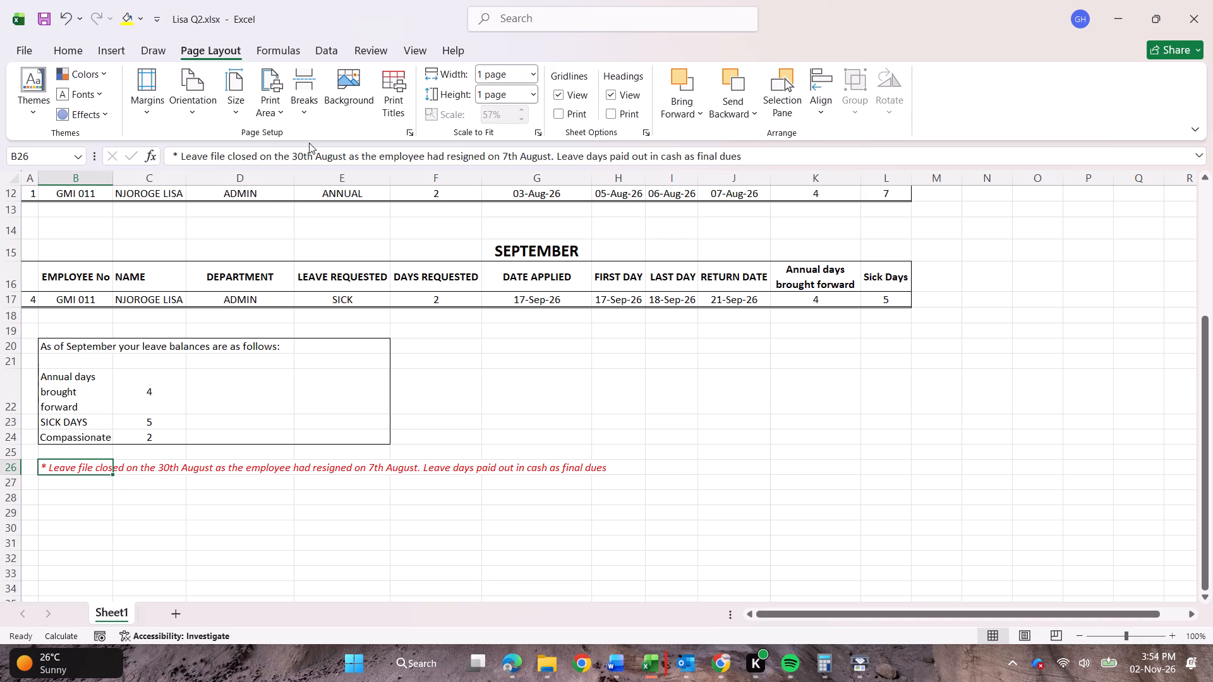
click(324, 157)
key(BackSpace)
key(Delete)
key(Delete)
key(Delete)
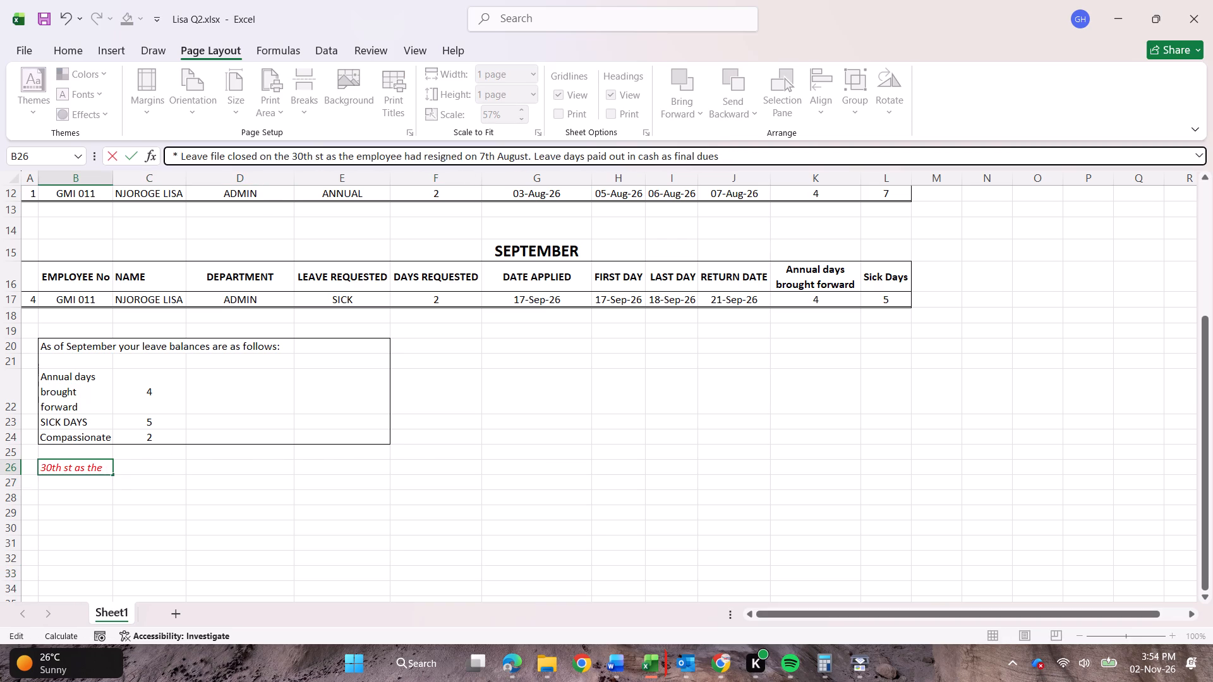
key(Delete)
key(Delete)
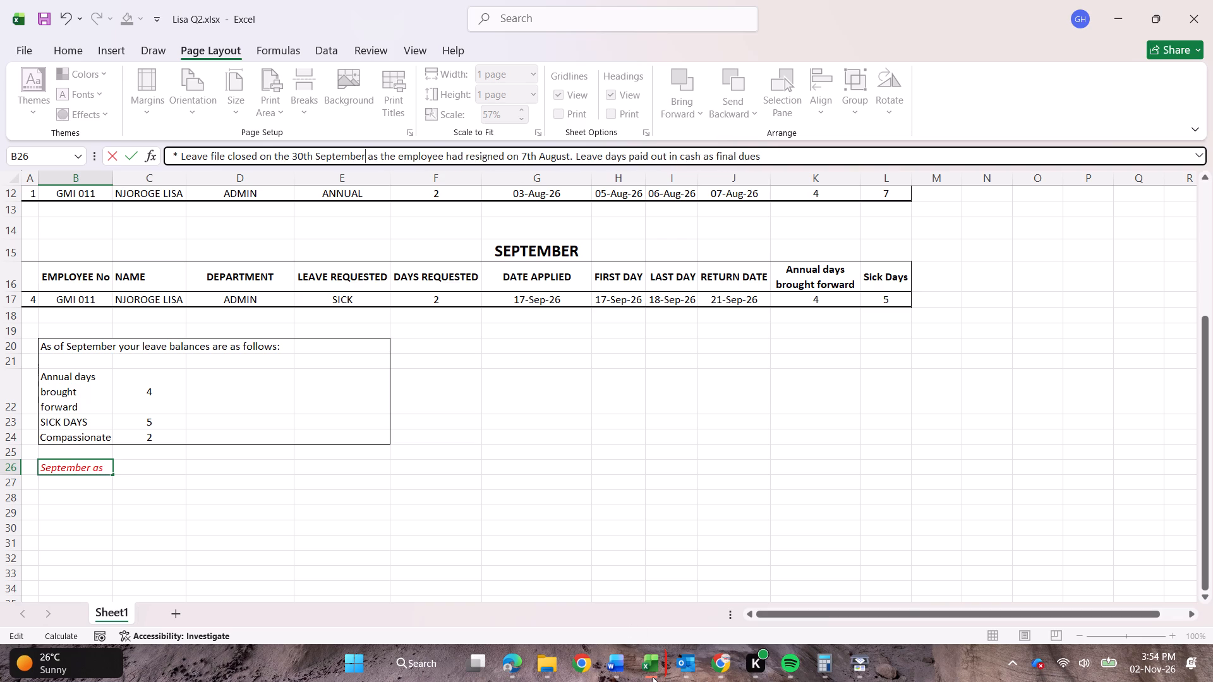
Switch to Resignation.docx in Word to check Lisa's resignation letter for the dates needed in the closing note.
click(608, 669)
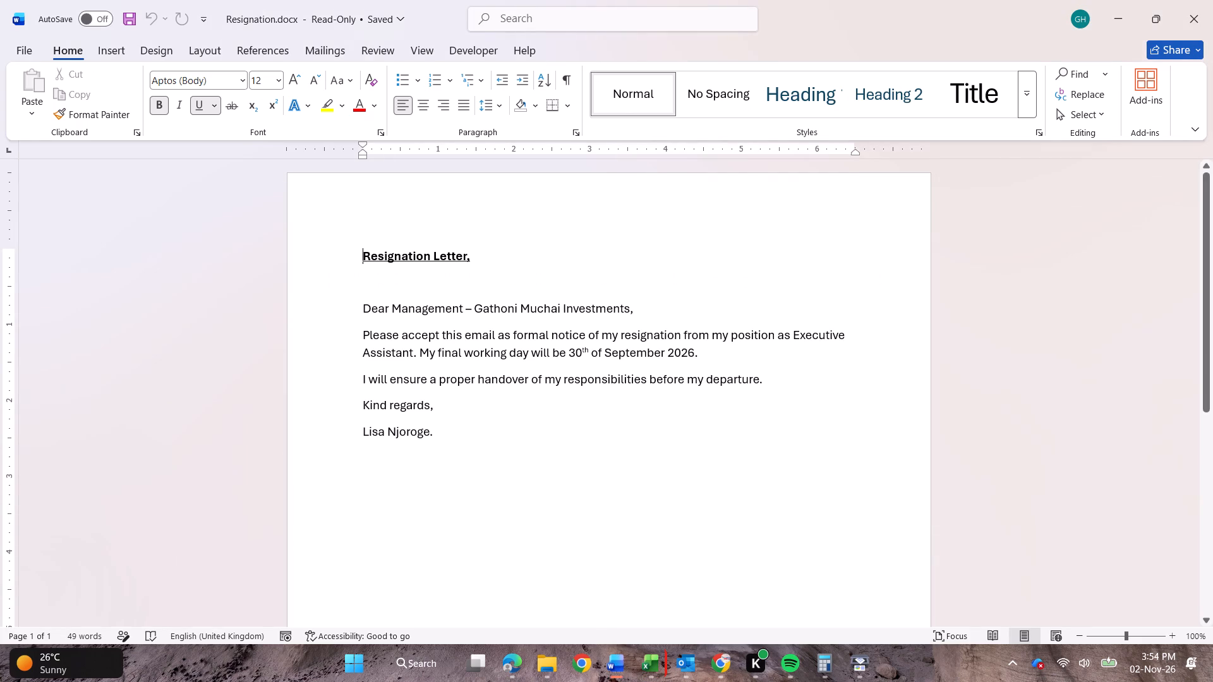
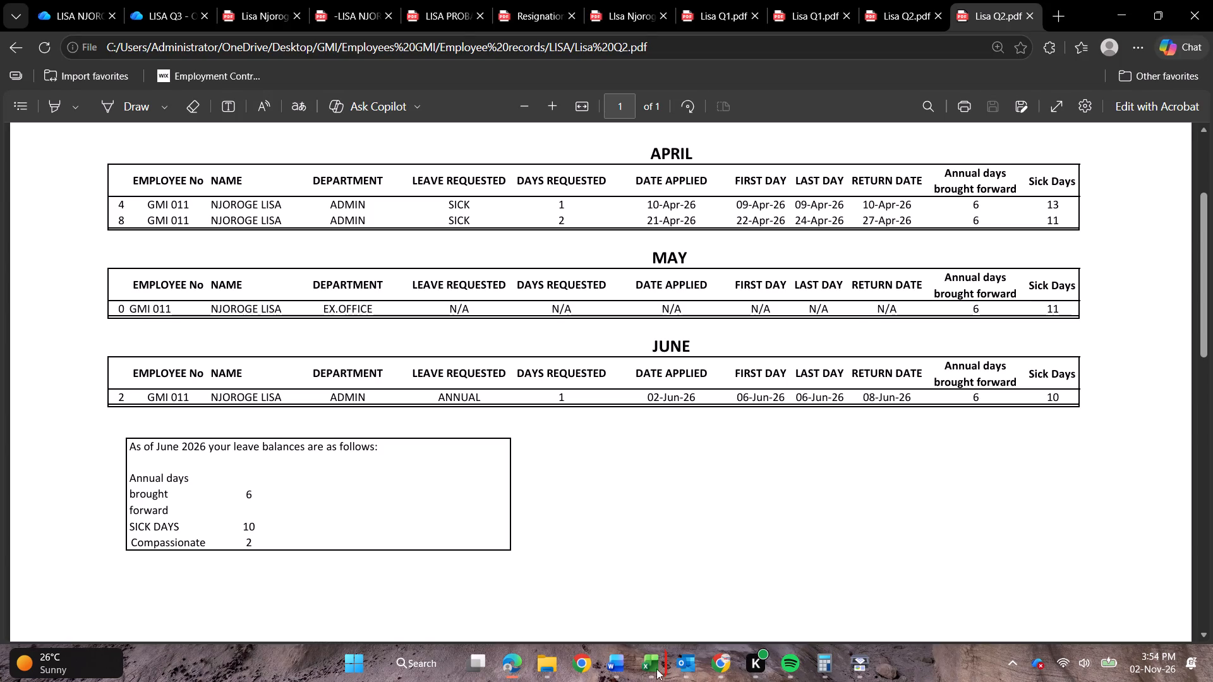
Switch to Lisa Q2.xlsx in Excel and change the resignation day in B26's closing note to "10th".
click(660, 666)
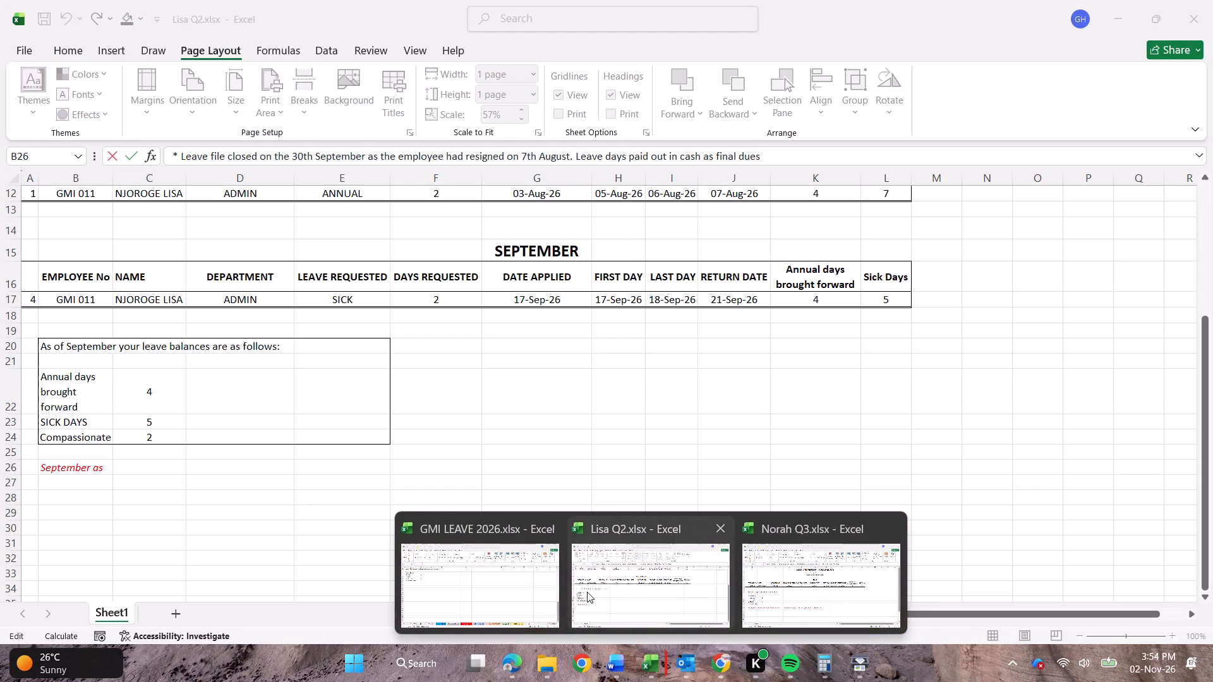
click(587, 592)
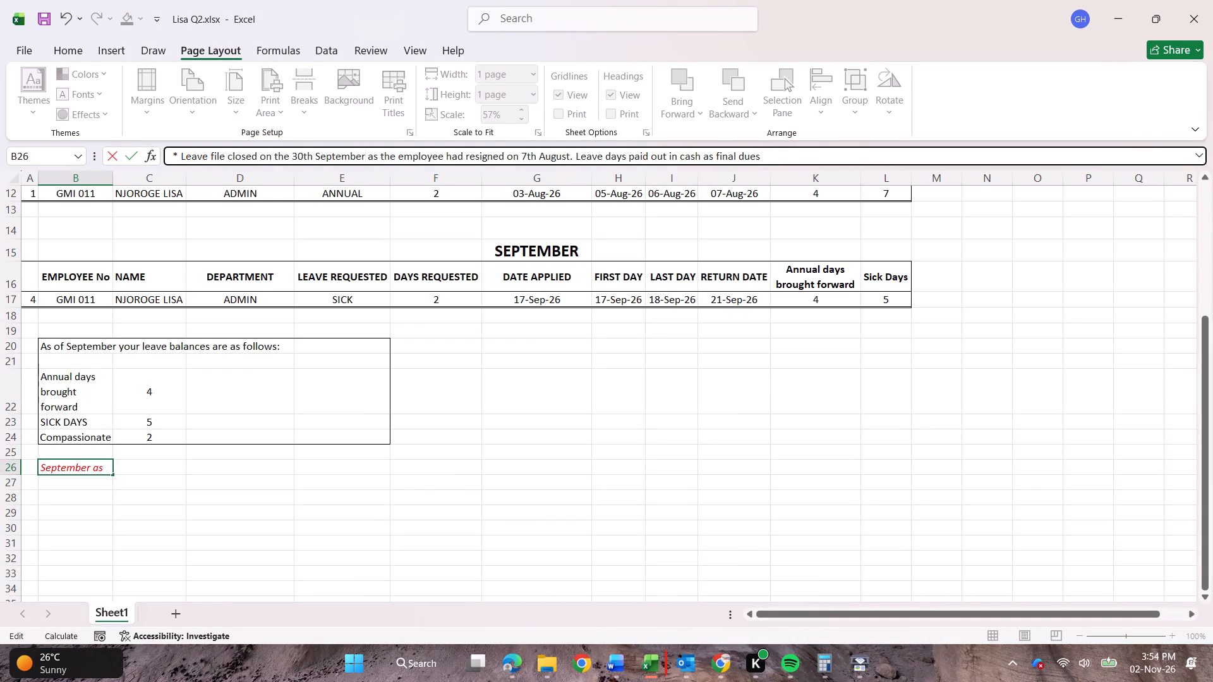
click(521, 159)
key(Delete)
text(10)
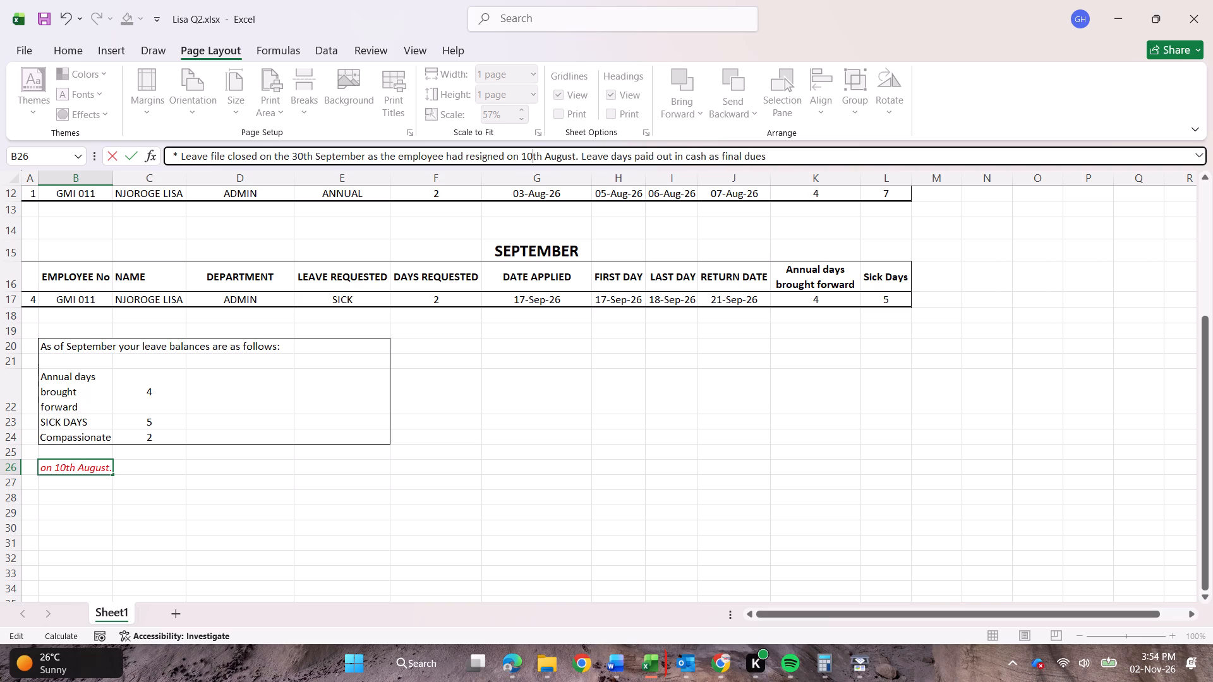
In the closing note in B26, replace August with September in the resignation date so it reads "10th September".
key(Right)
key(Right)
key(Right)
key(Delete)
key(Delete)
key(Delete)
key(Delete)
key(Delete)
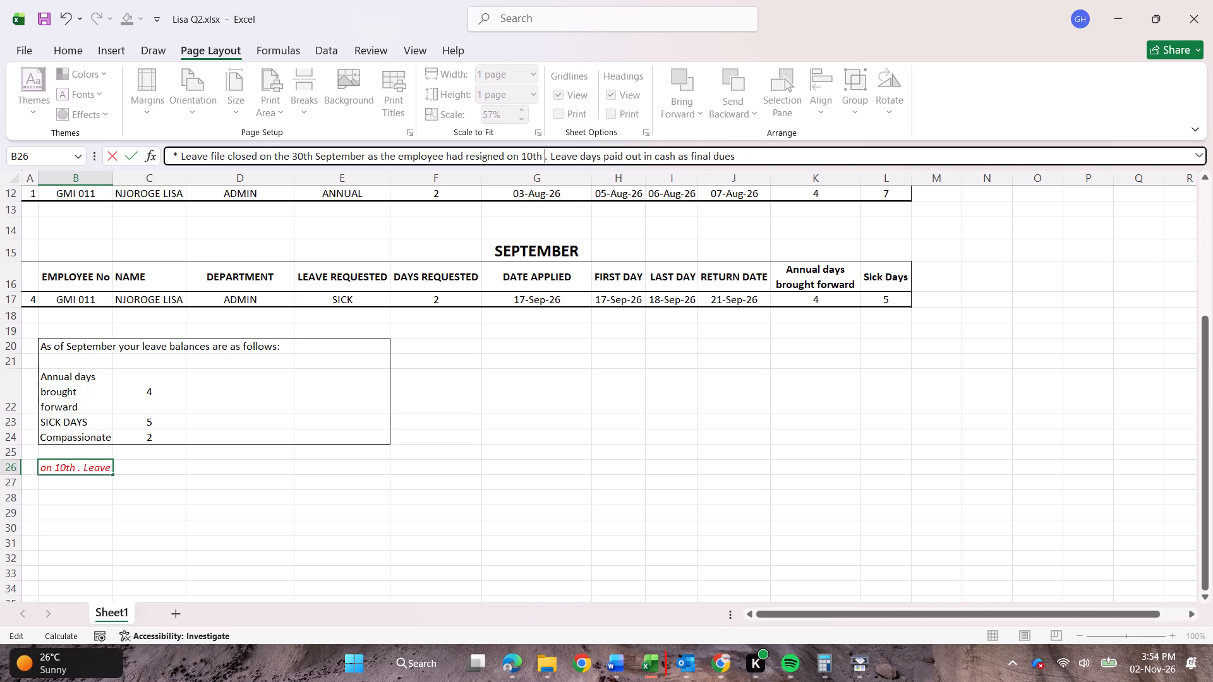
text(eptember)
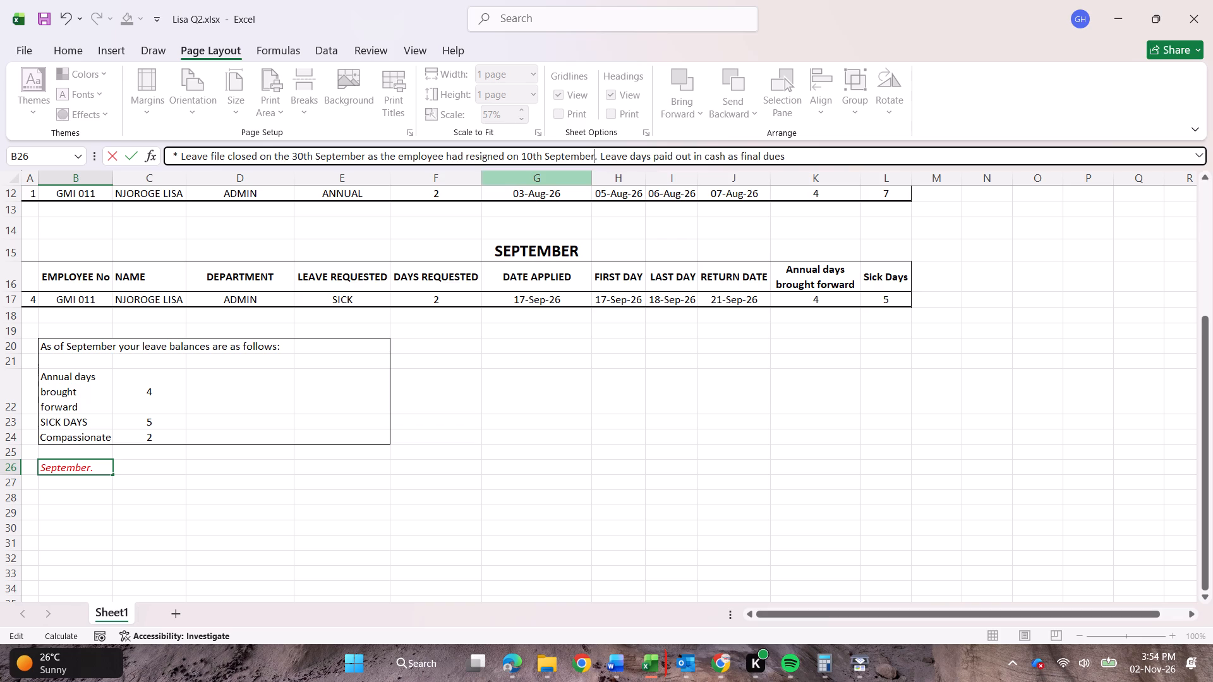
click(675, 428)
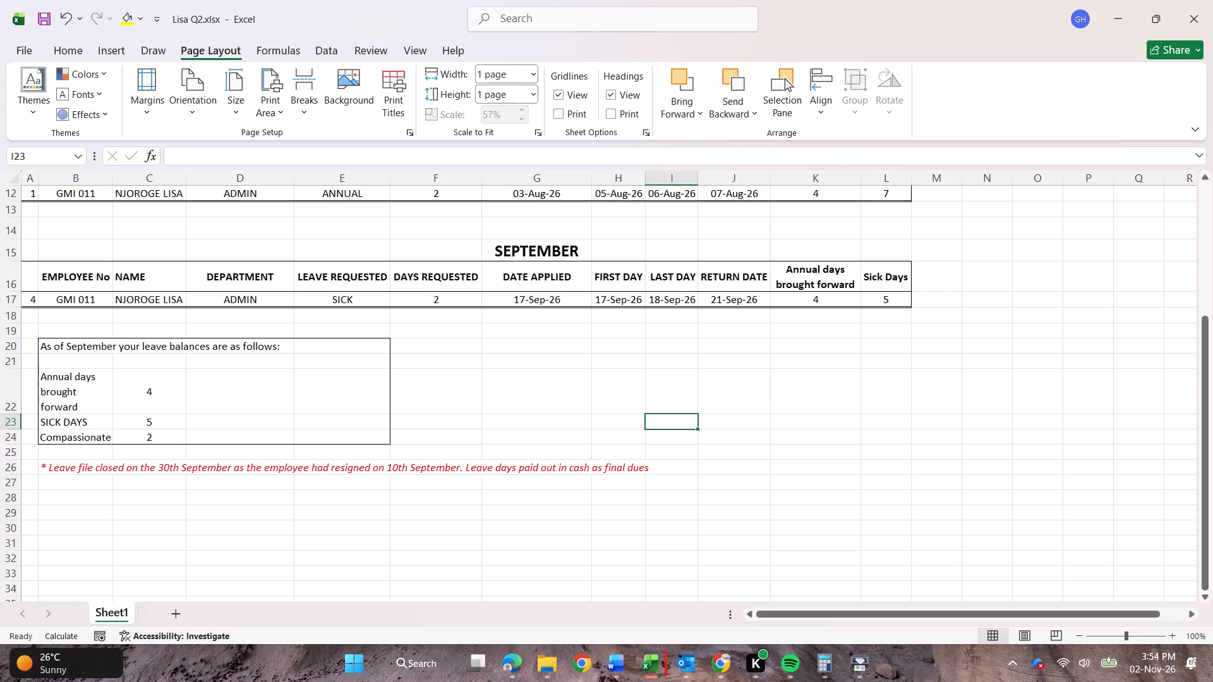
Save the workbook under the new name Lisa Q3.xlsx in the LISA employee records folder.
drag(1207, 526, 1205, 435)
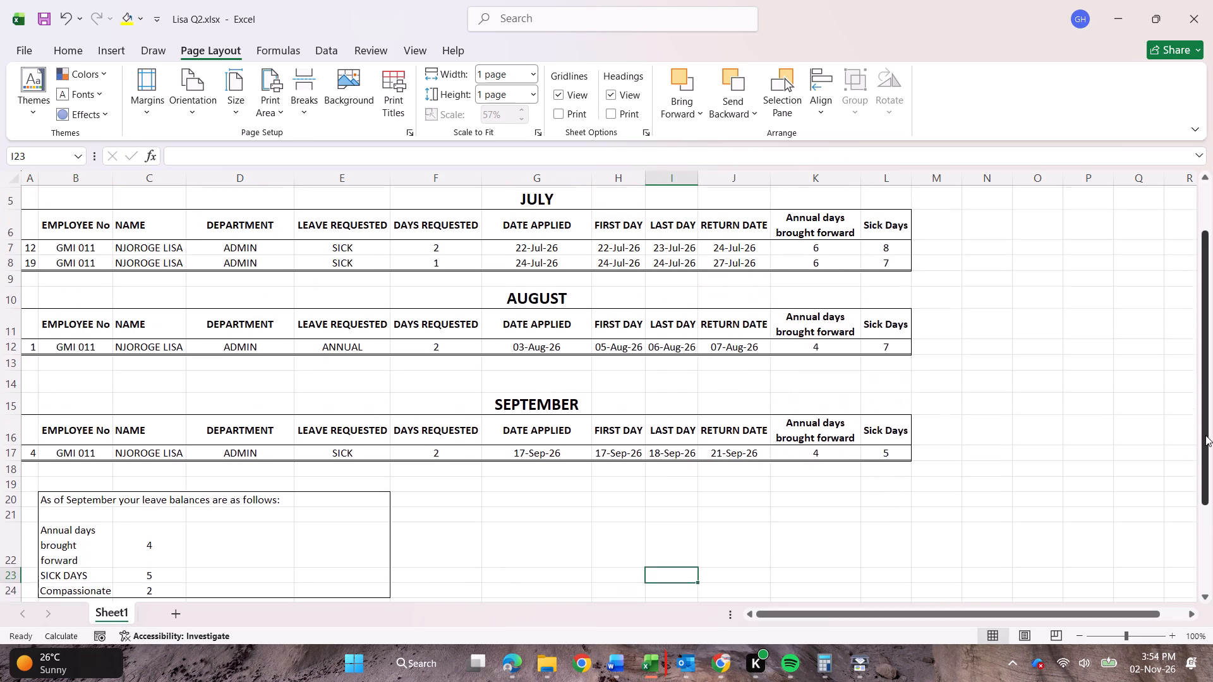
drag(1205, 435, 1199, 360)
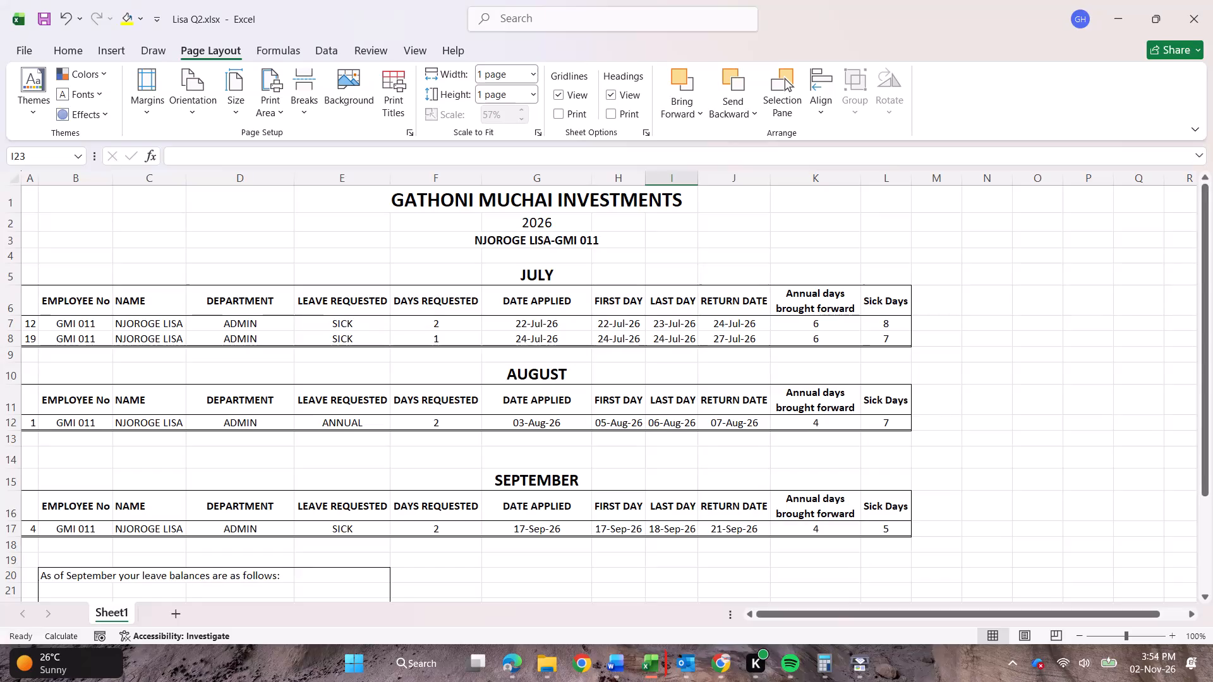
click(20, 56)
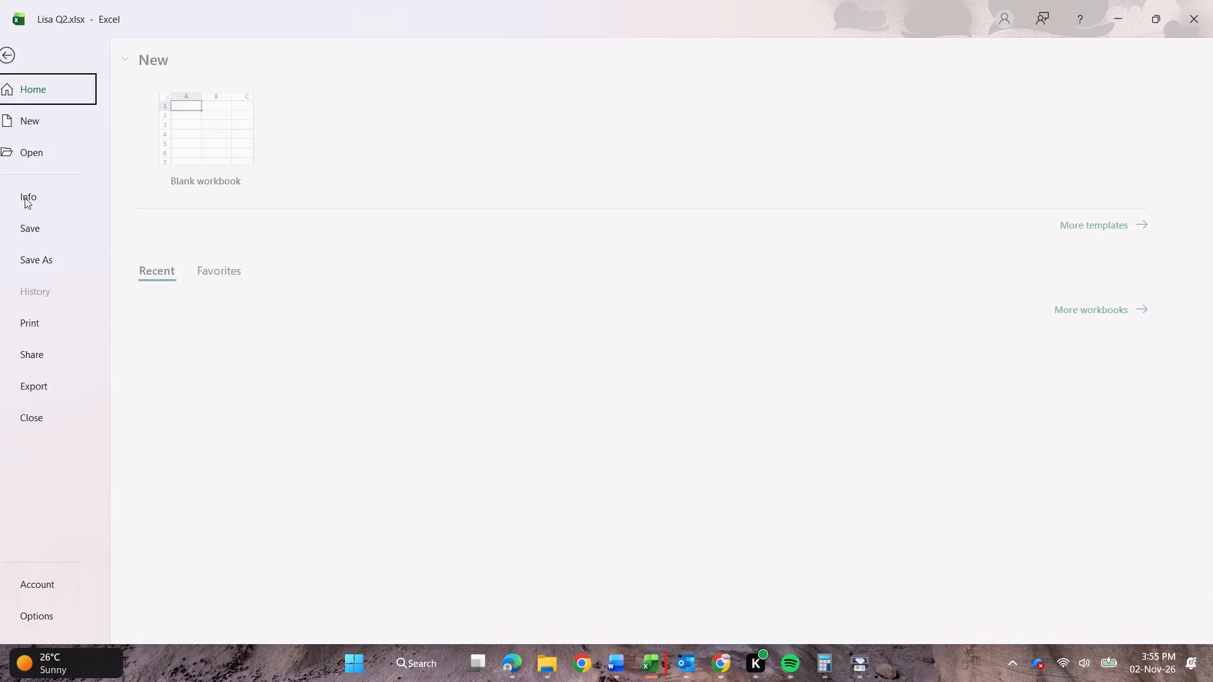
click(56, 251)
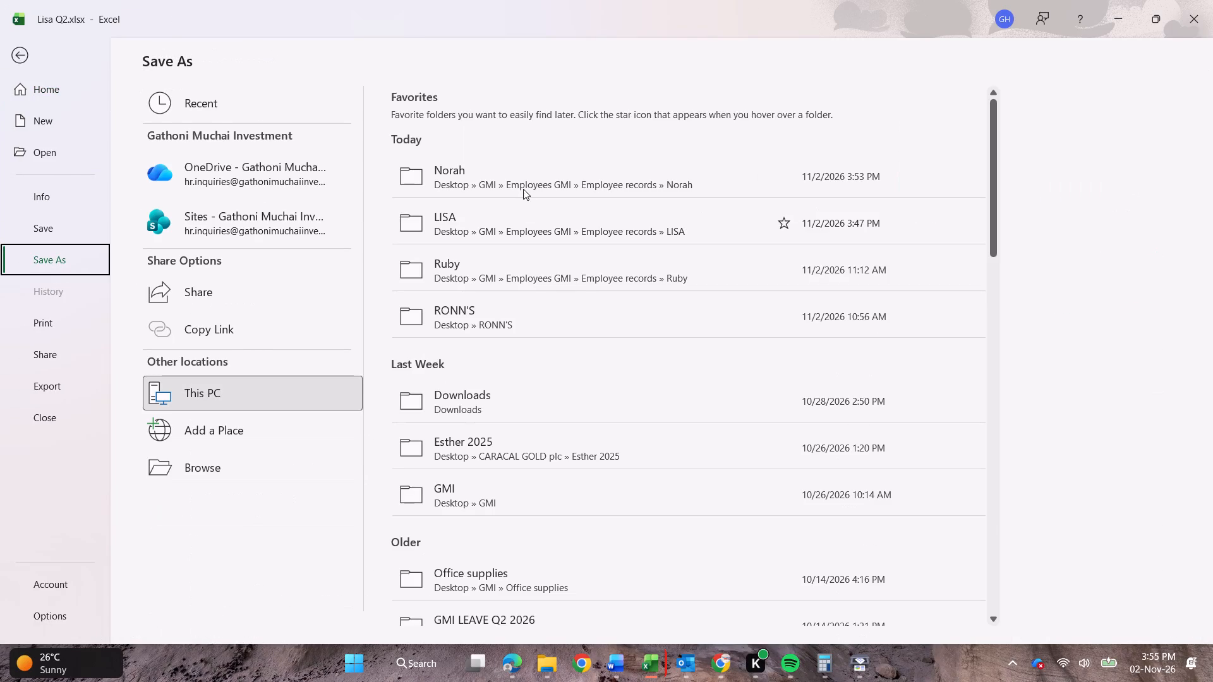
click(521, 219)
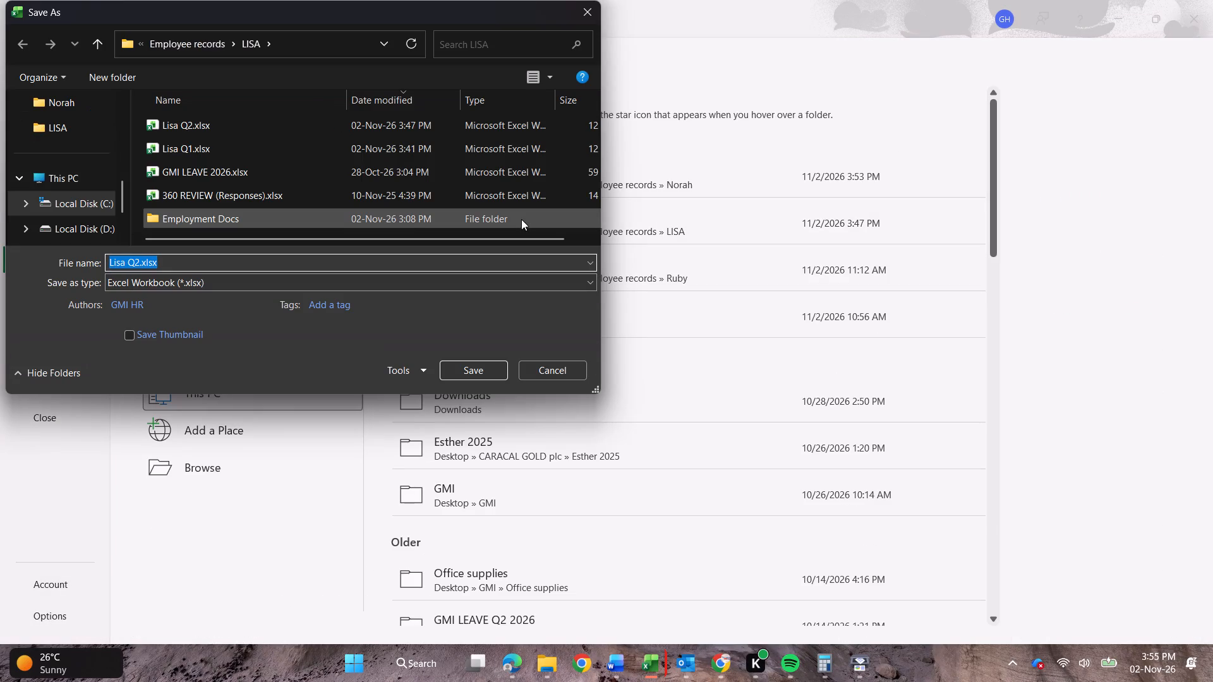
click(136, 264)
key(Delete)
key(3)
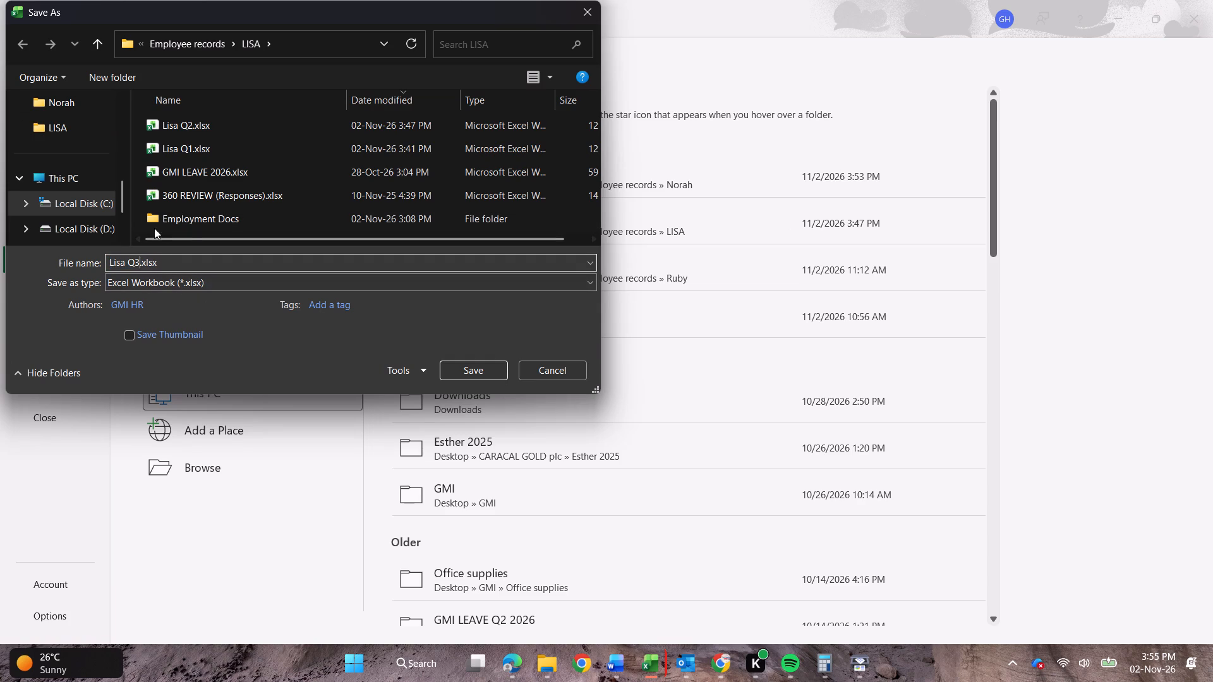
click(474, 374)
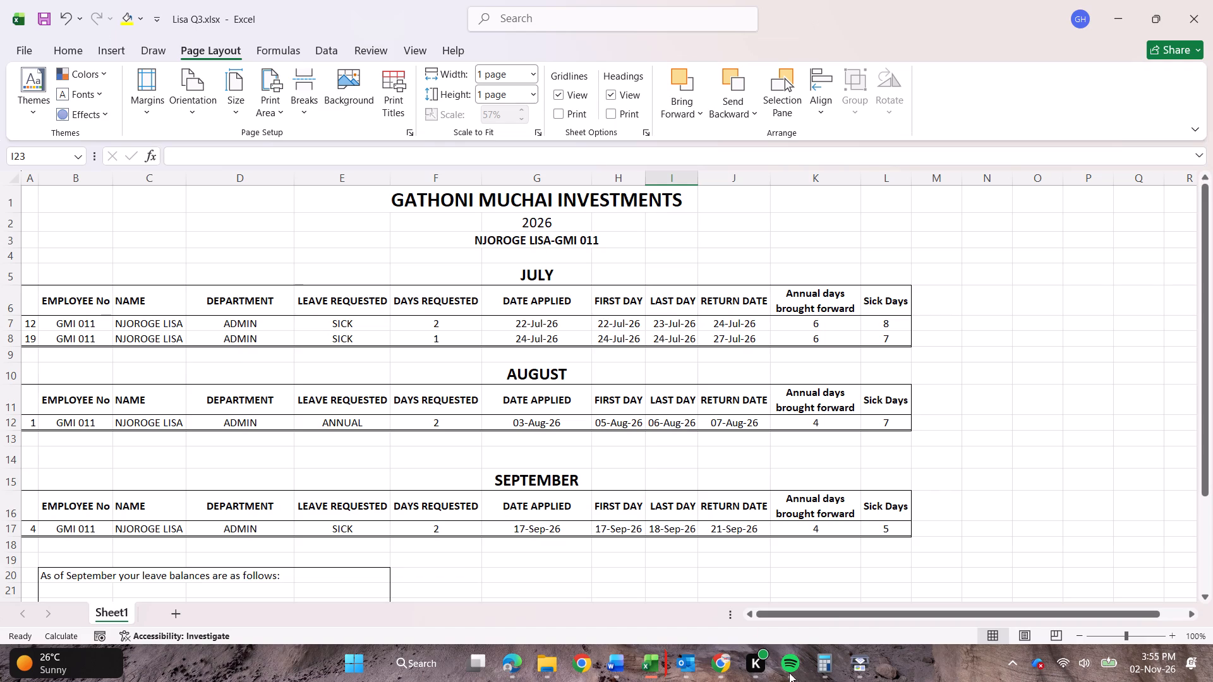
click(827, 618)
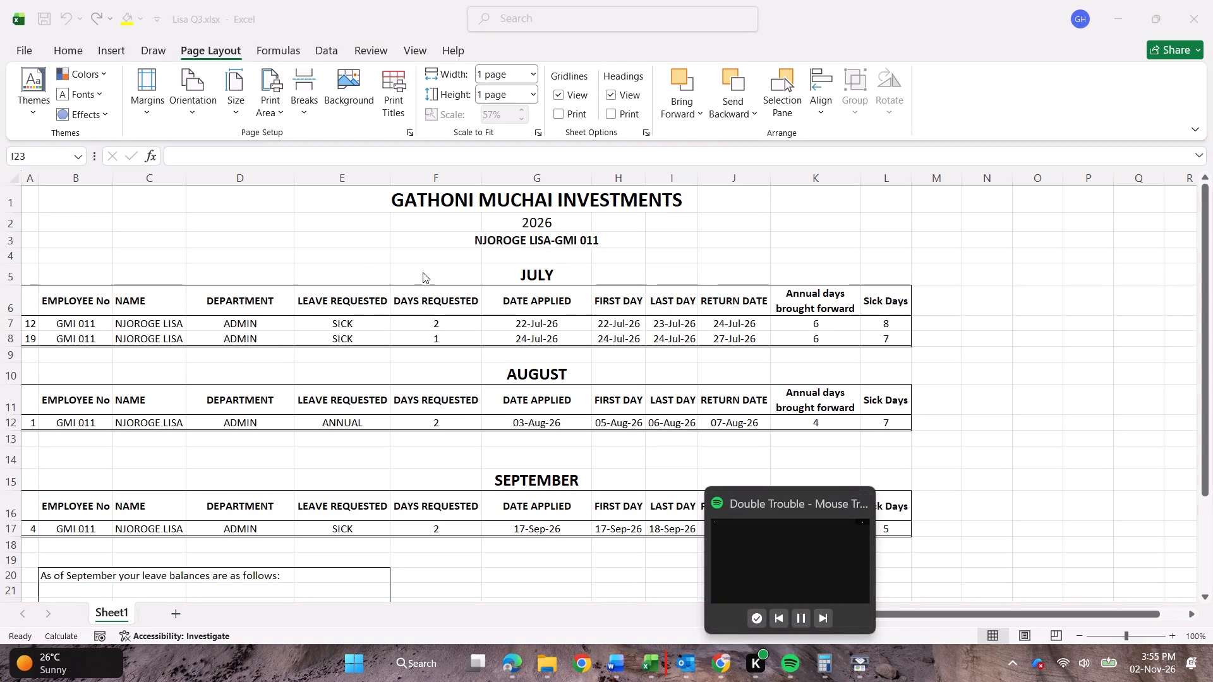
Export the Q3 leave record as Lisa Q3.pdf in the LISA folder and look over the published page.
click(27, 49)
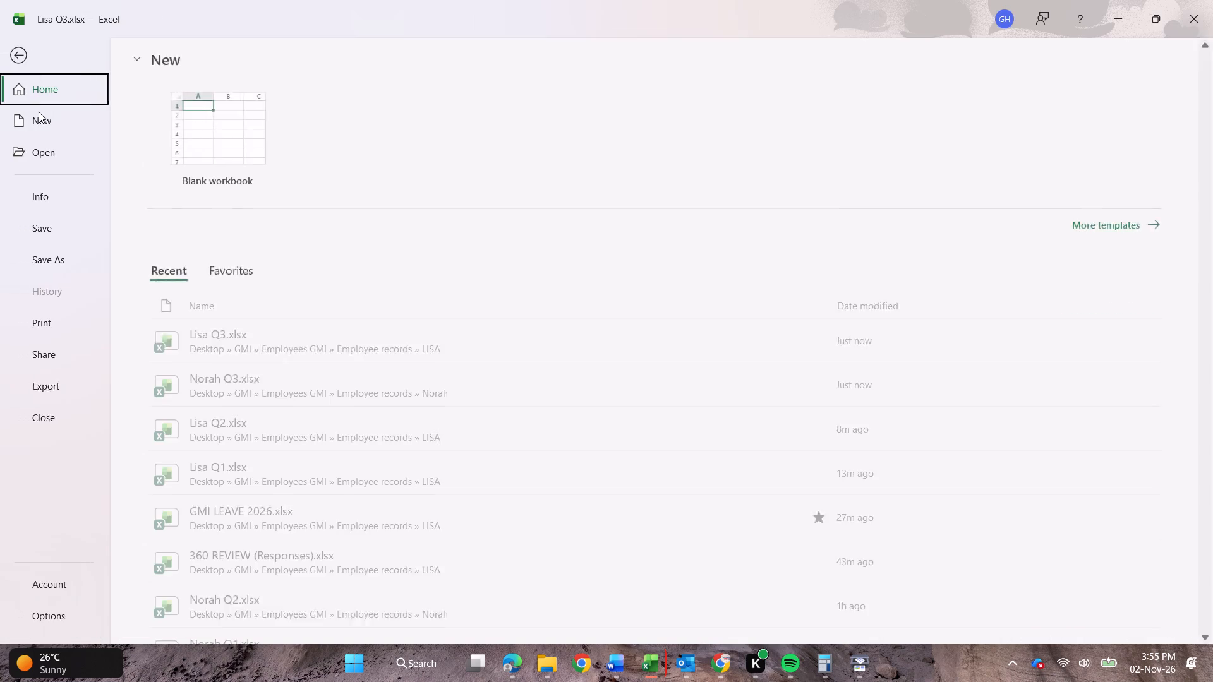
click(64, 382)
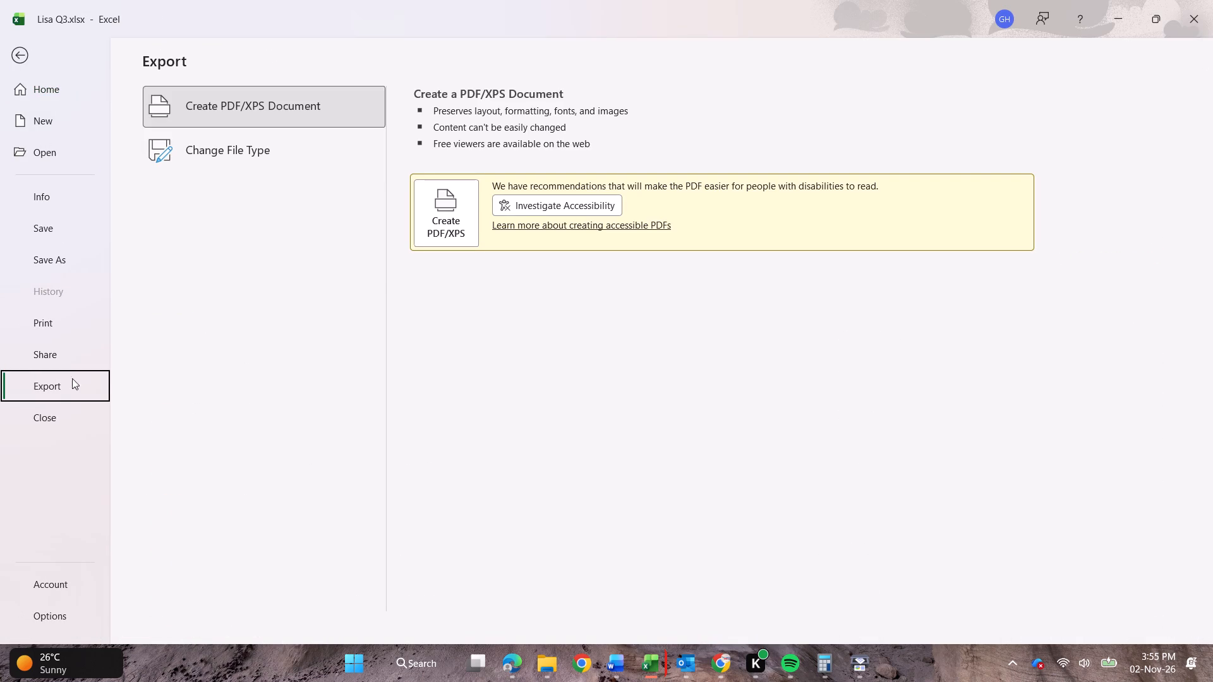
click(444, 215)
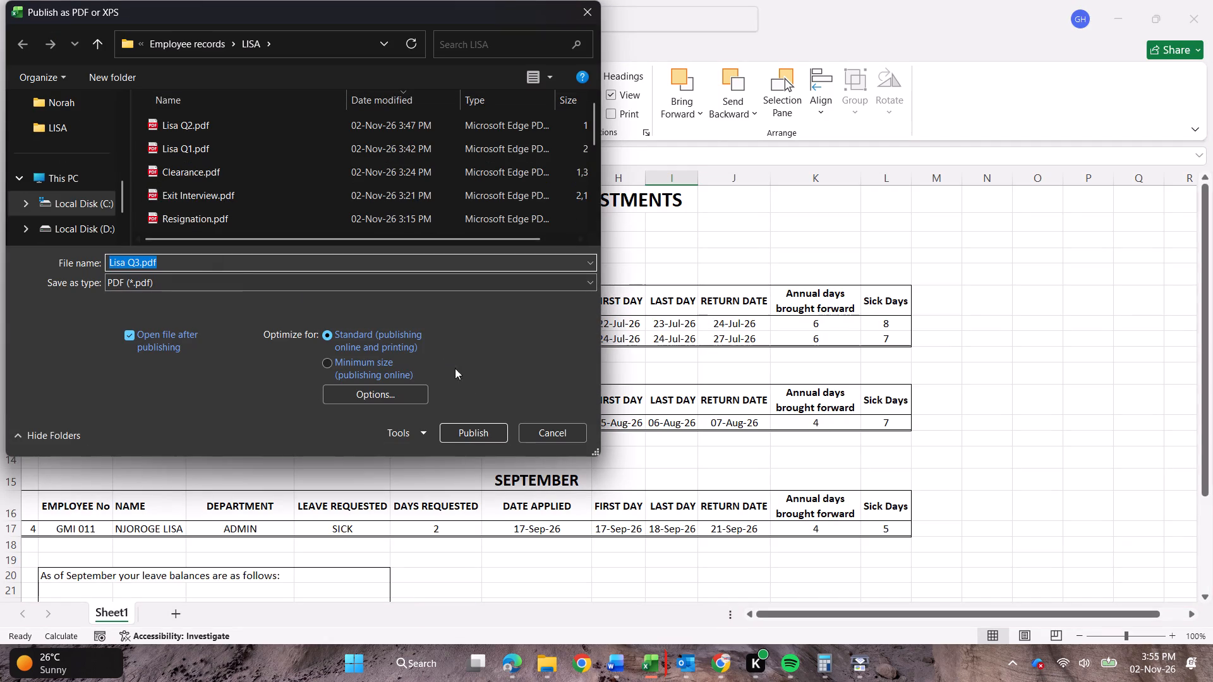
click(480, 430)
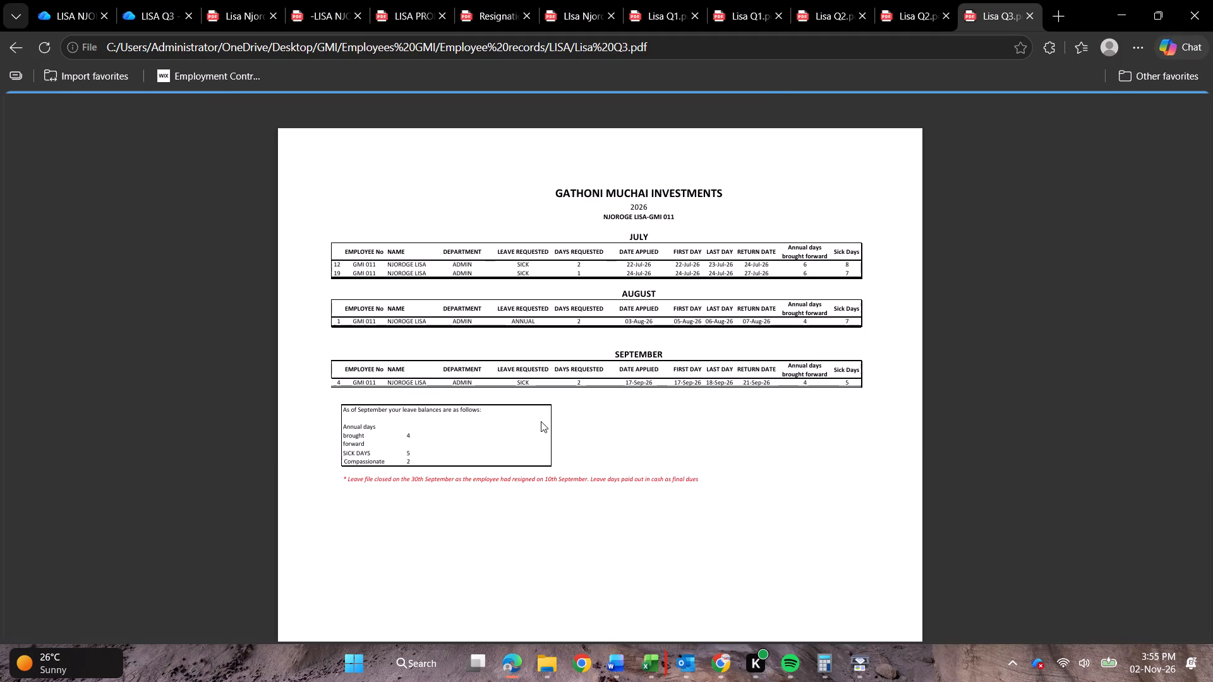
click(579, 105)
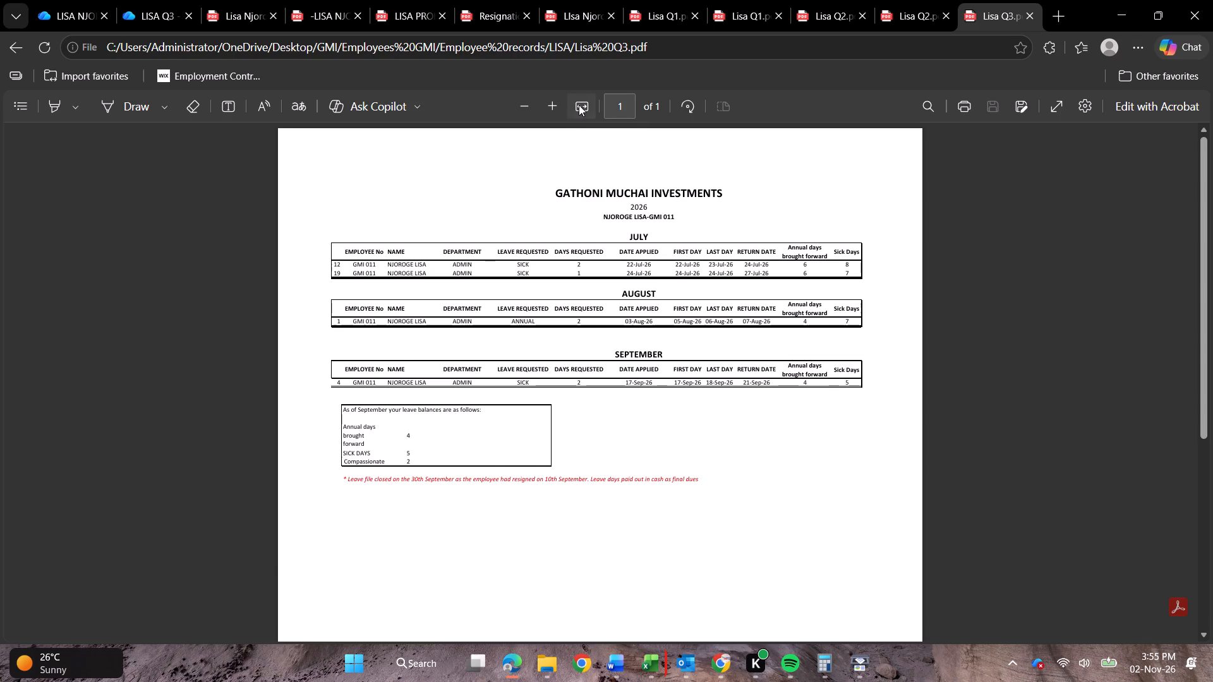
drag(1205, 215, 1209, 323)
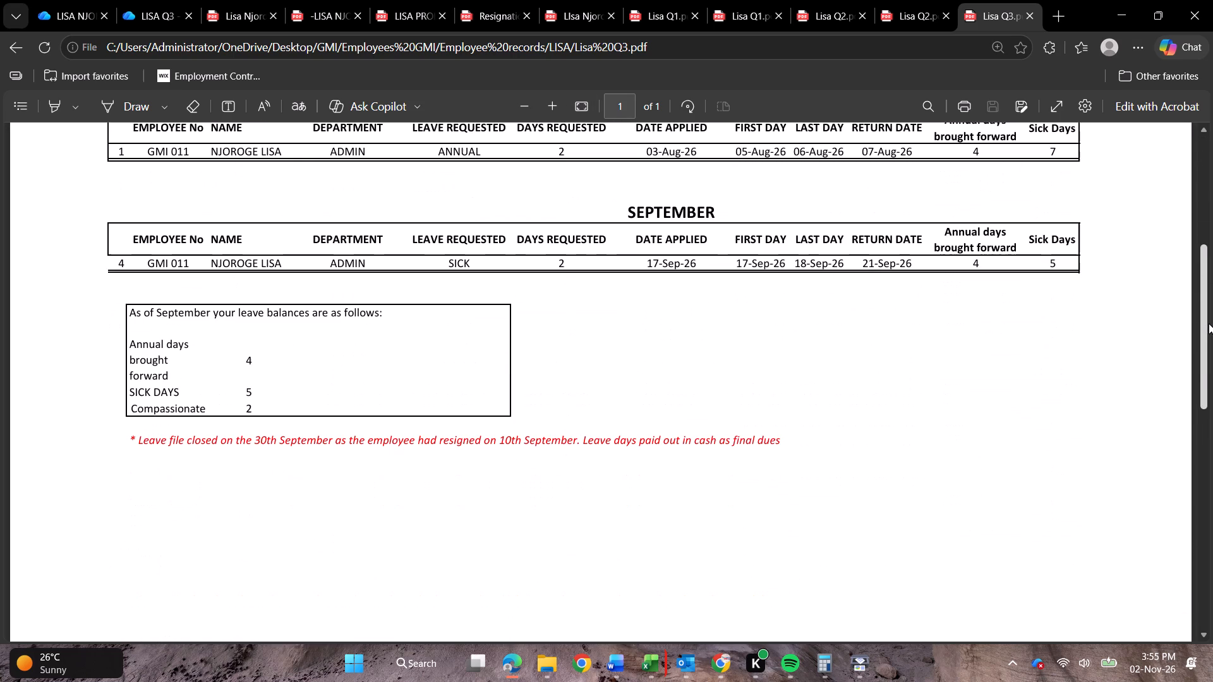
drag(1209, 323, 1209, 323)
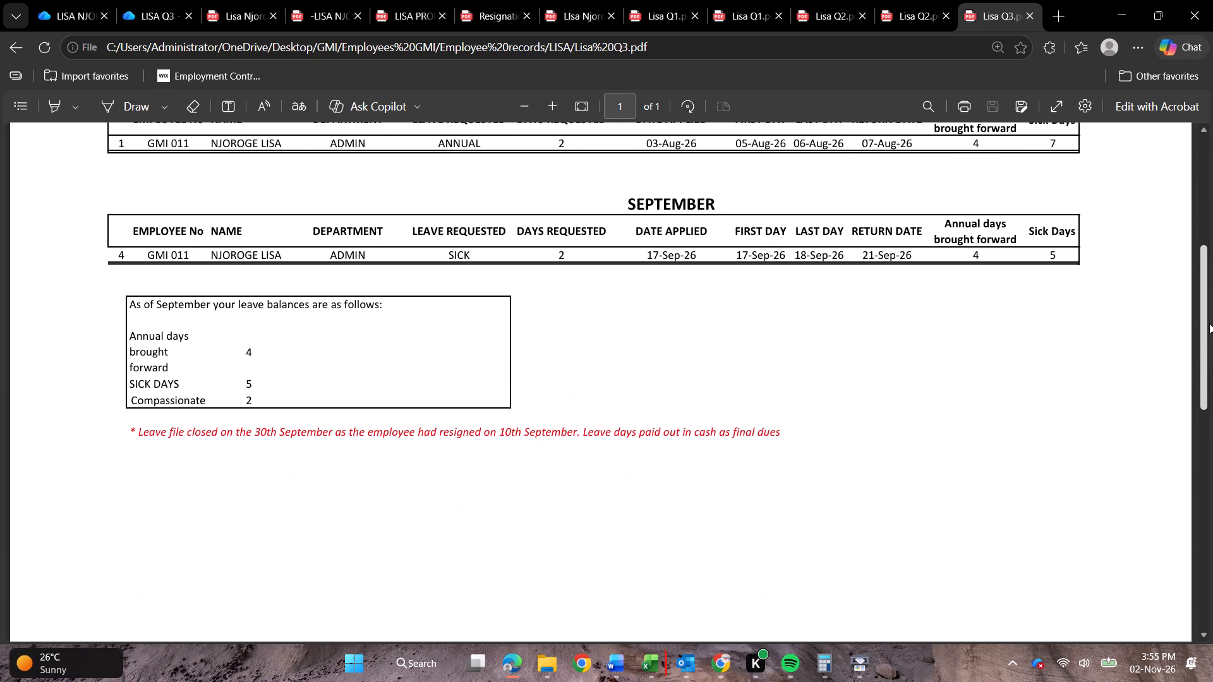
drag(1209, 323, 1201, 179)
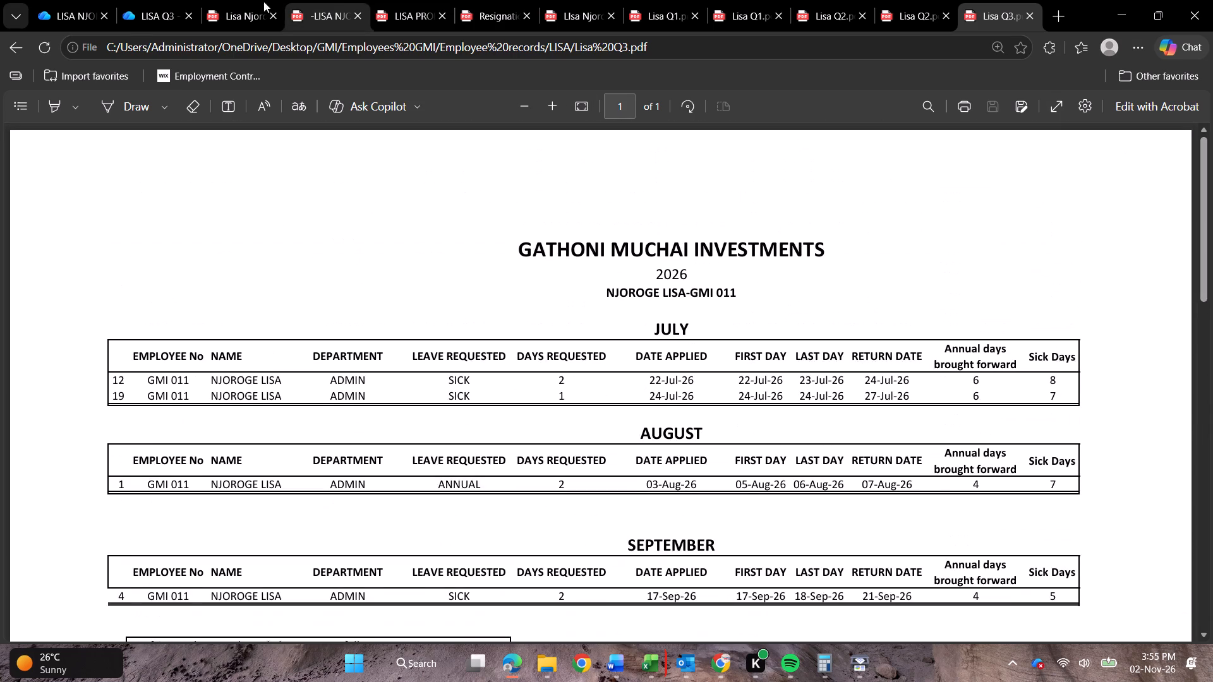
Upload Norah Q3.pdf and Norah Q3.xlsx from the local Norah folder into the OneDrive LISA Q3 folder.
click(162, 12)
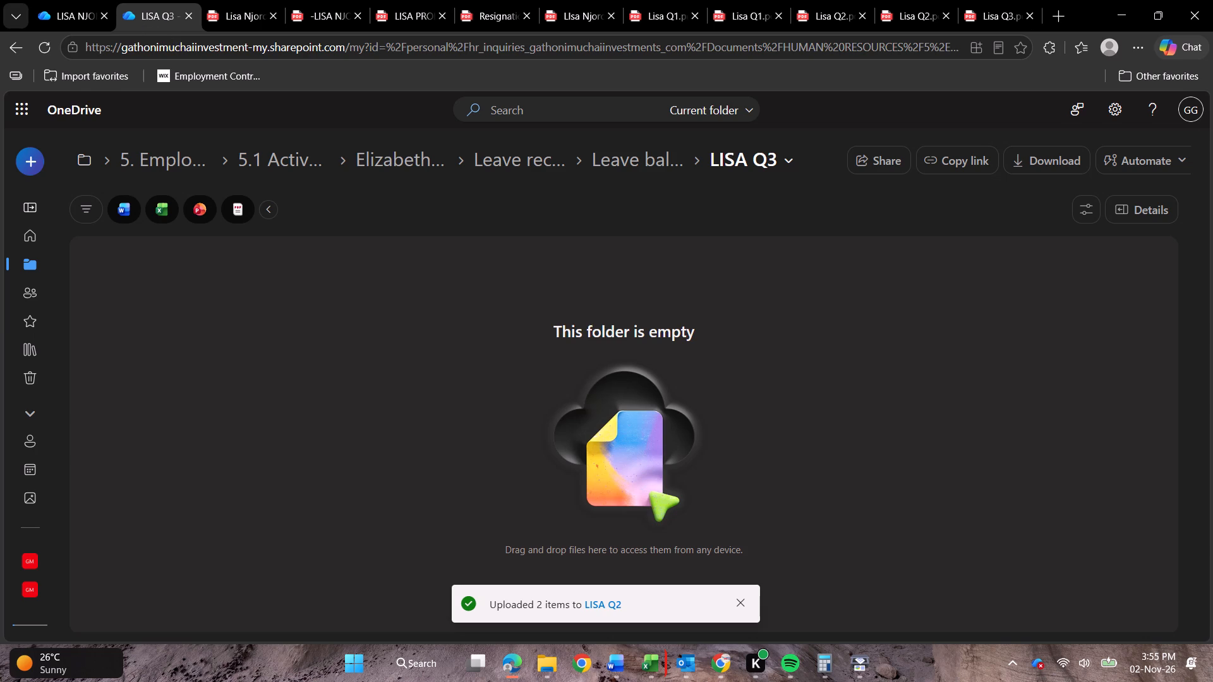
right_click(477, 253)
right_click(413, 292)
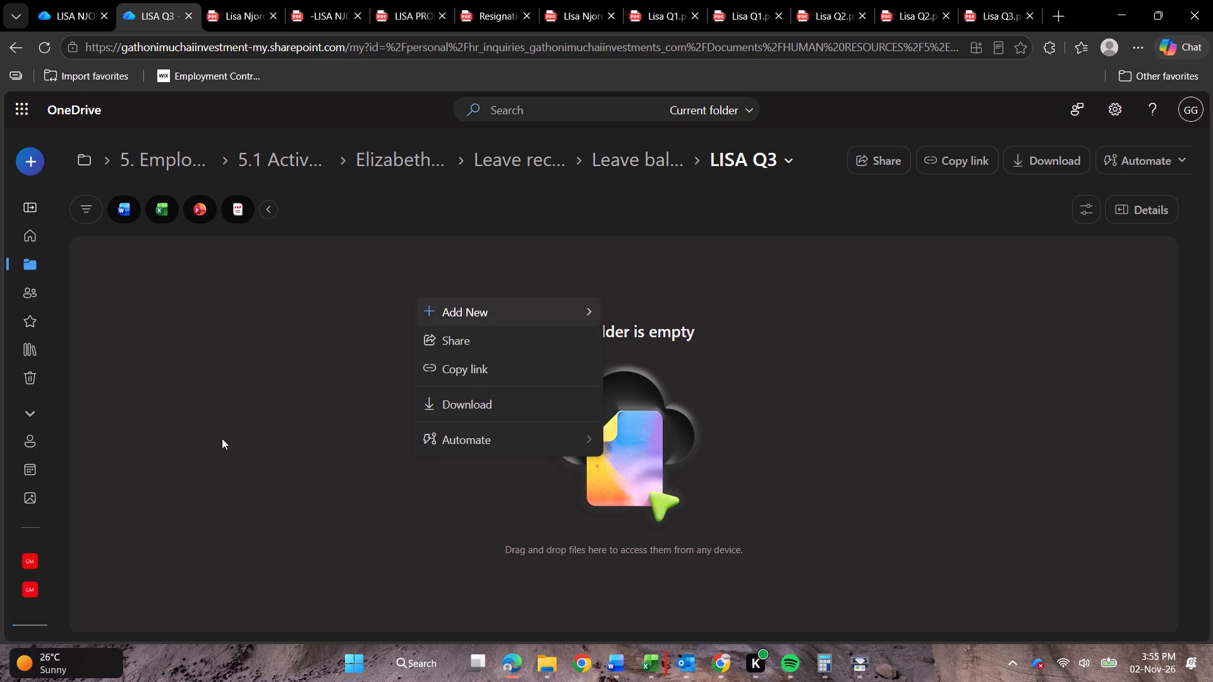
click(230, 393)
click(542, 667)
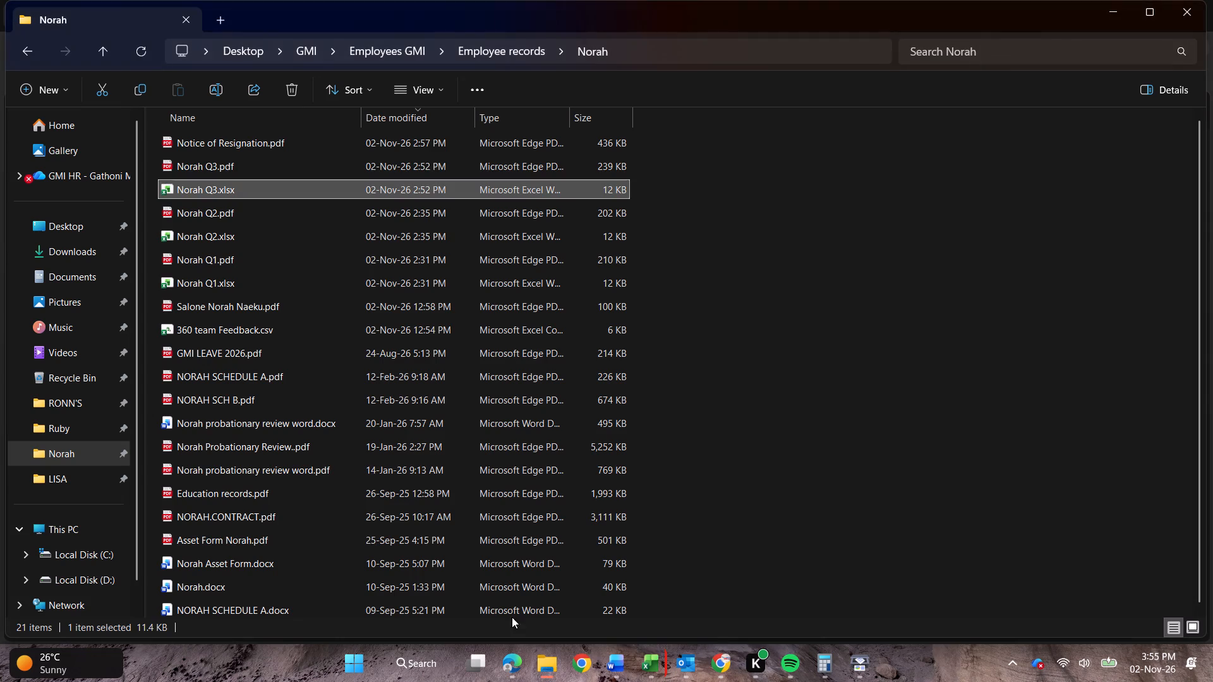
click(403, 119)
click(403, 119)
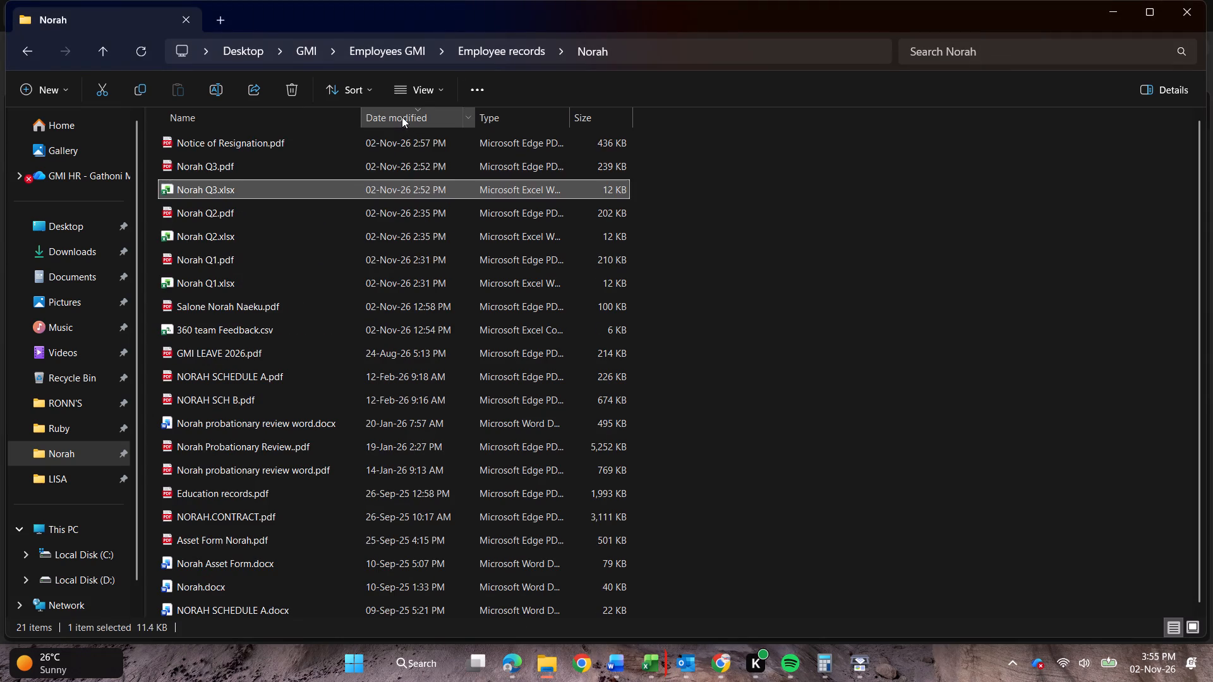
drag(144, 161, 148, 182)
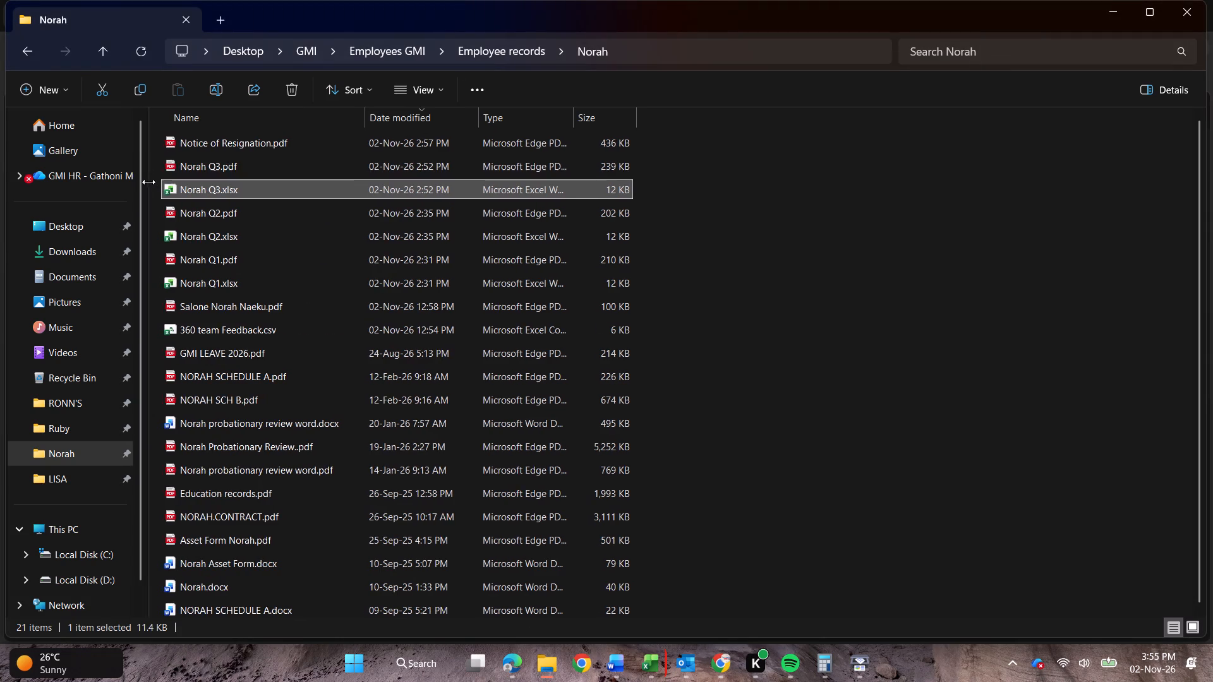
drag(148, 182, 145, 184)
drag(151, 164, 167, 198)
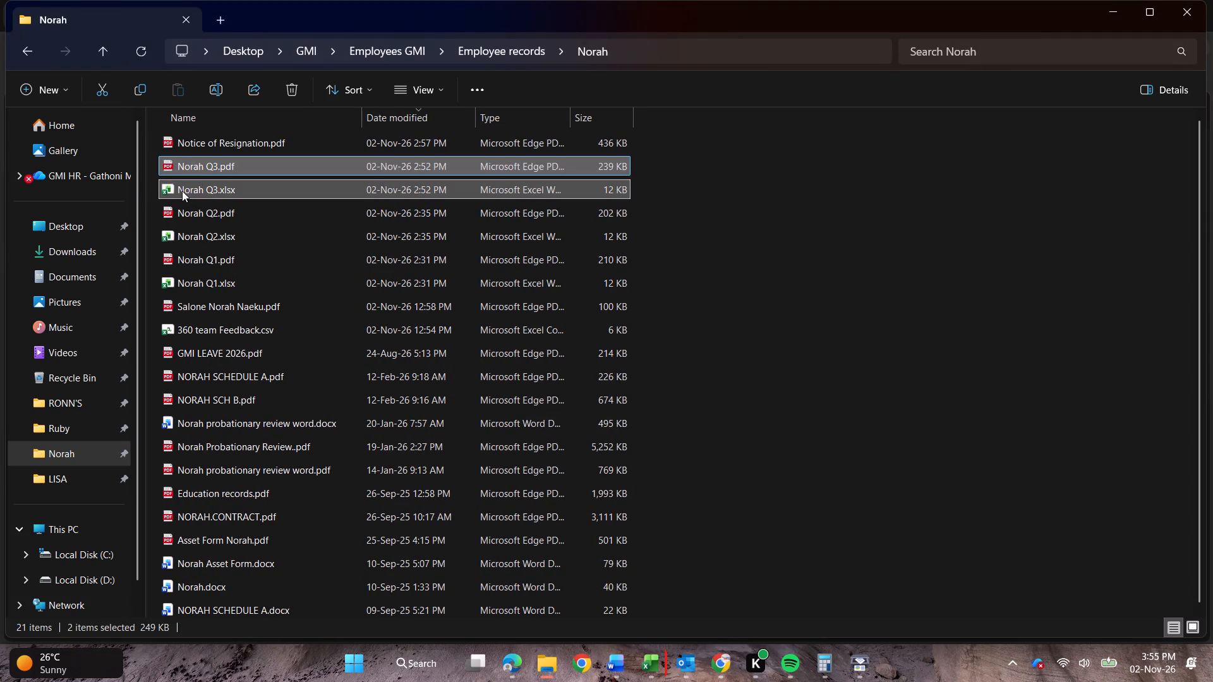
drag(199, 168, 345, 359)
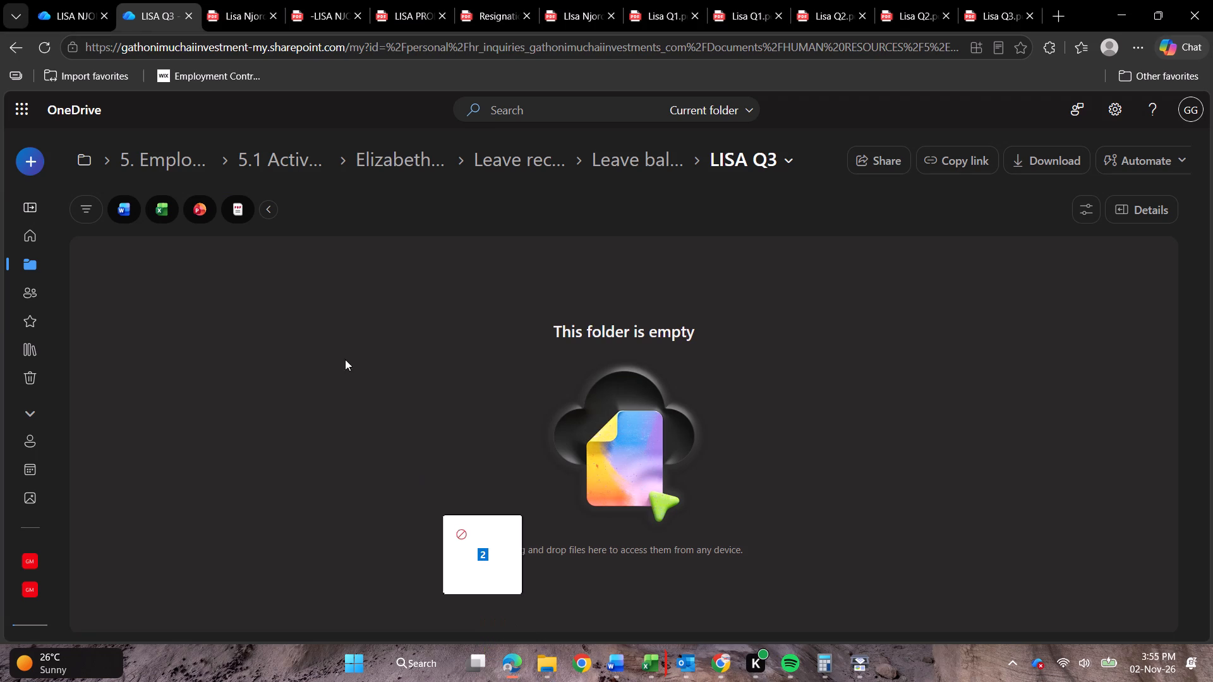
drag(345, 359, 332, 338)
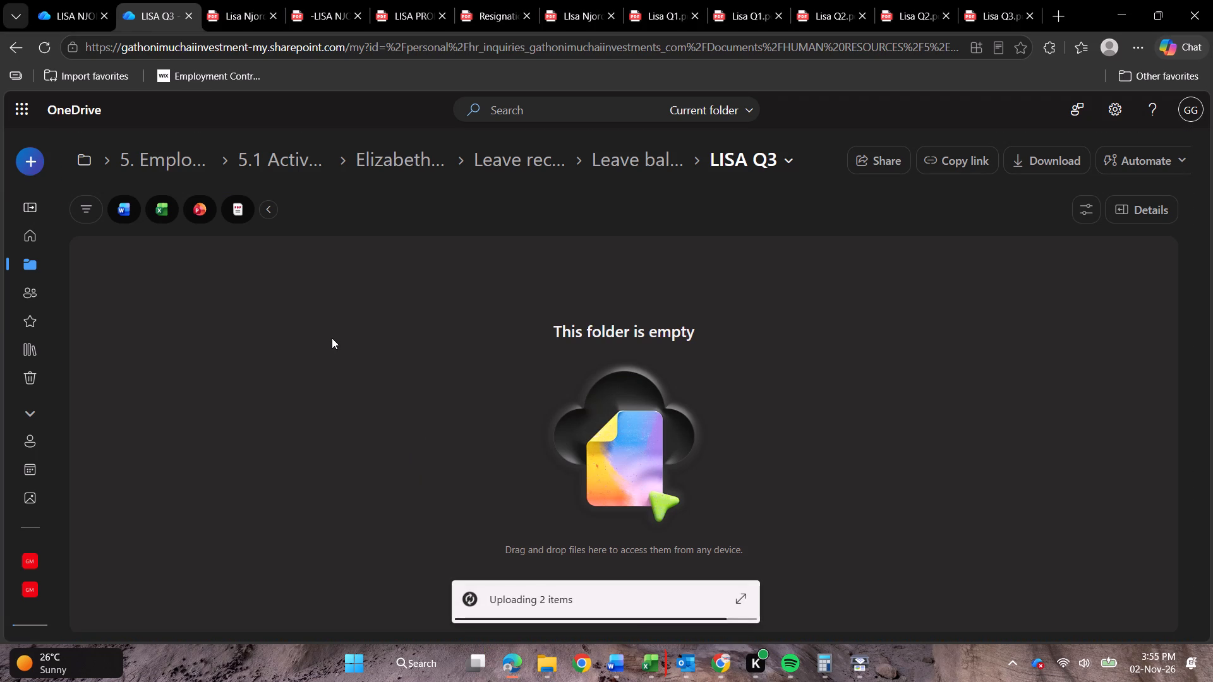
Go back up from LISA Q3 through Leave balance reports to Lisa's Leave records folder in OneDrive.
click(640, 159)
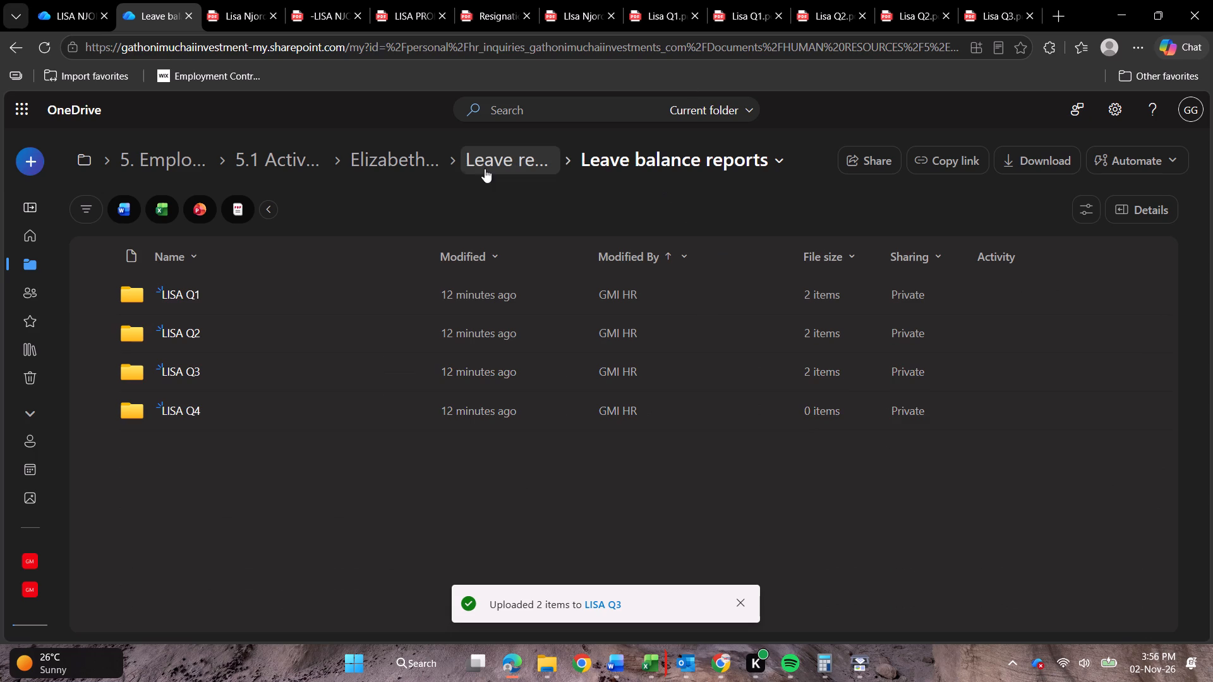
click(515, 161)
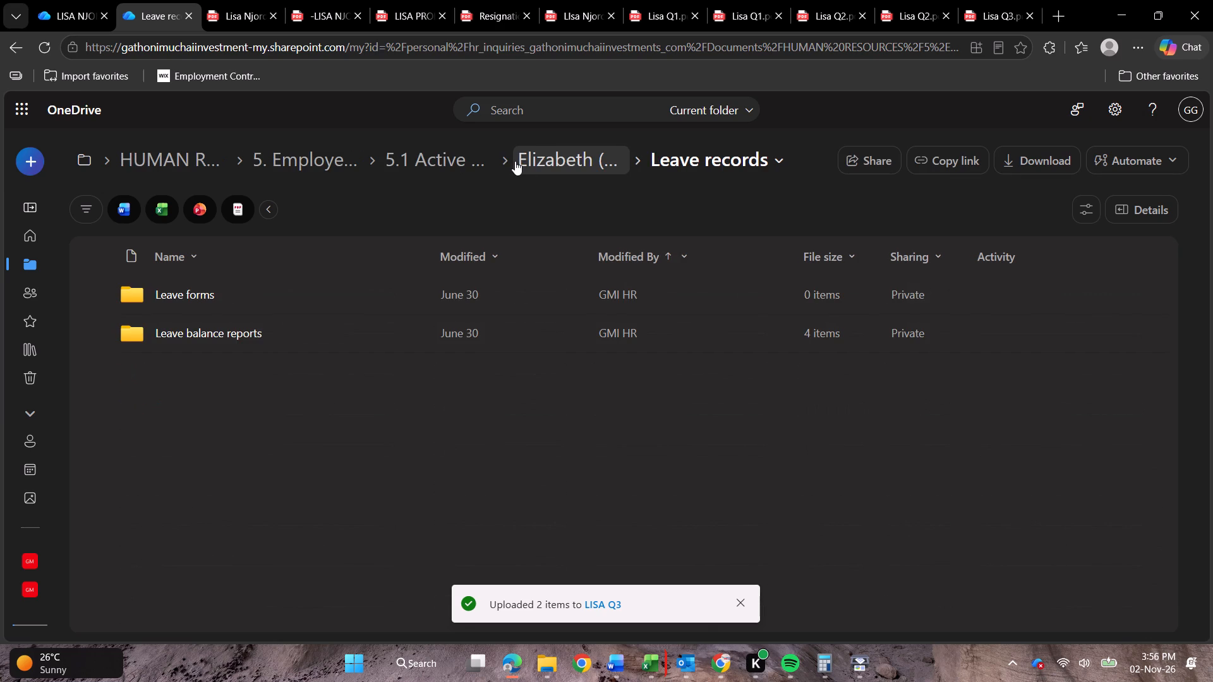
Close all the open PDF tabs in the browser, keeping only the two OneDrive tabs.
triple_click(275, 14)
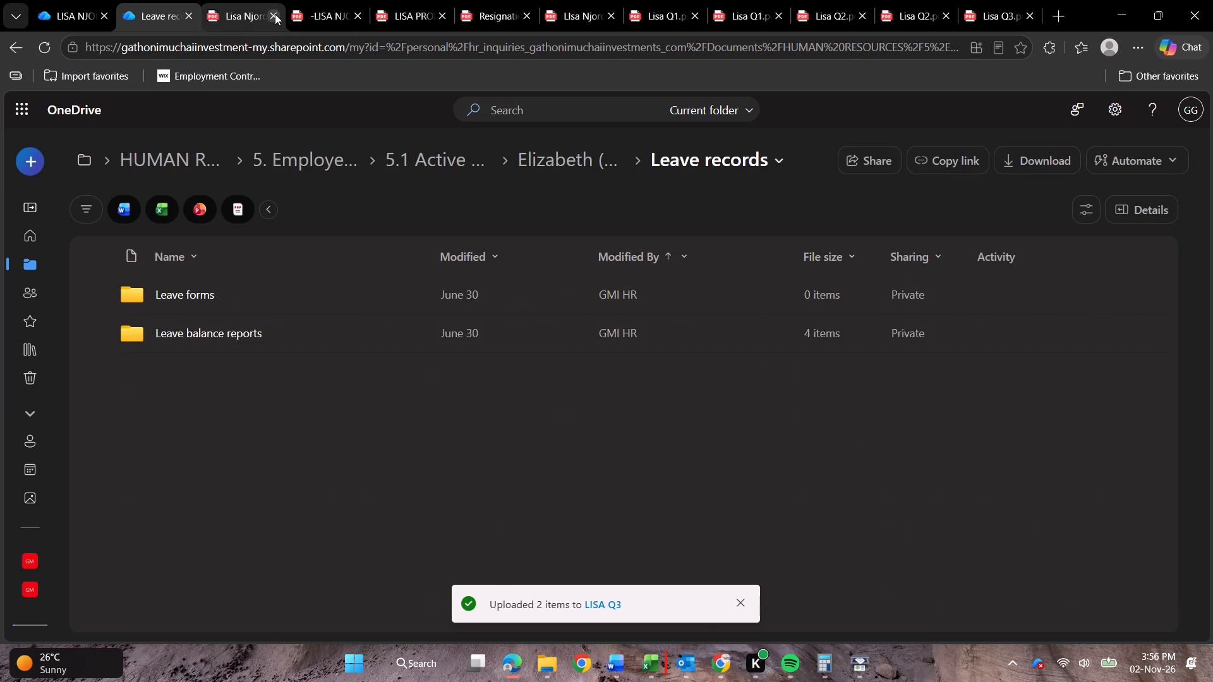
triple_click(275, 14)
double_click(275, 14)
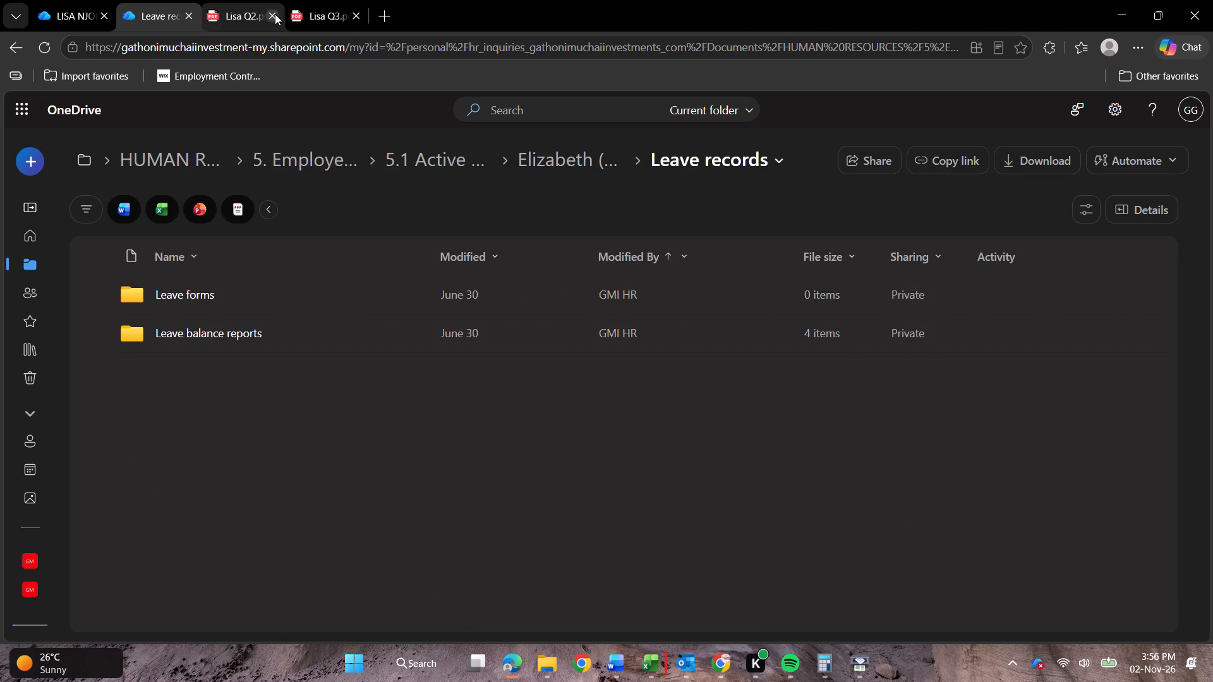
click(275, 14)
click(275, 14)
Go up to Lisa's main employee folder in OneDrive and open its Employment documents folder.
click(578, 161)
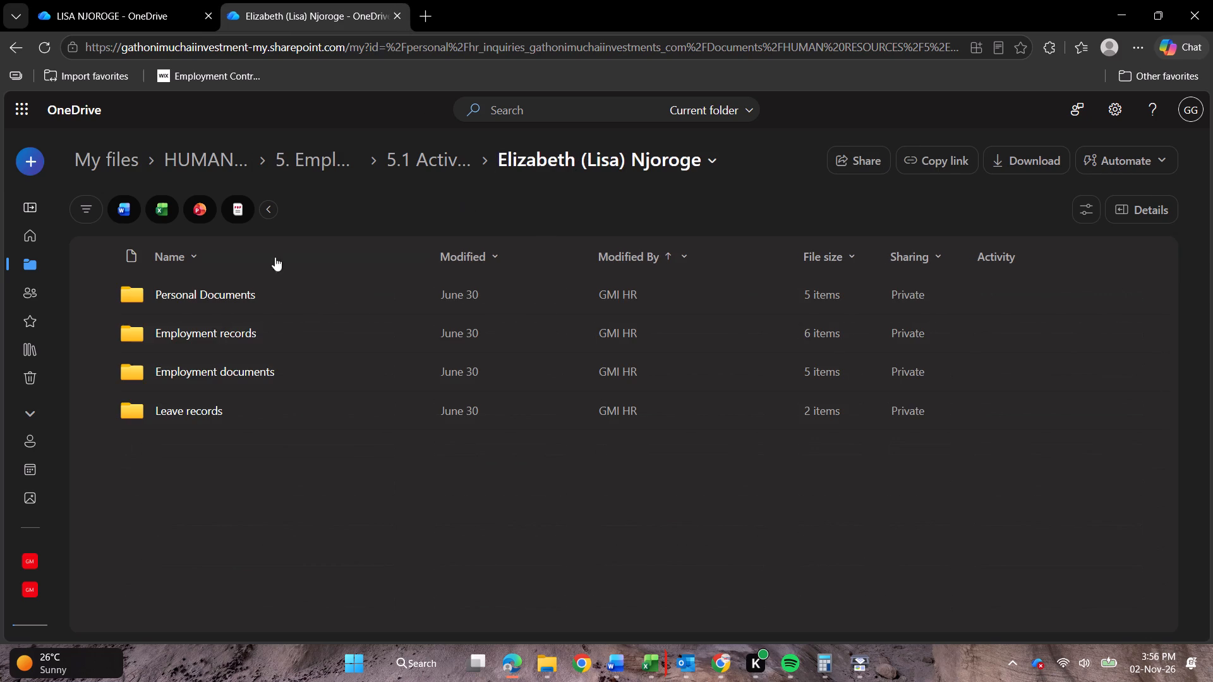
double_click(186, 378)
click(186, 372)
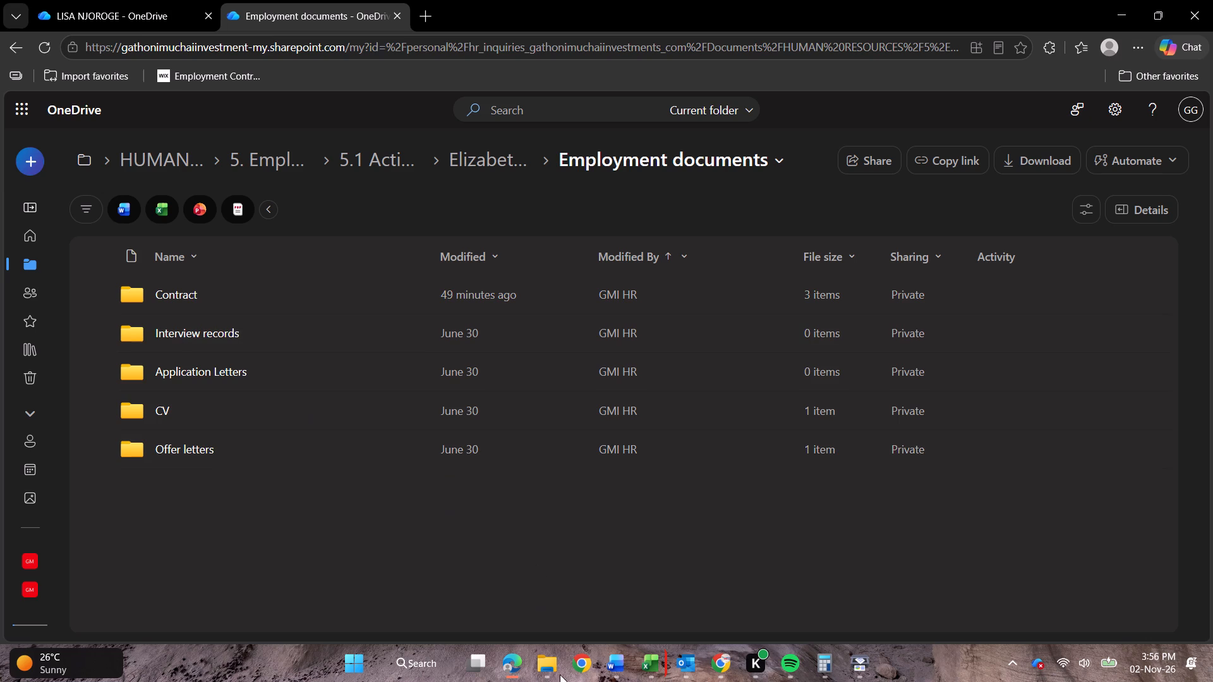
Switch to File Explorer and go up from the local Norah folder to the Employees GMI folder.
click(539, 667)
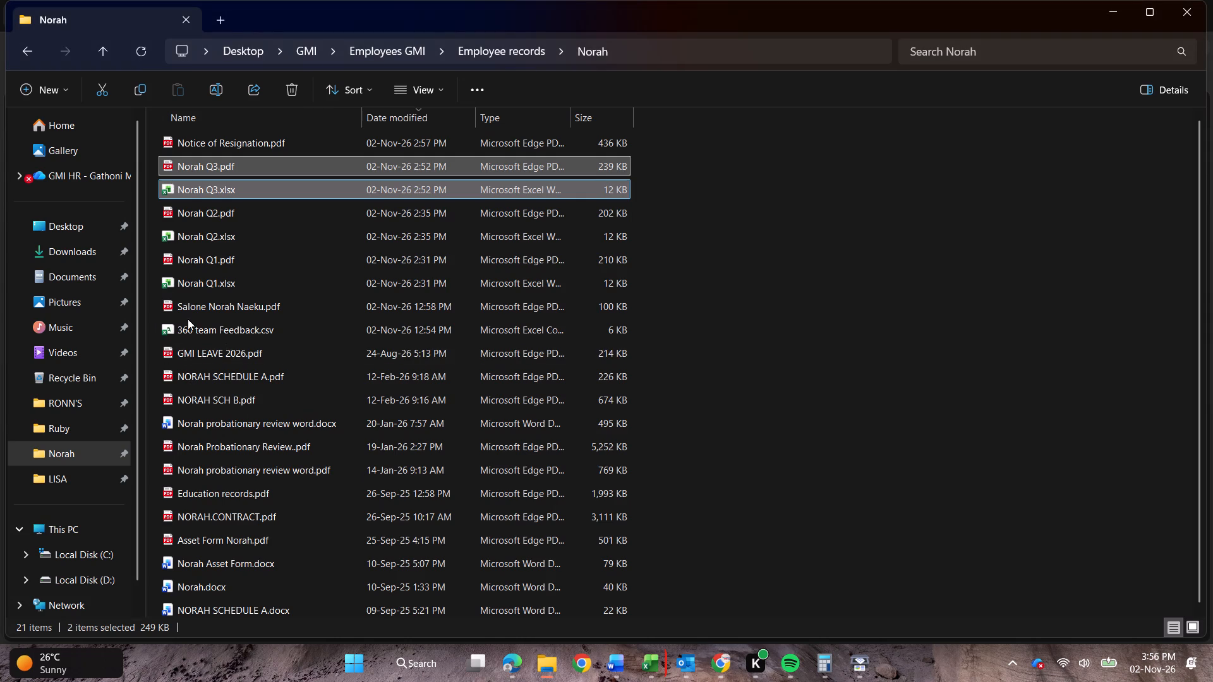
click(466, 49)
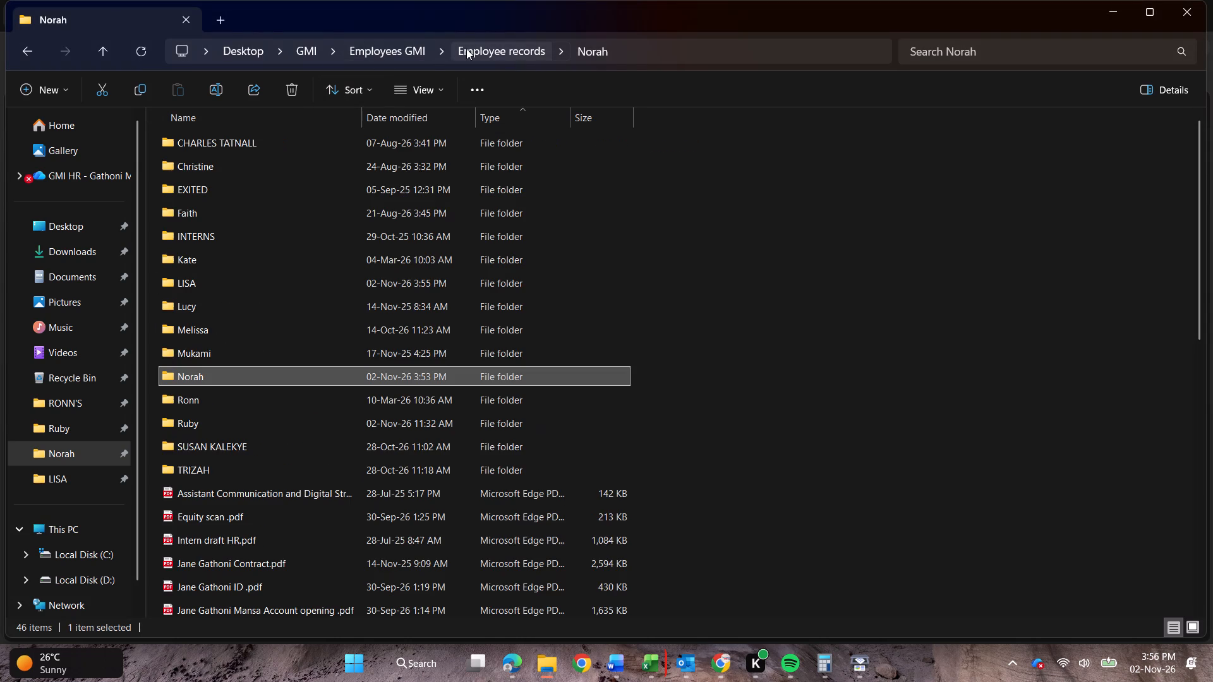
click(371, 51)
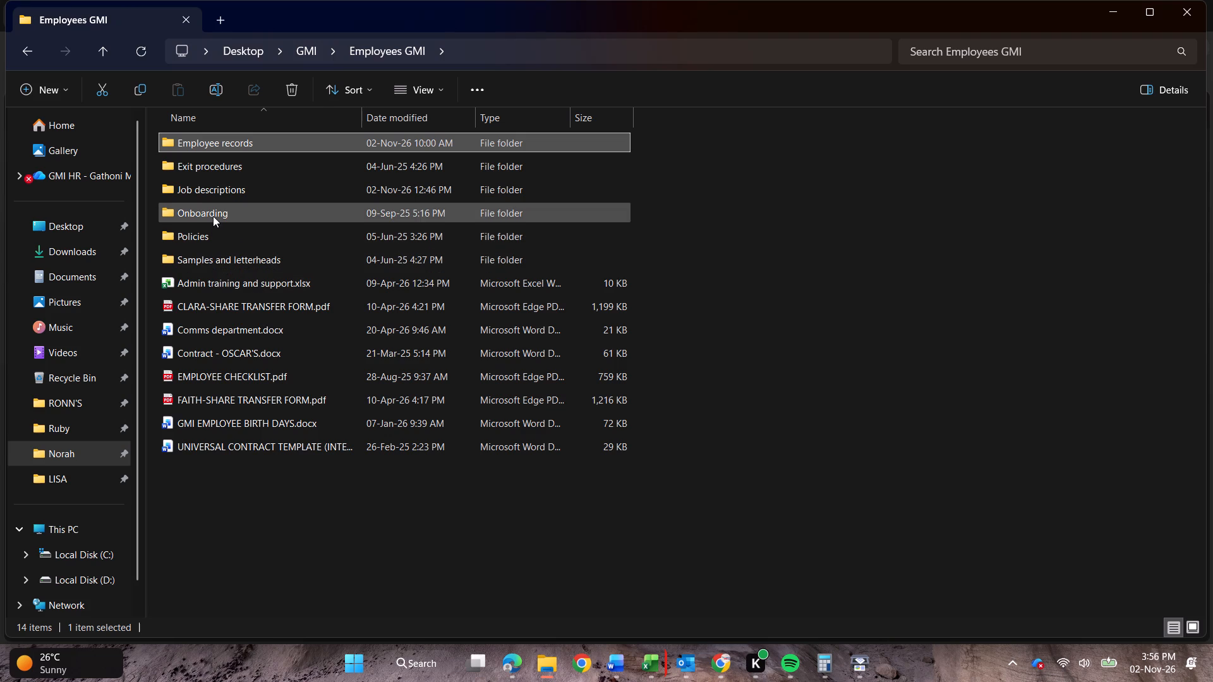
Switch to Spotify, restart the current song from the beginning, and return to File Explorer.
click(796, 669)
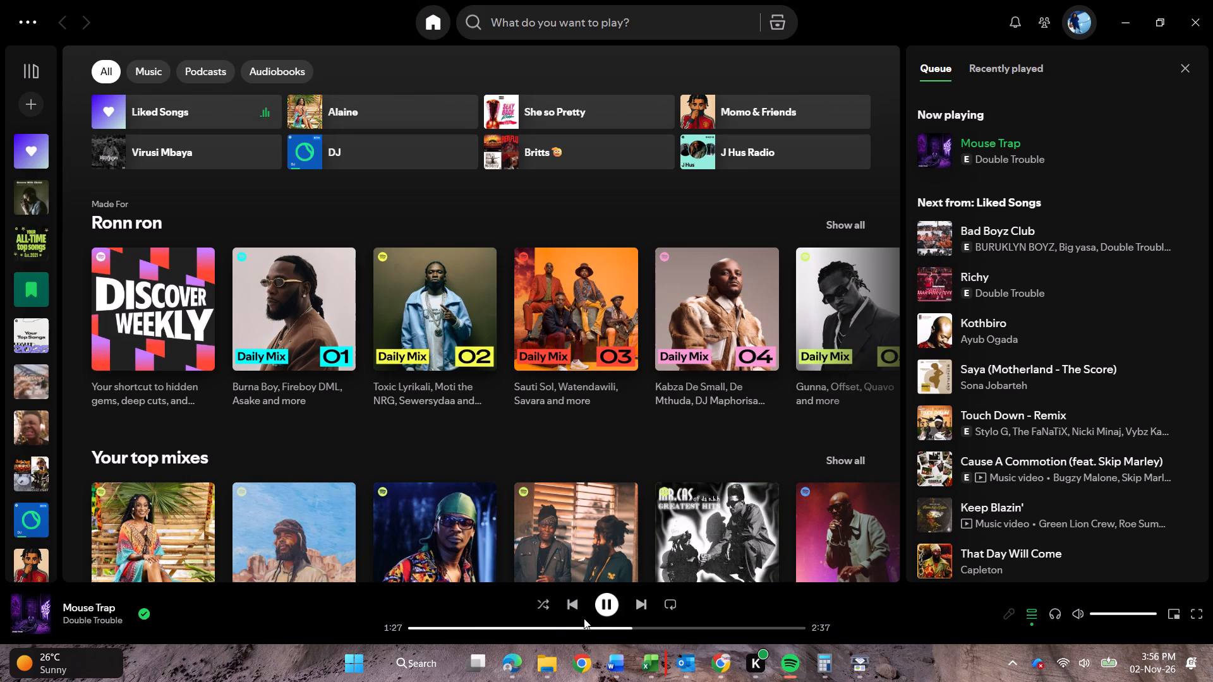
click(411, 631)
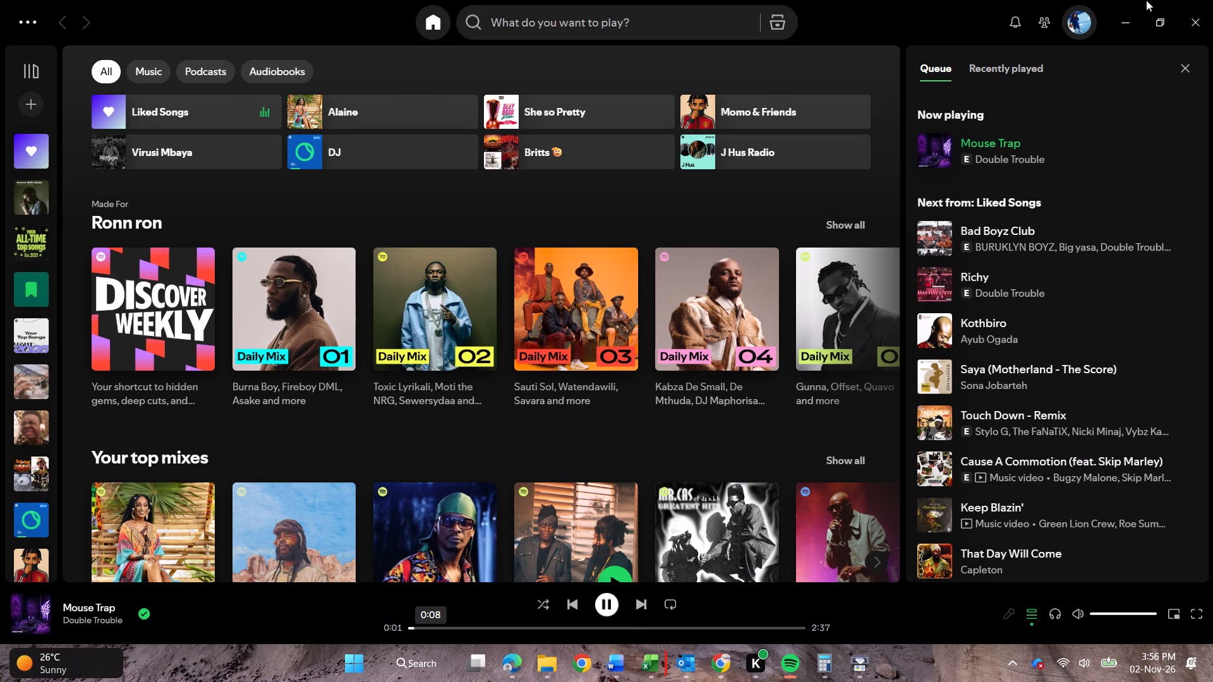
click(1128, 18)
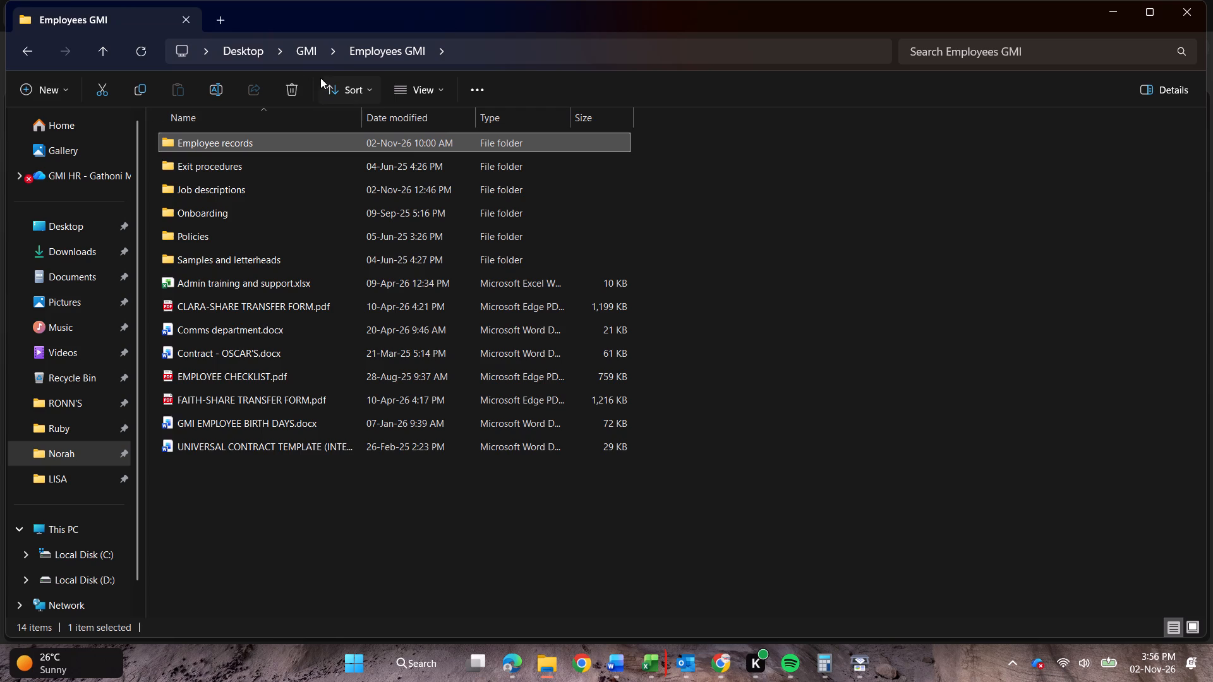
Go up to the GMI folder and check the contents of its Recruits folder.
click(318, 44)
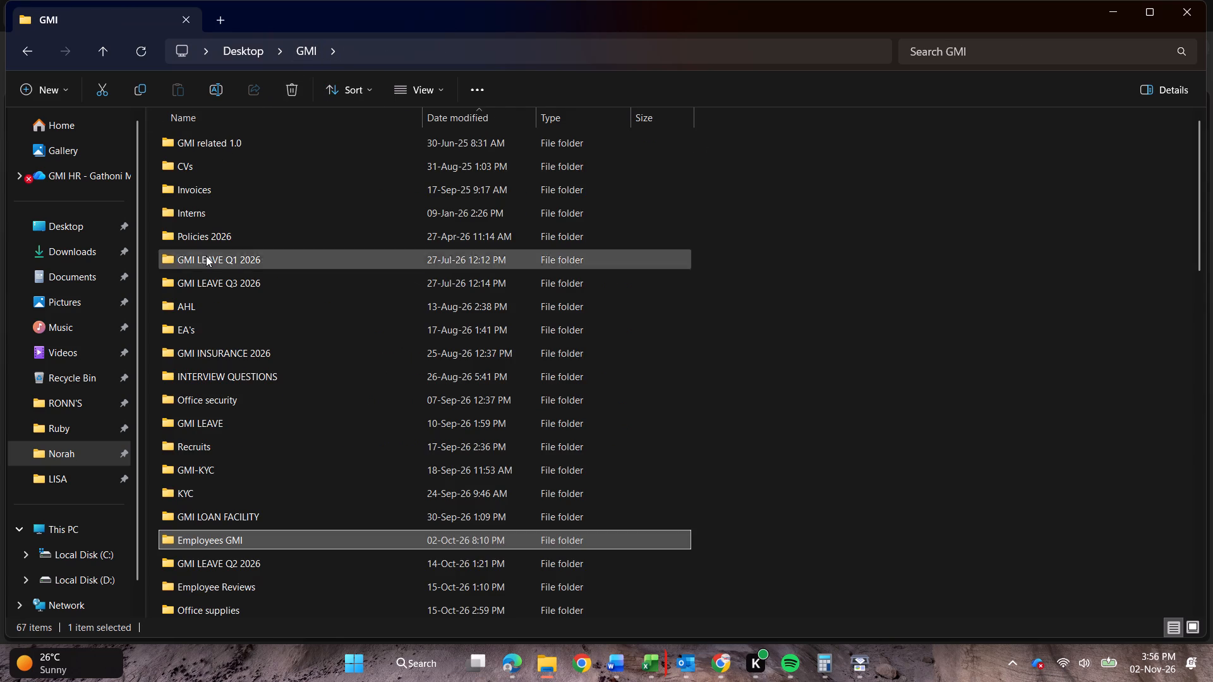
double_click(214, 448)
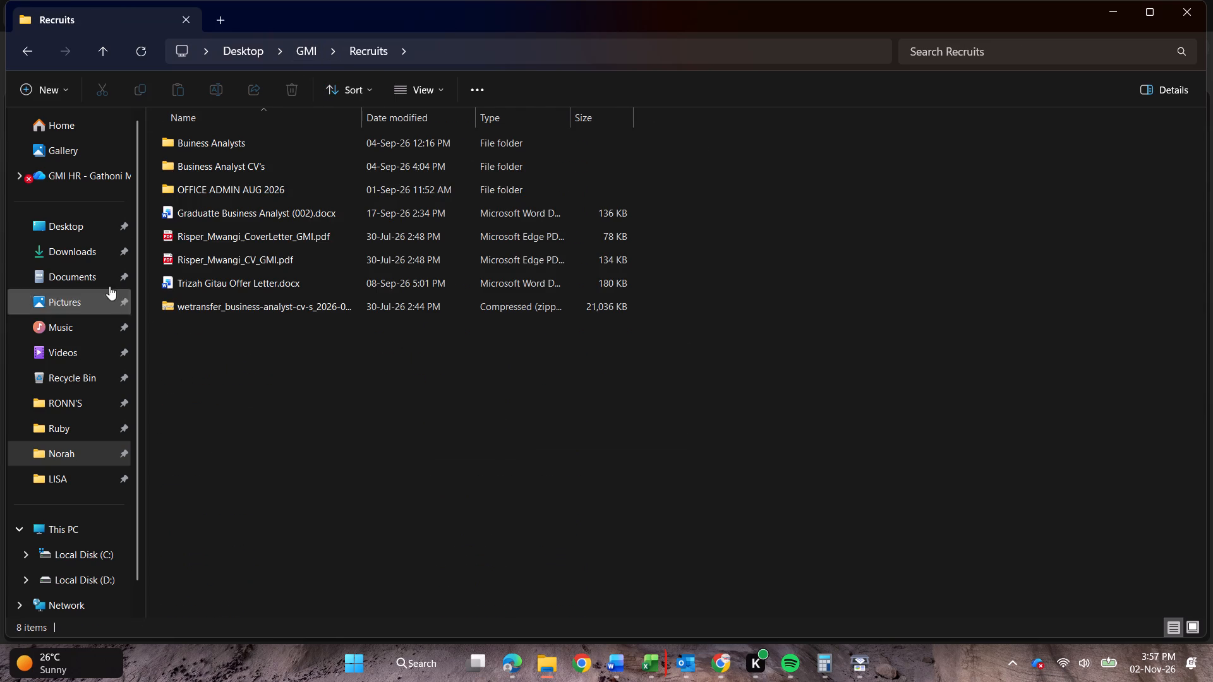
Search the Desktop folder for "Interview report".
click(64, 225)
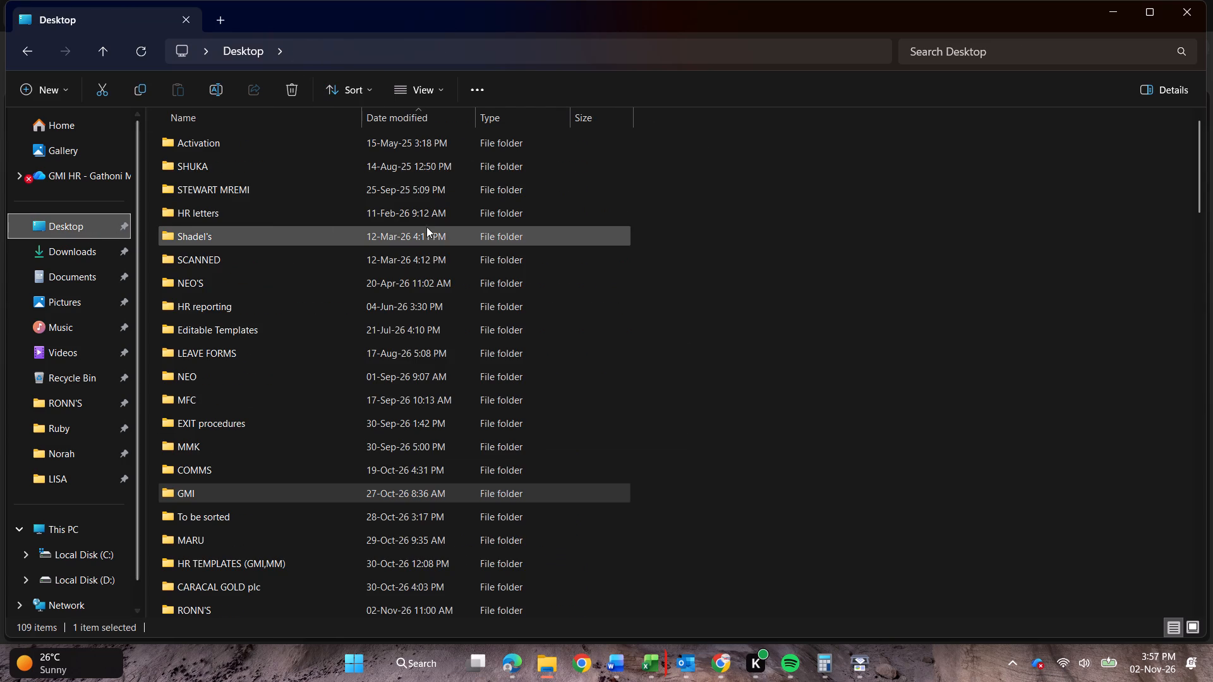
click(981, 56)
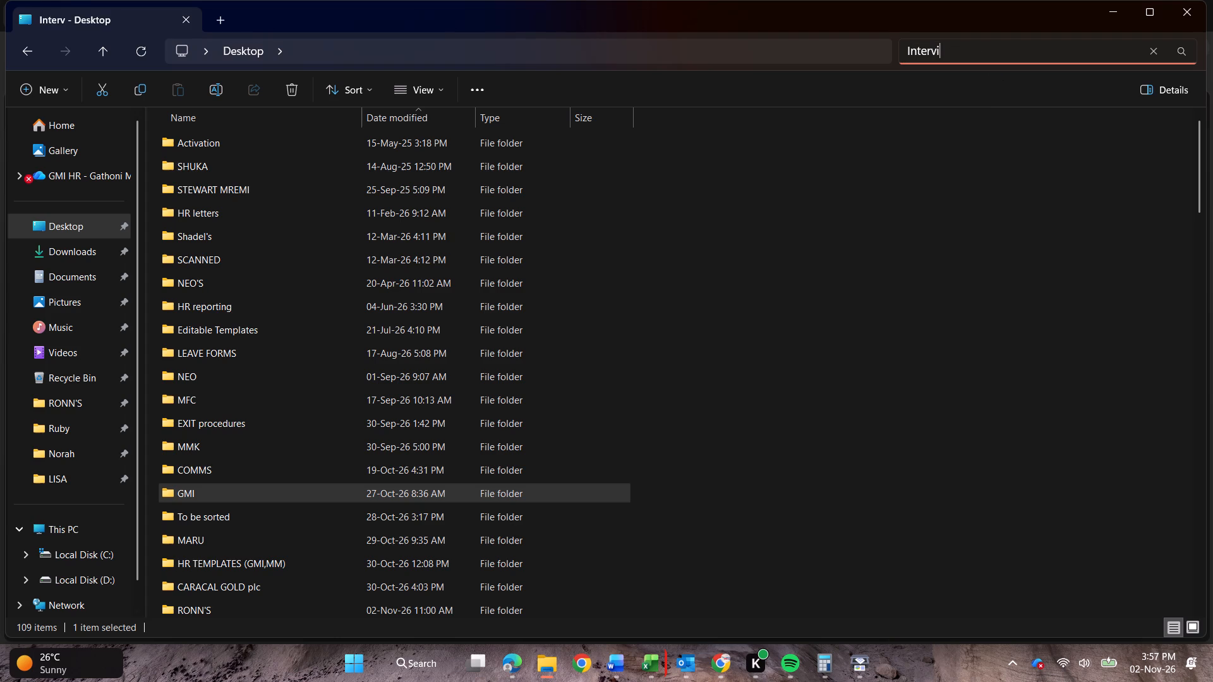
text(w report)
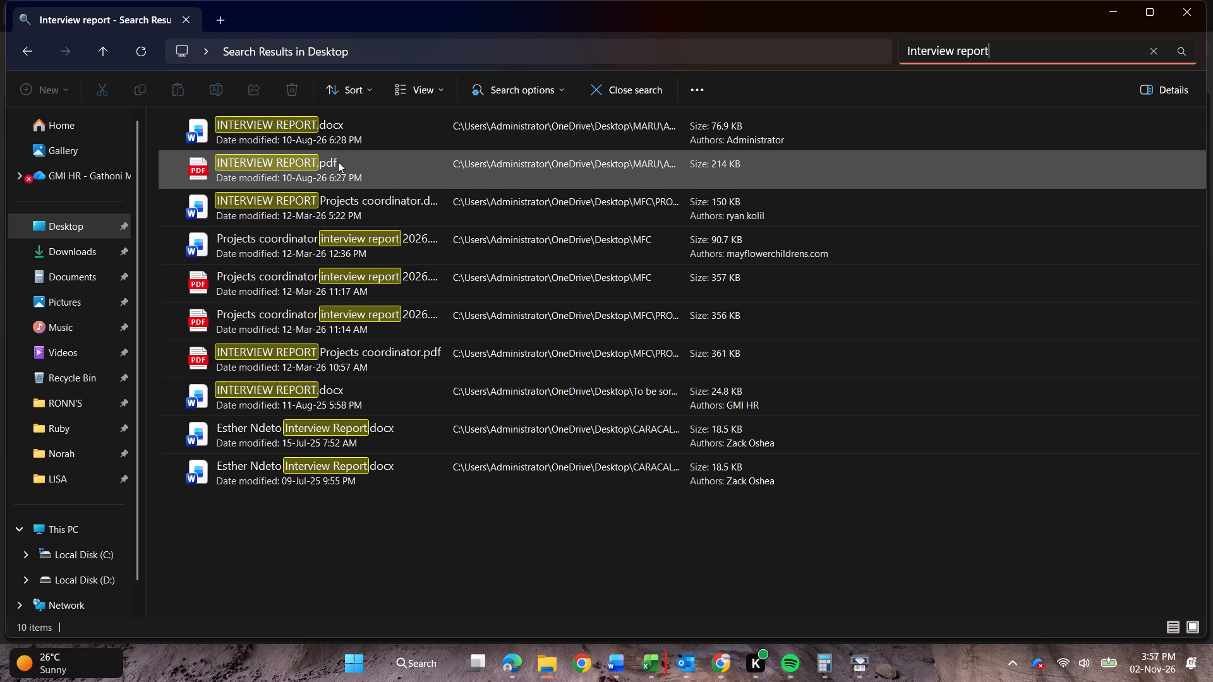
Check the local Documents and Downloads folders for interview records.
click(95, 255)
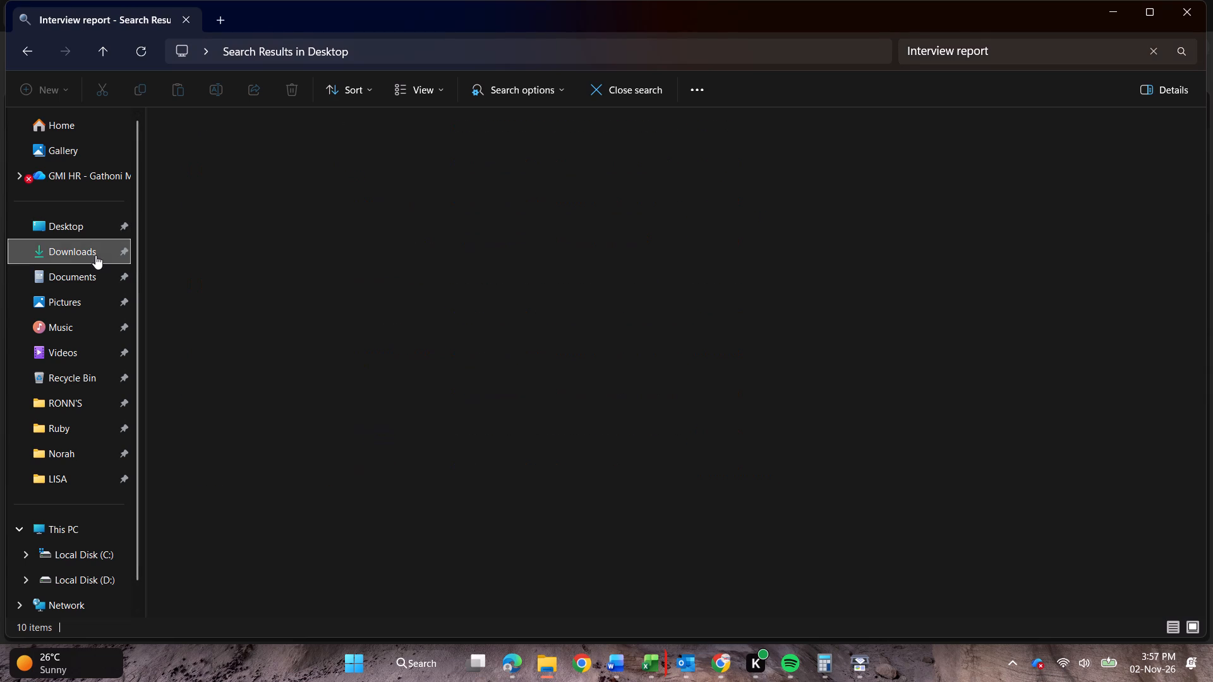
click(76, 285)
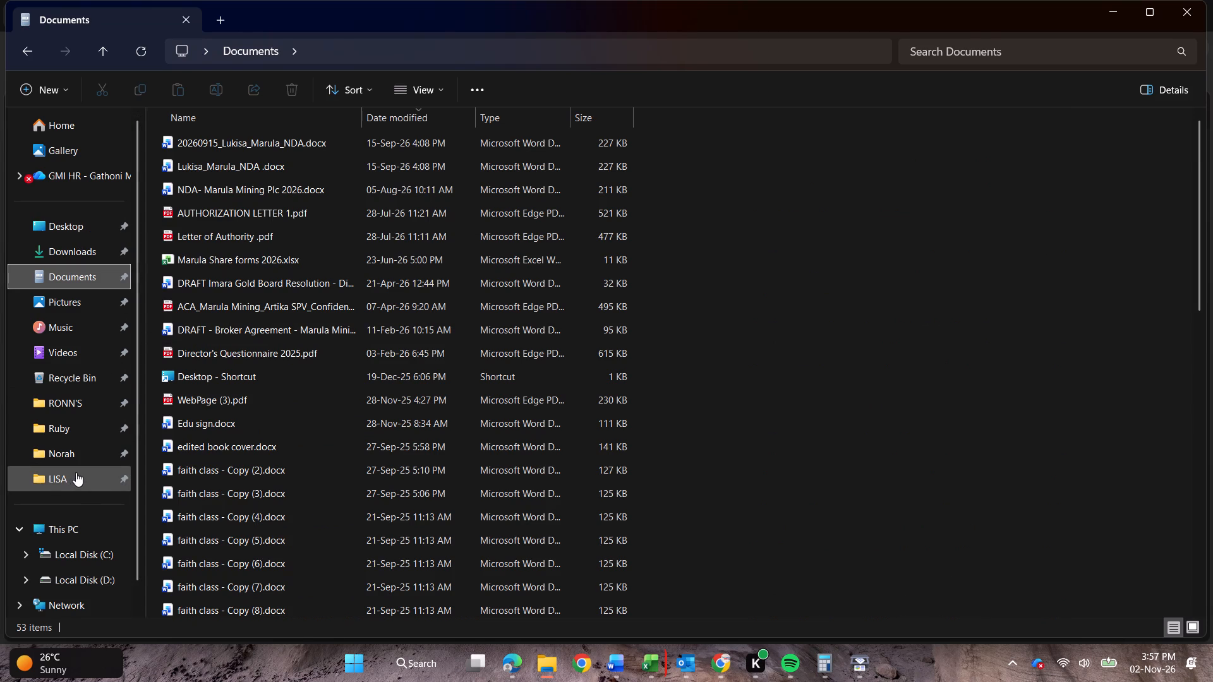
click(85, 252)
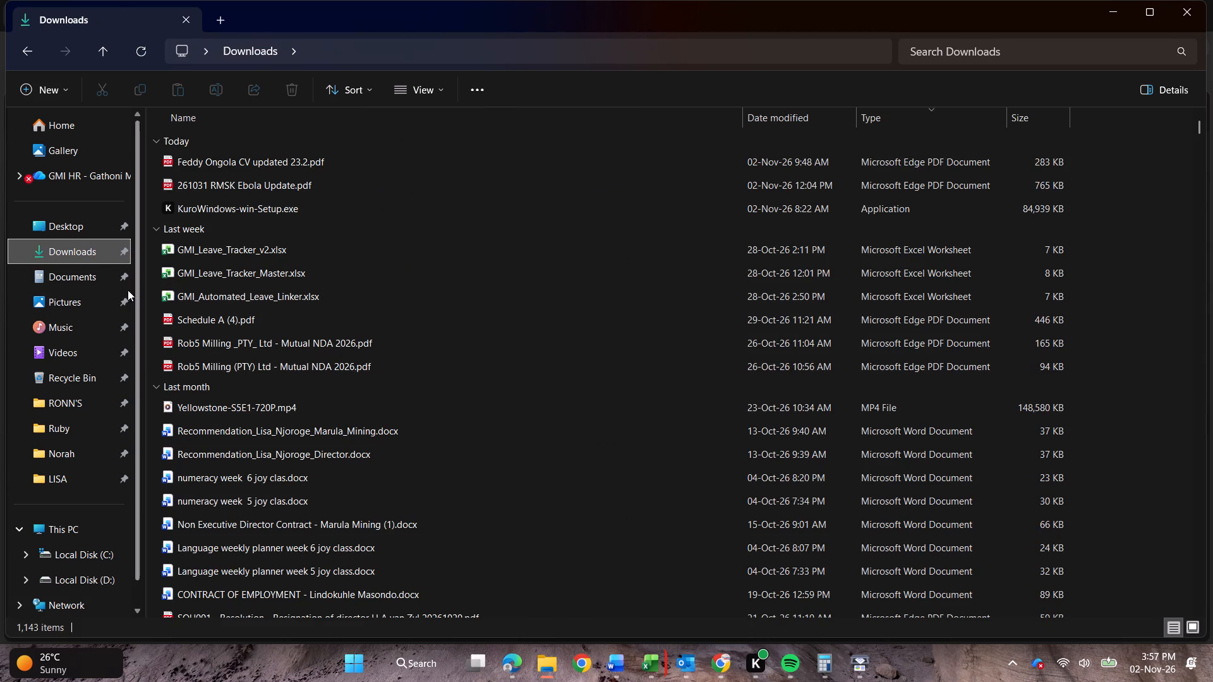
Look through the HR reporting, EXIT procedures, MMK and COMMS folders on the Desktop for interview records.
click(64, 227)
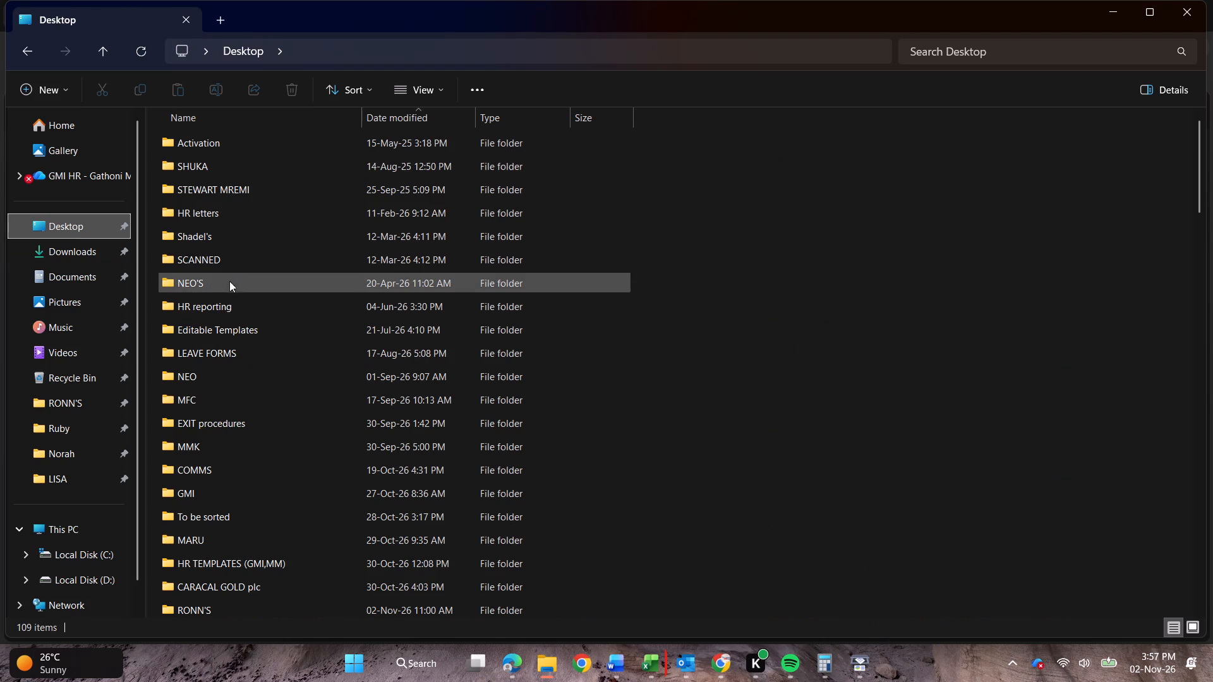
double_click(234, 308)
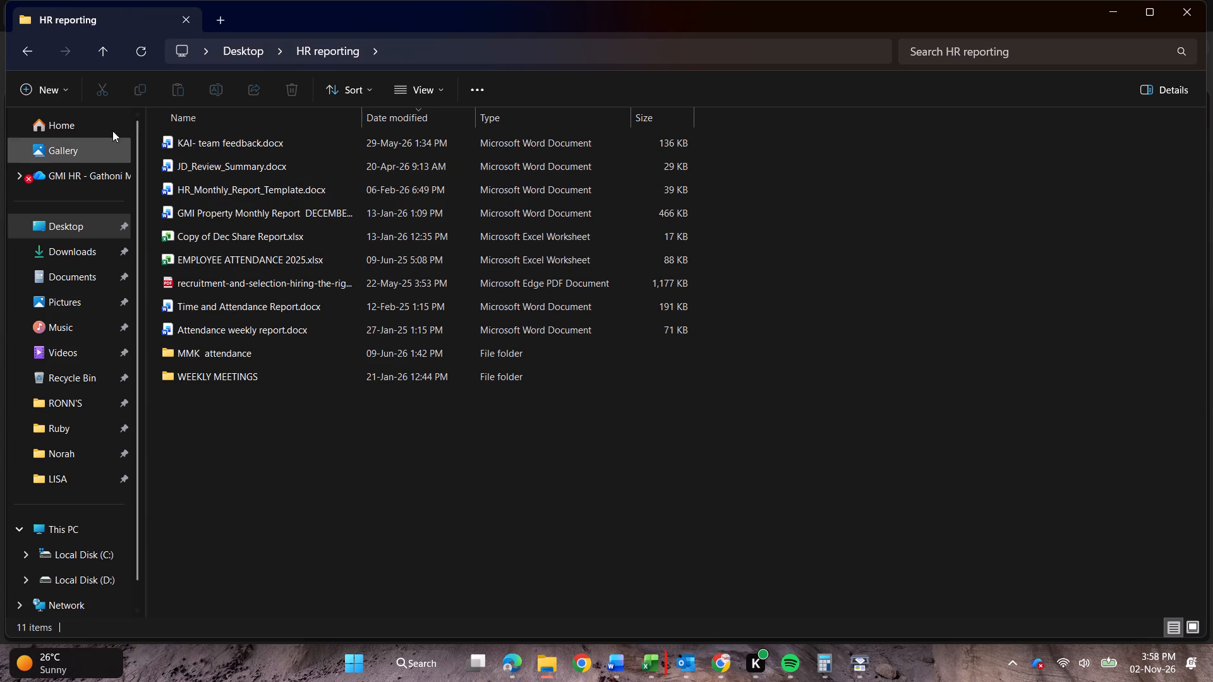
click(27, 54)
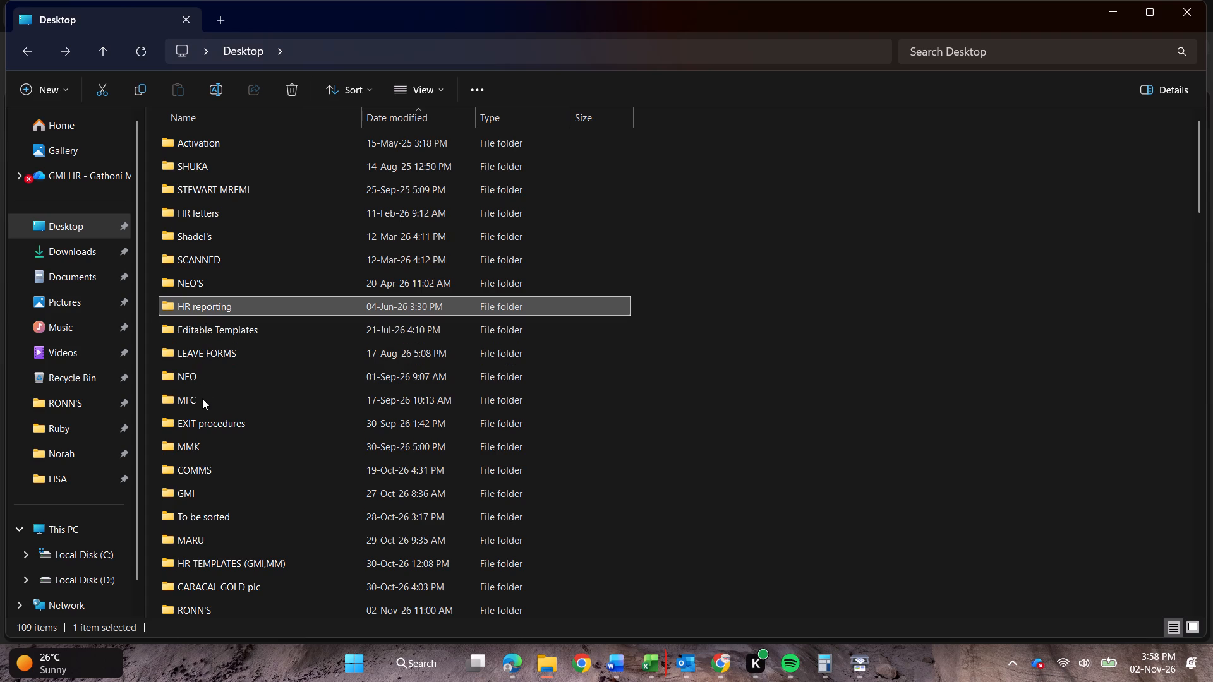
double_click(206, 416)
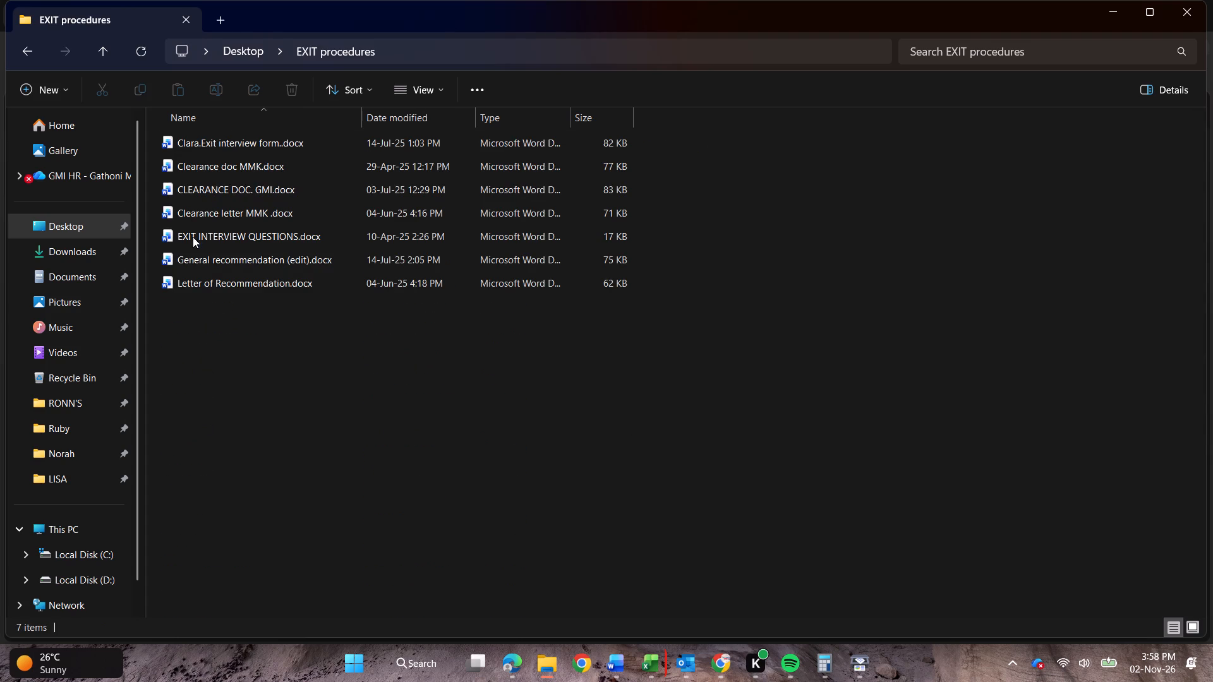
click(30, 54)
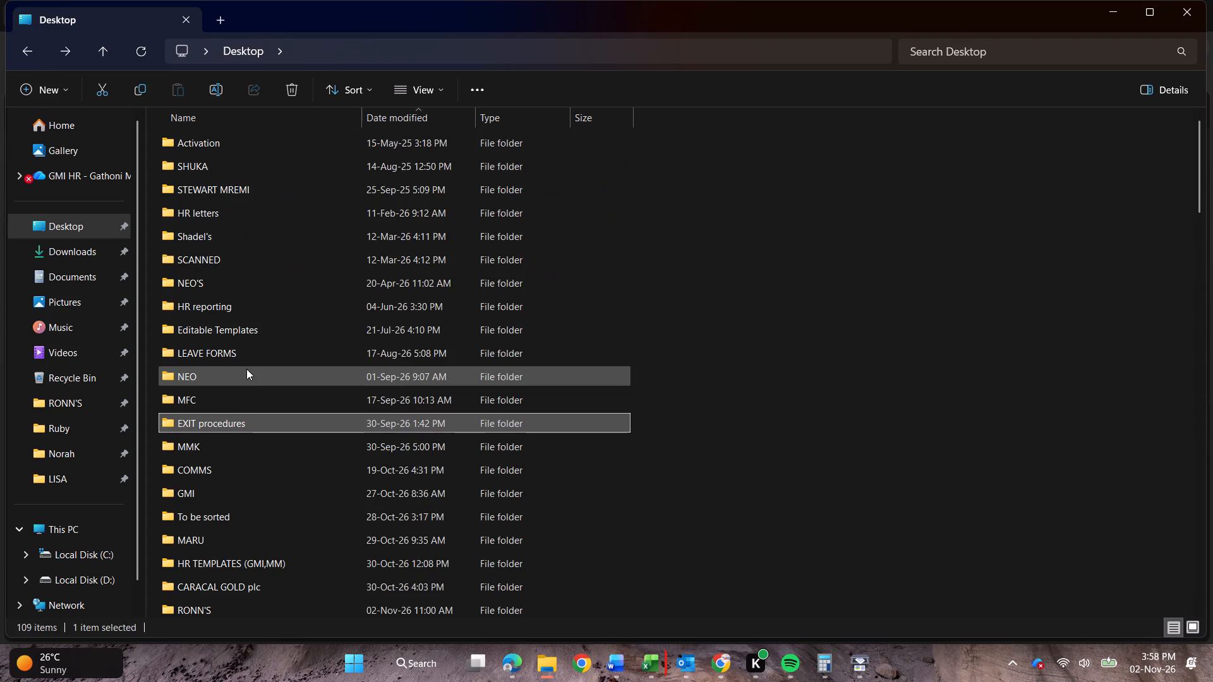
double_click(218, 443)
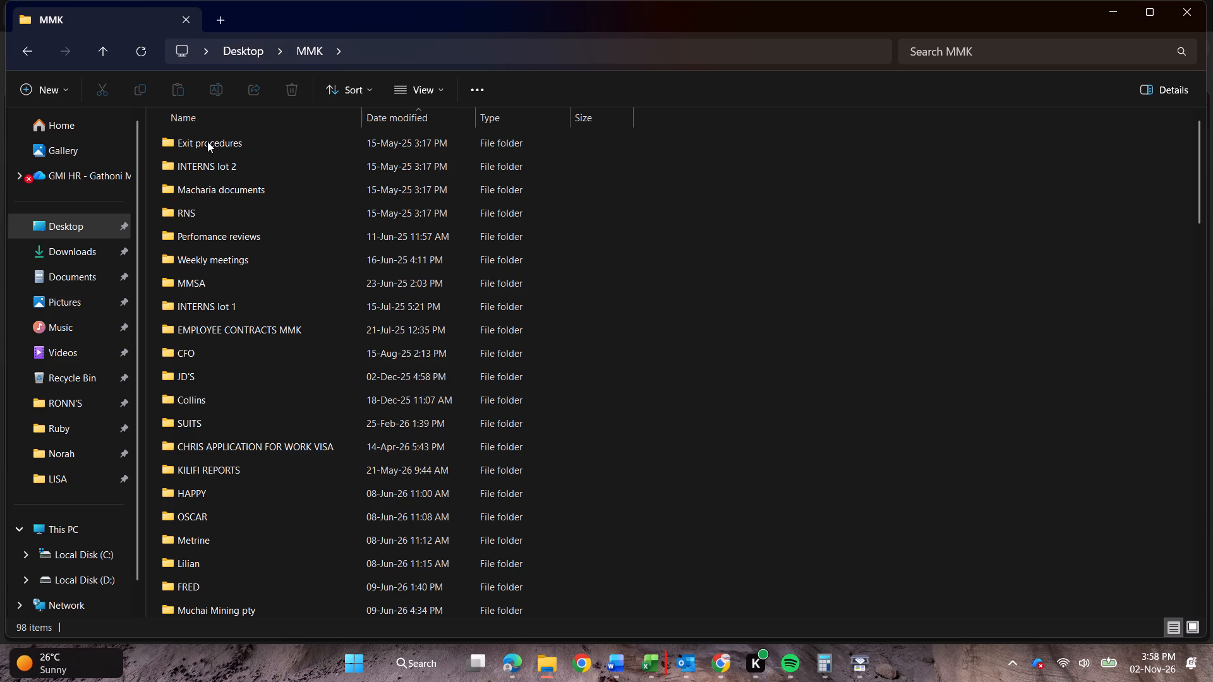
click(30, 54)
double_click(208, 467)
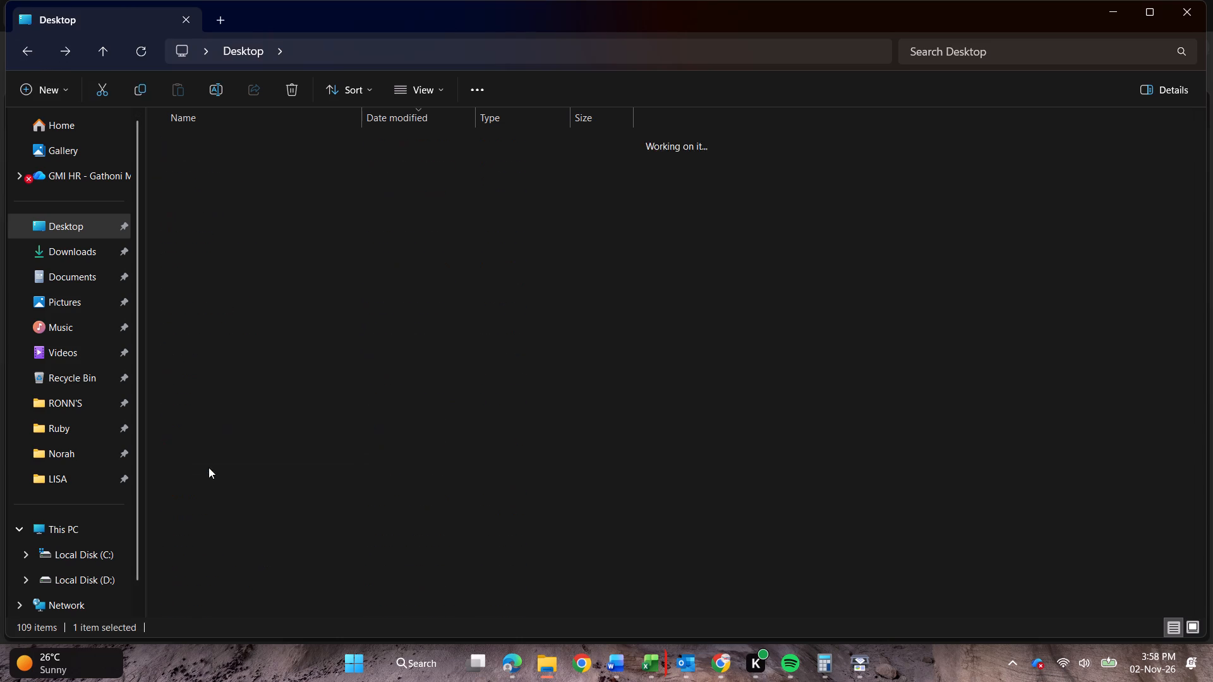
click(29, 52)
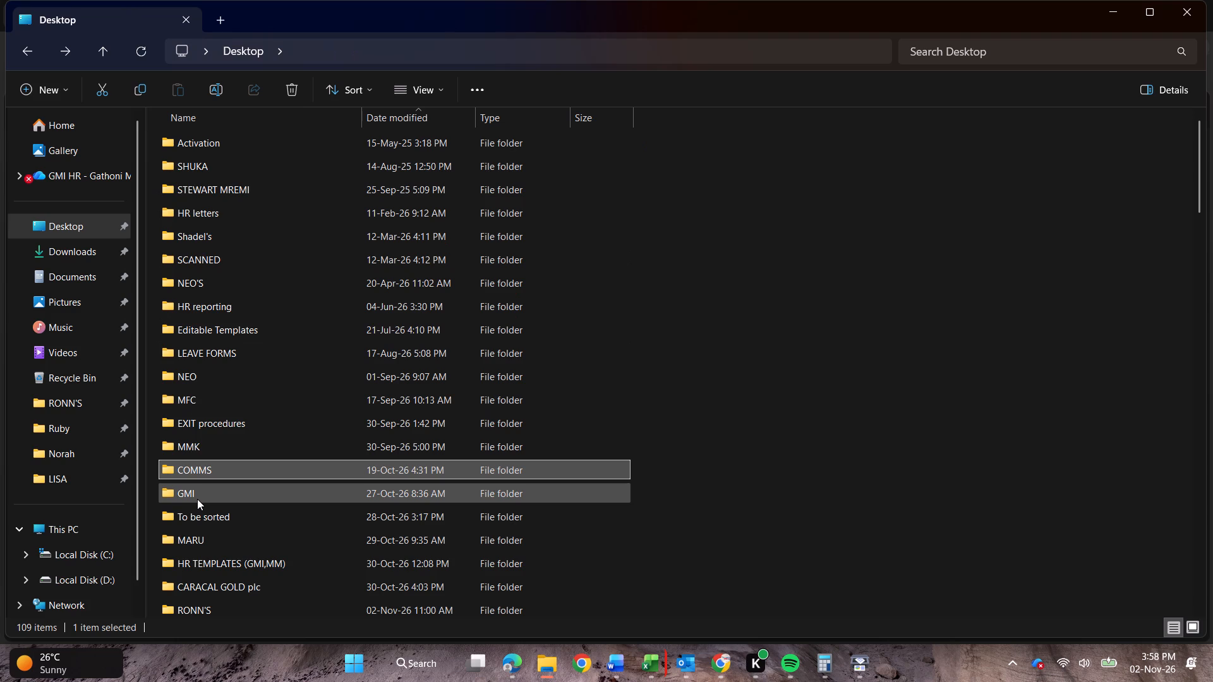
Examine the HR subfolder of GMI related 1.0 inside the Desktop GMI folder, and return to GMI.
double_click(197, 499)
double_click(203, 143)
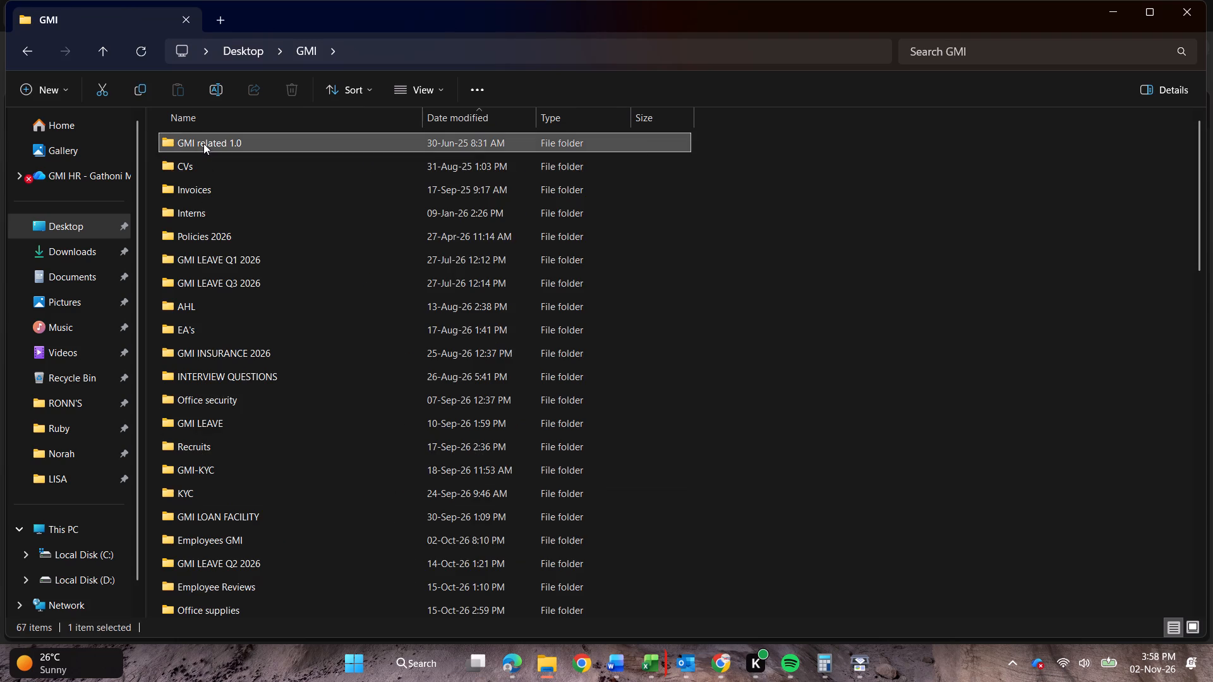
double_click(206, 140)
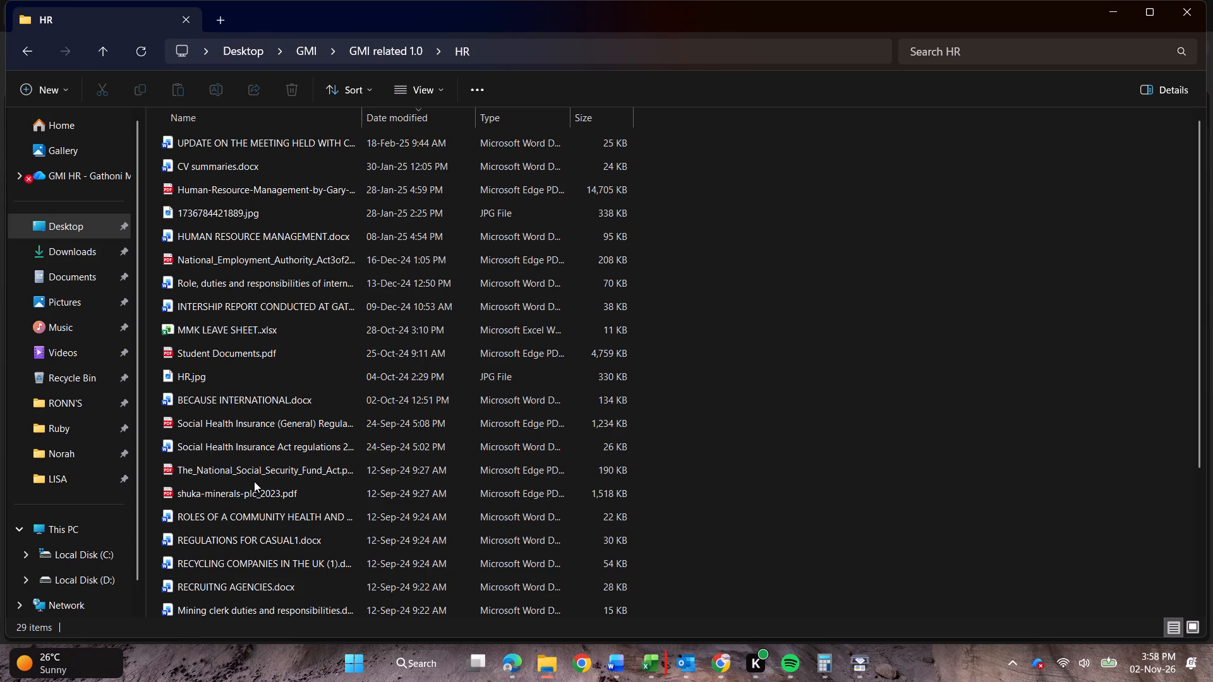
scroll(301, 421, down, 2)
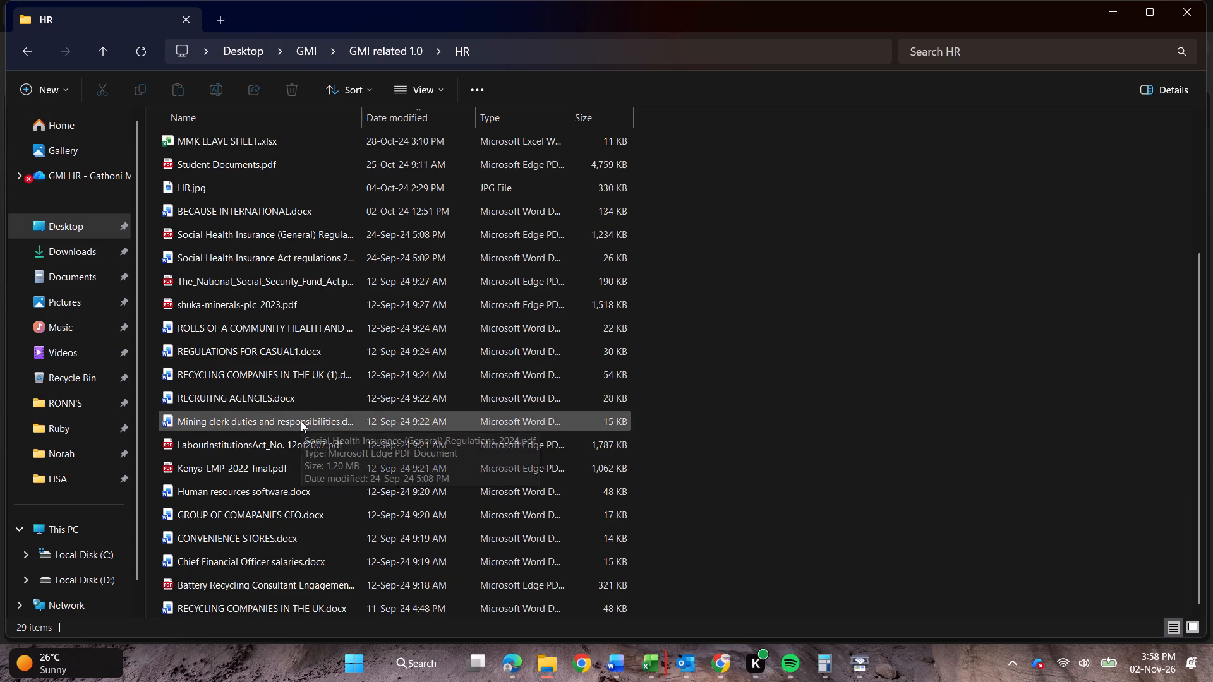
click(25, 56)
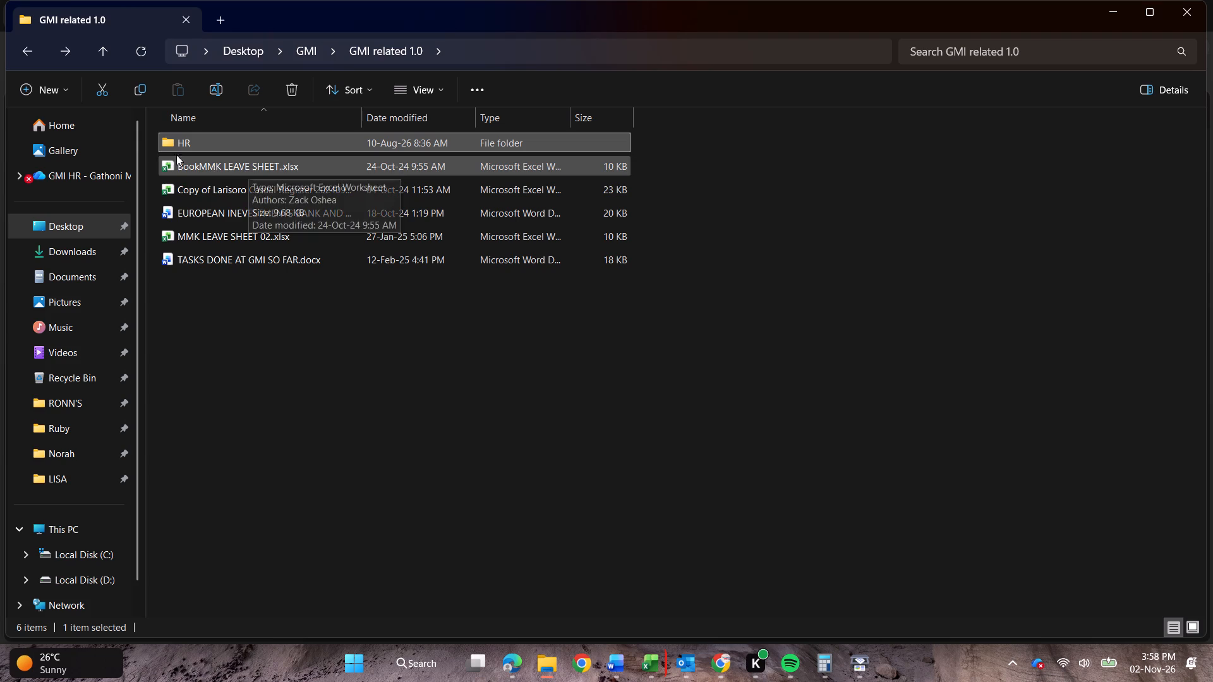
click(25, 44)
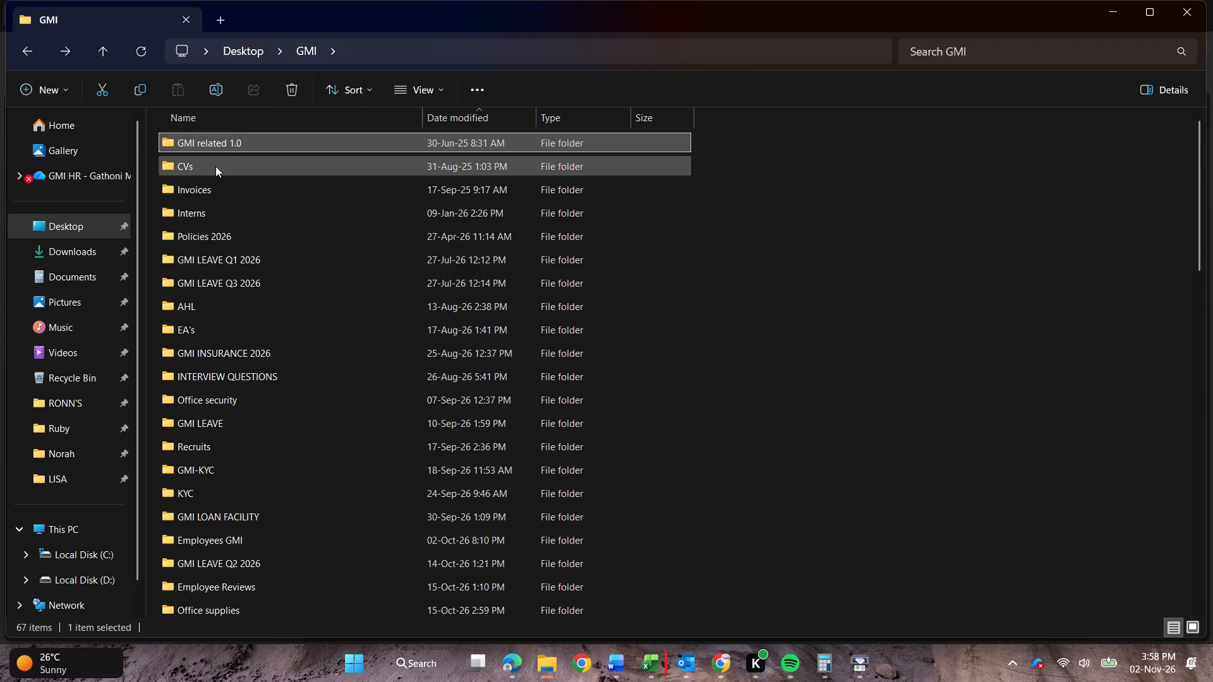
Look through the 2nd Batch office admin, Office admin cvs and SEPT admins subfolders of the GMI CVs folder, and return to GMI.
double_click(215, 166)
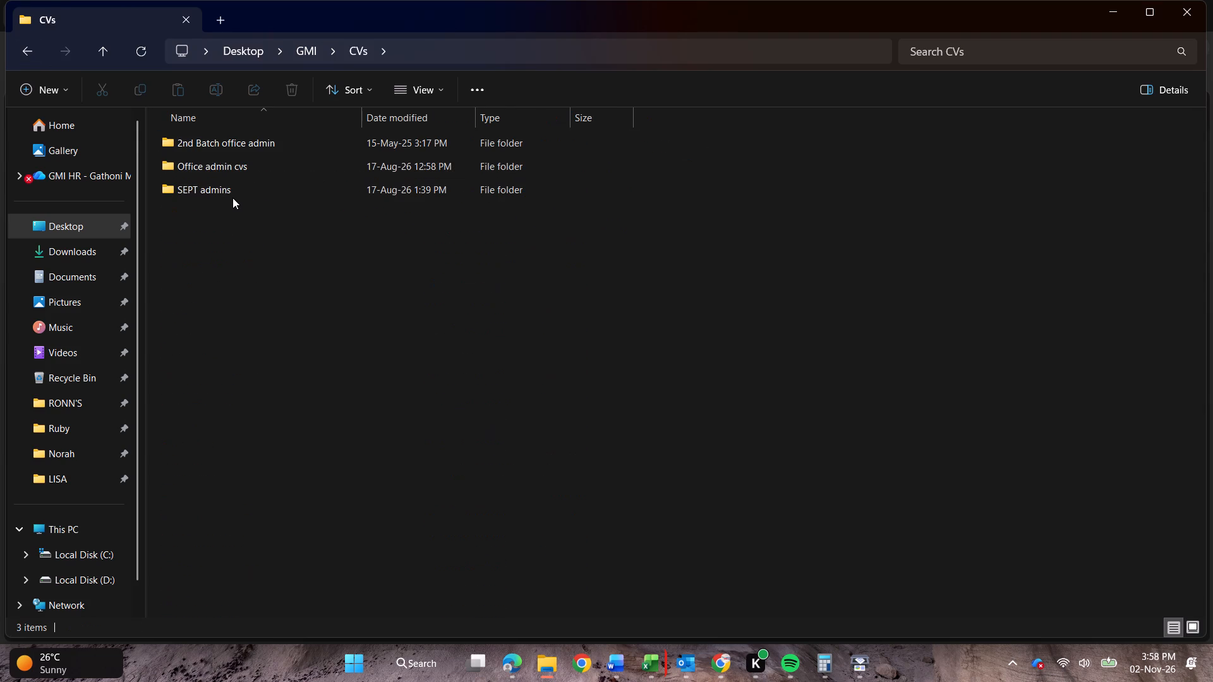
double_click(233, 143)
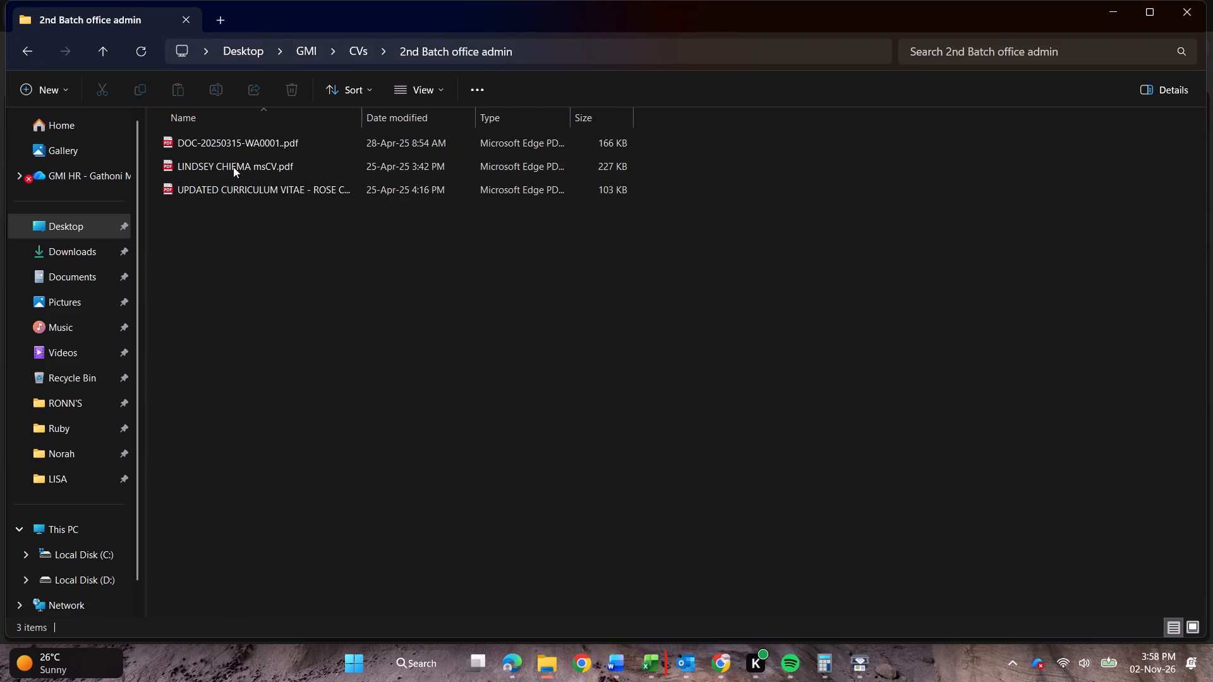
click(35, 50)
double_click(219, 169)
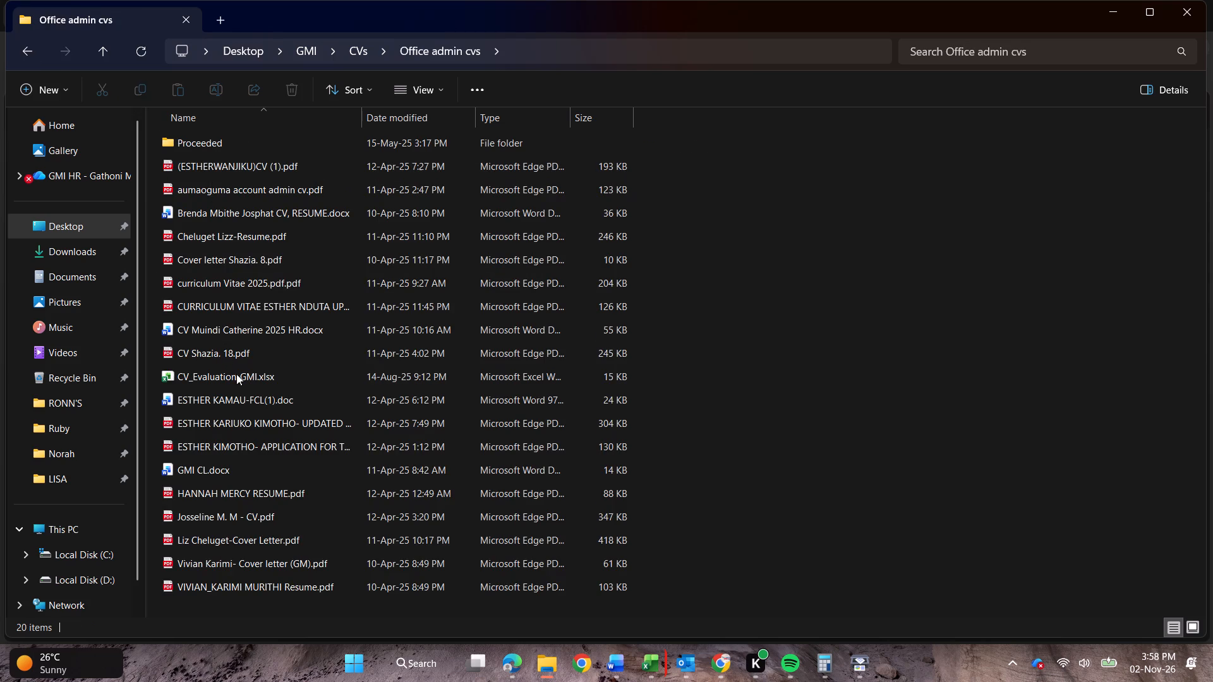
scroll(251, 416, down, 2)
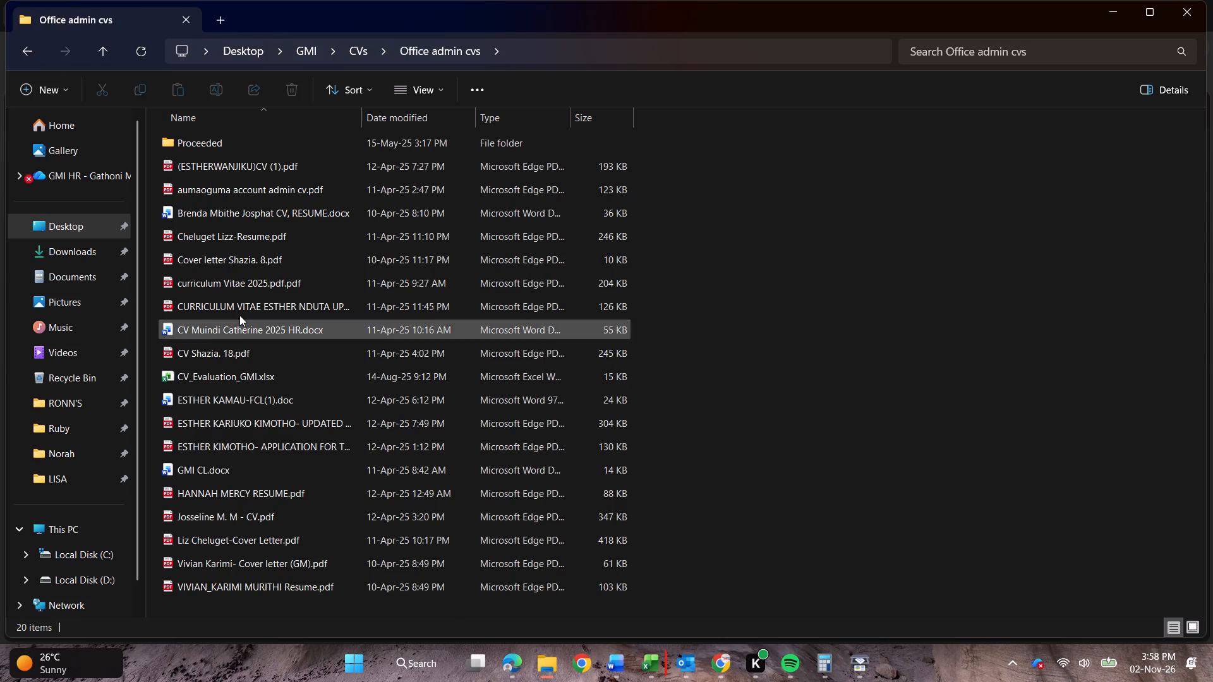
double_click(229, 141)
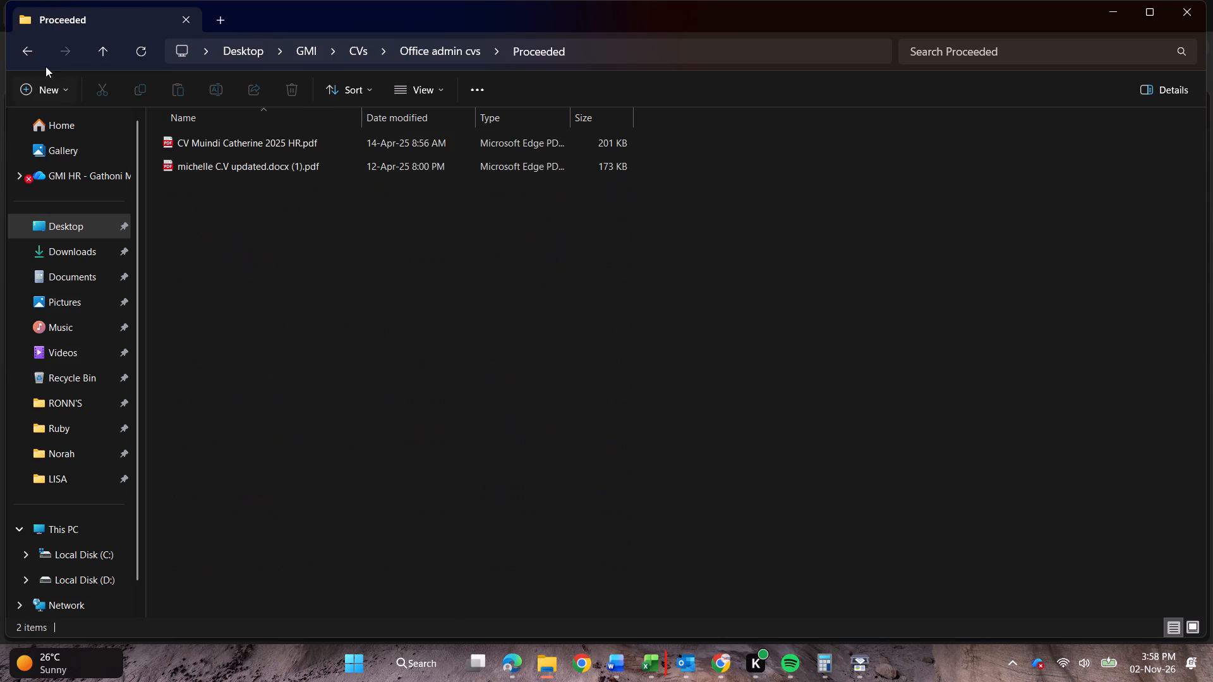
click(27, 51)
click(27, 51)
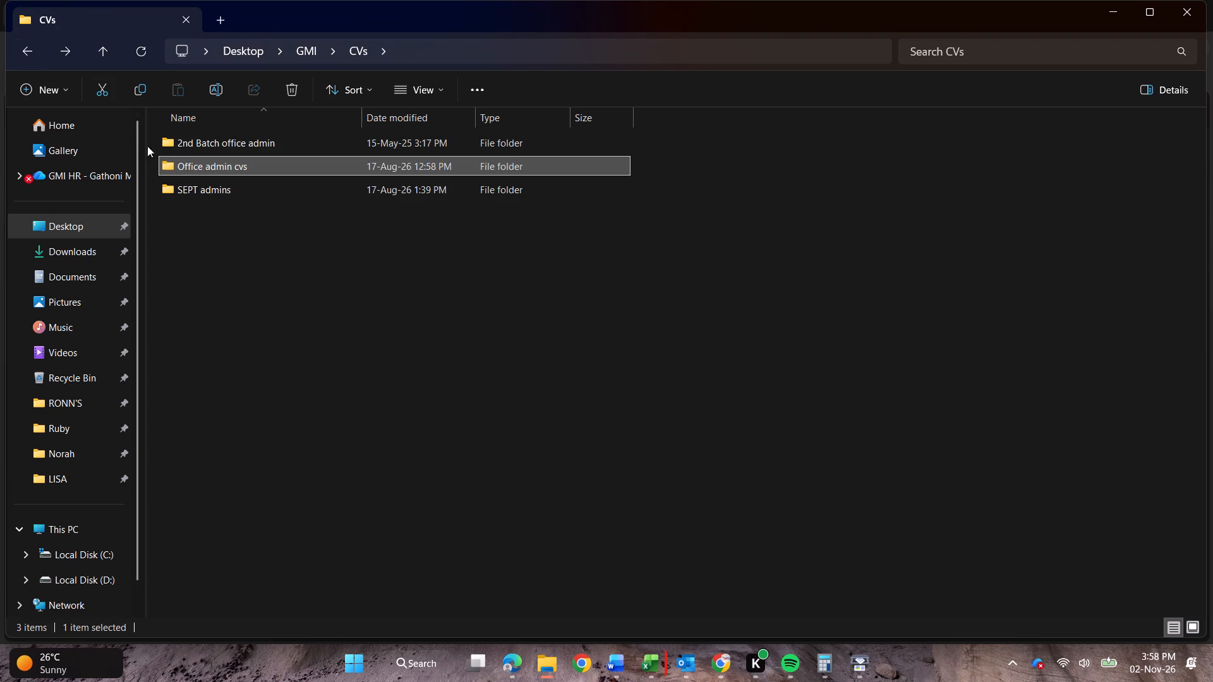
double_click(205, 195)
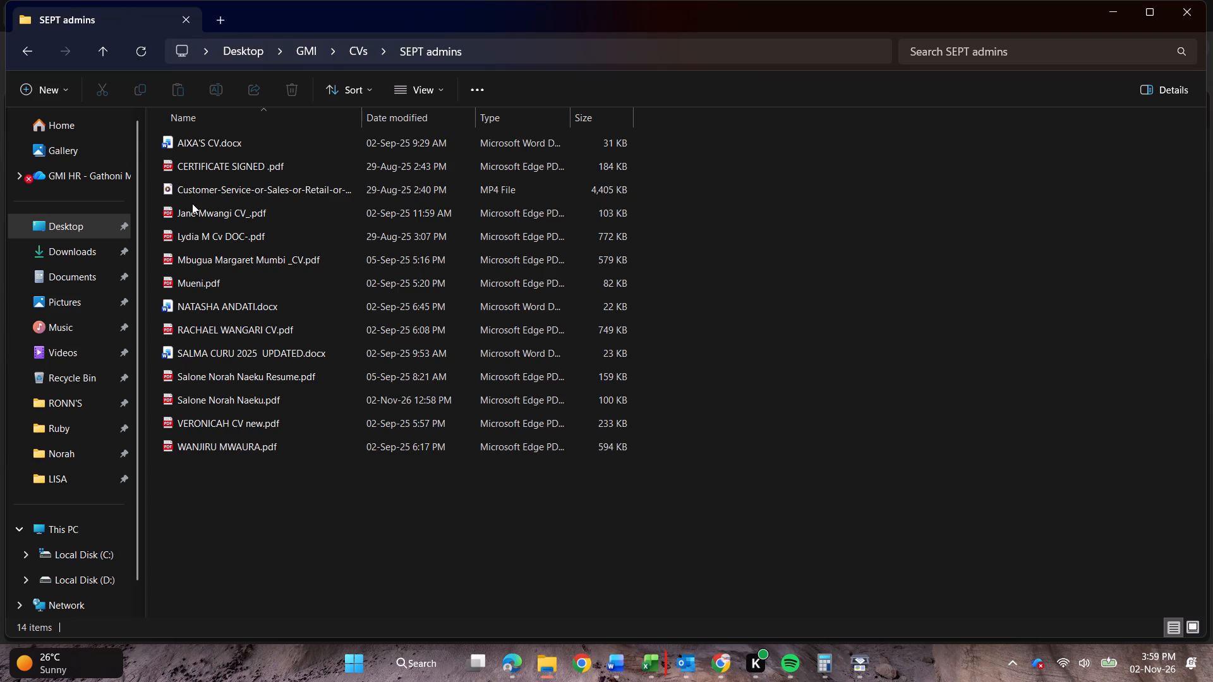
click(27, 54)
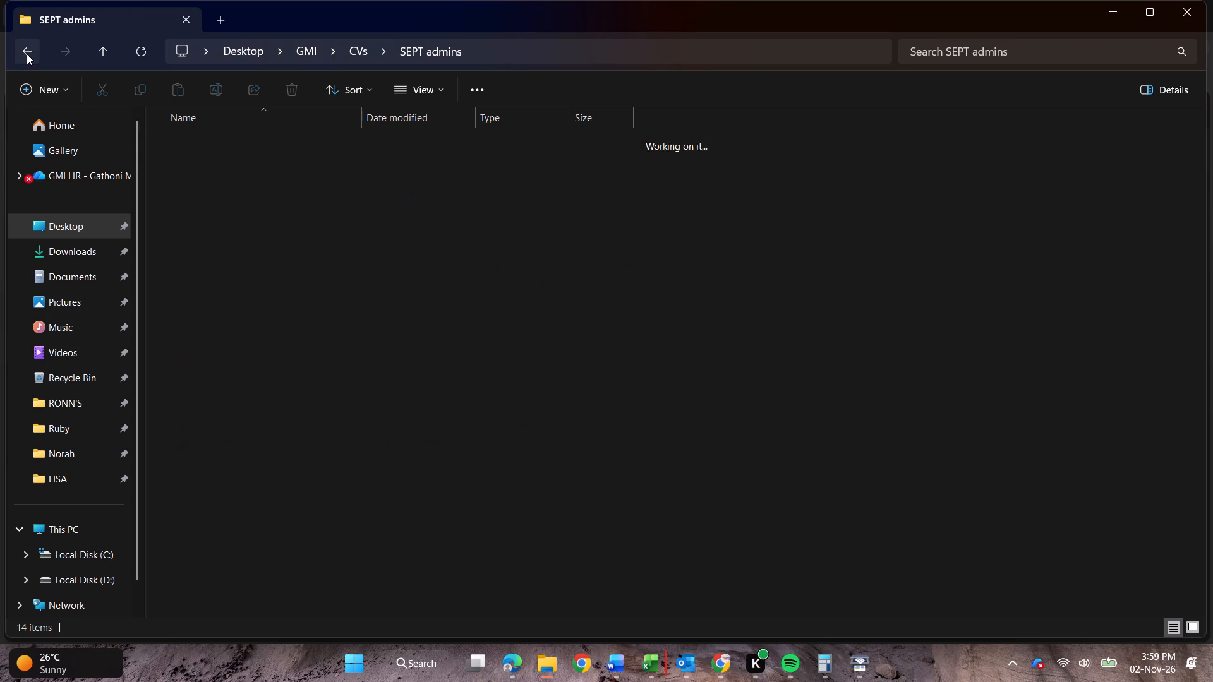
click(27, 54)
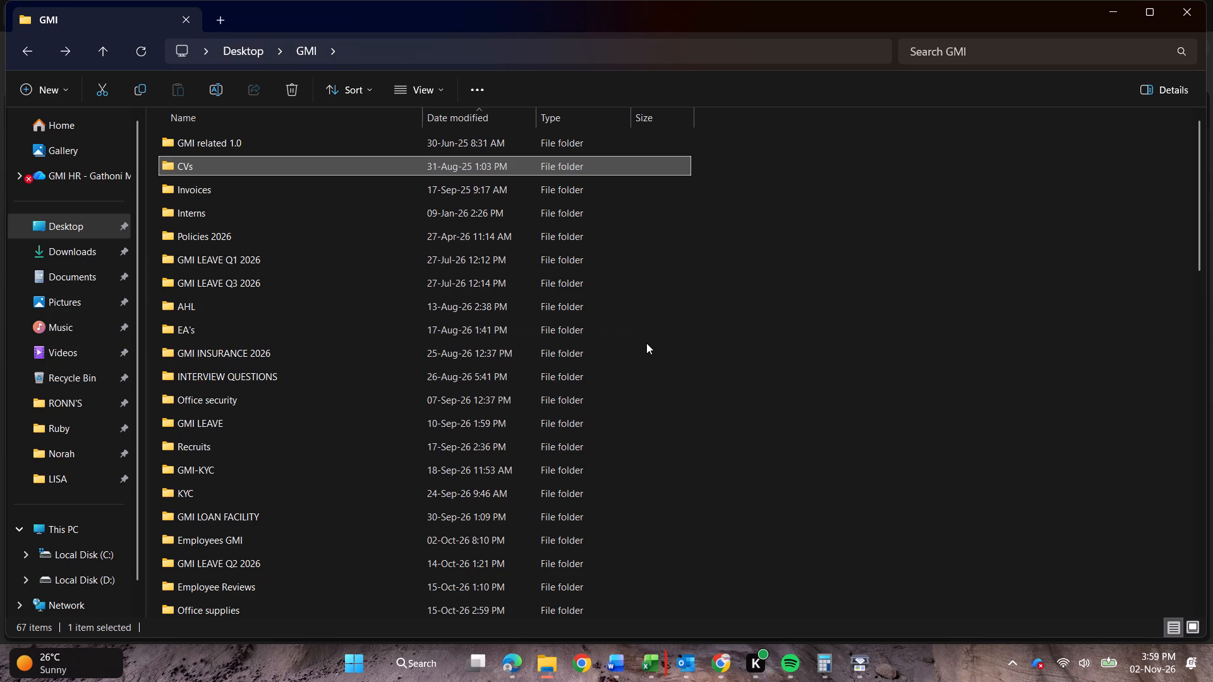
Check Office admin reports.pdf and the Rating System for Office Administrator document in the INTERVIEW QUESTIONS folder, and return to GMI.
double_click(651, 373)
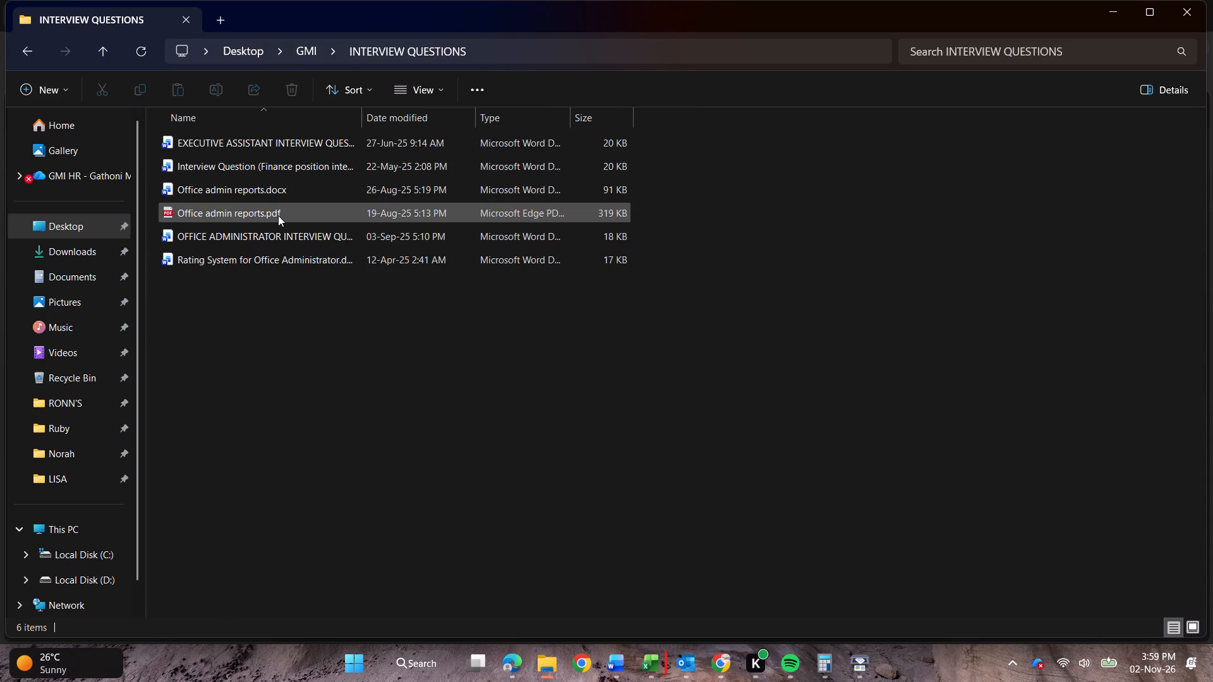
double_click(373, 217)
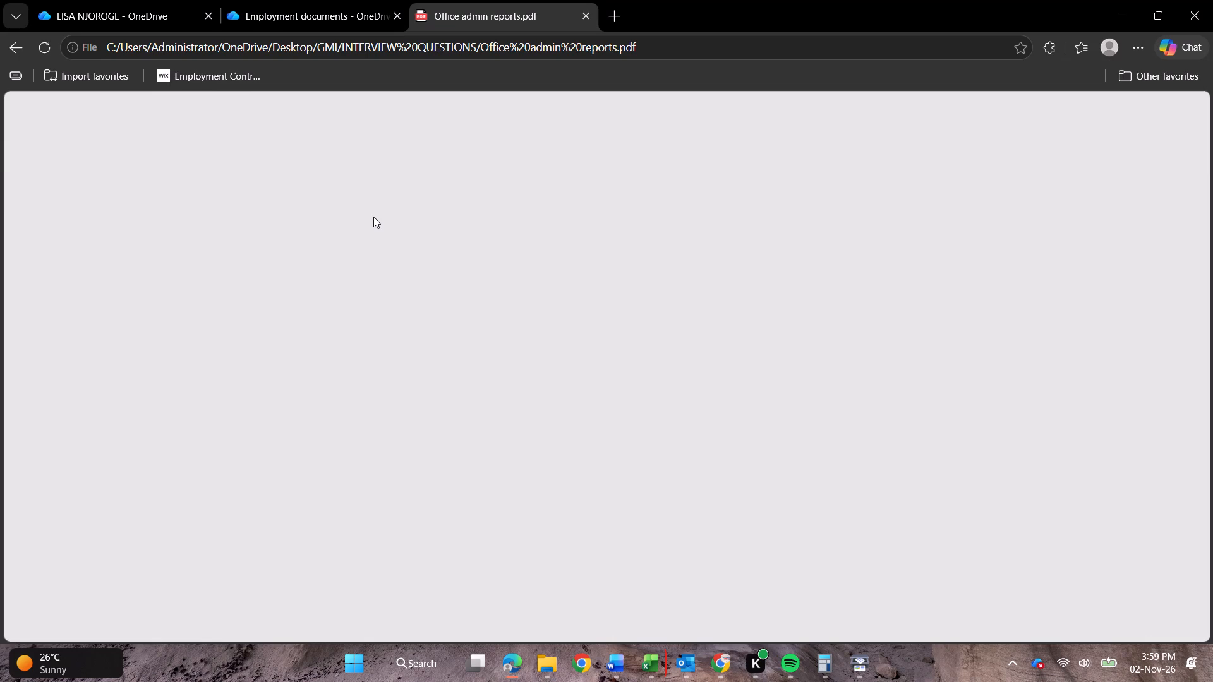
scroll(405, 233, down, 1)
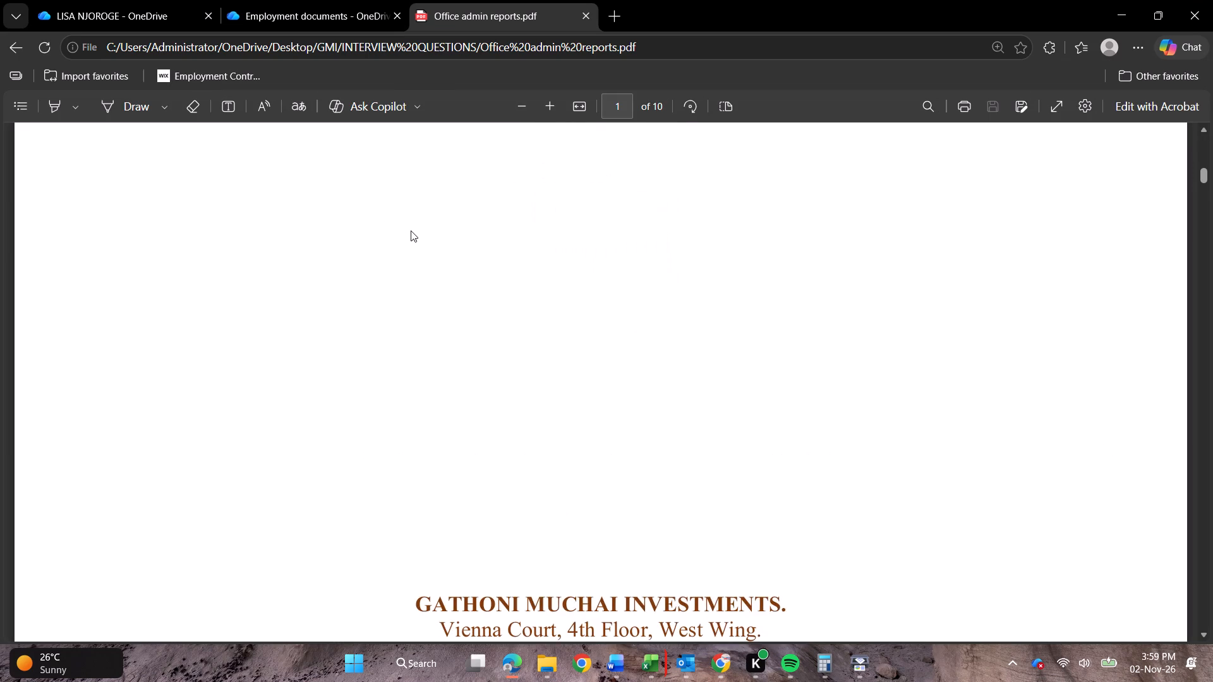
scroll(411, 229, up, 1)
click(1125, 17)
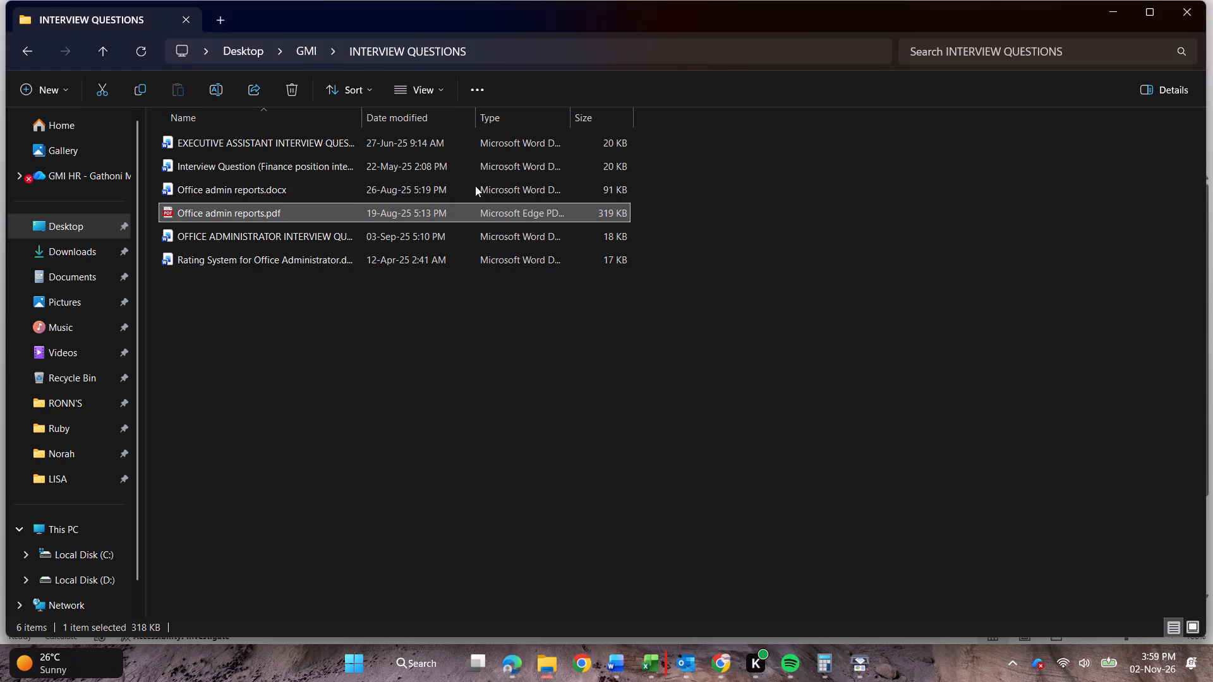
double_click(235, 259)
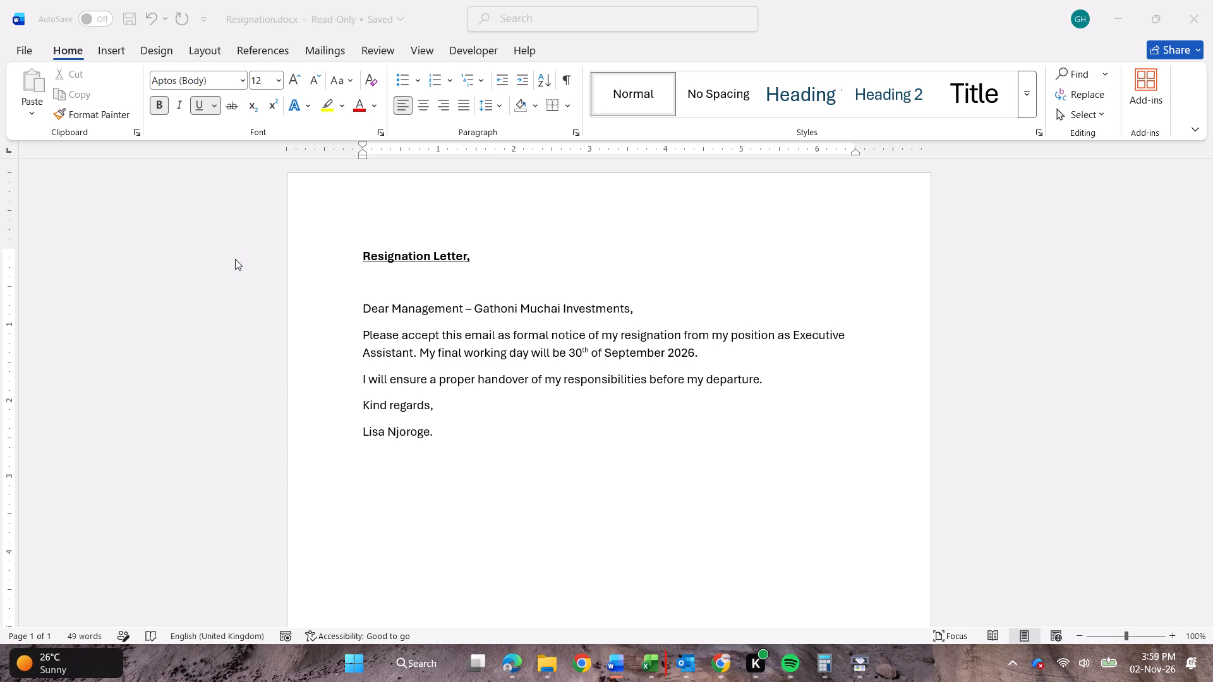
click(465, 308)
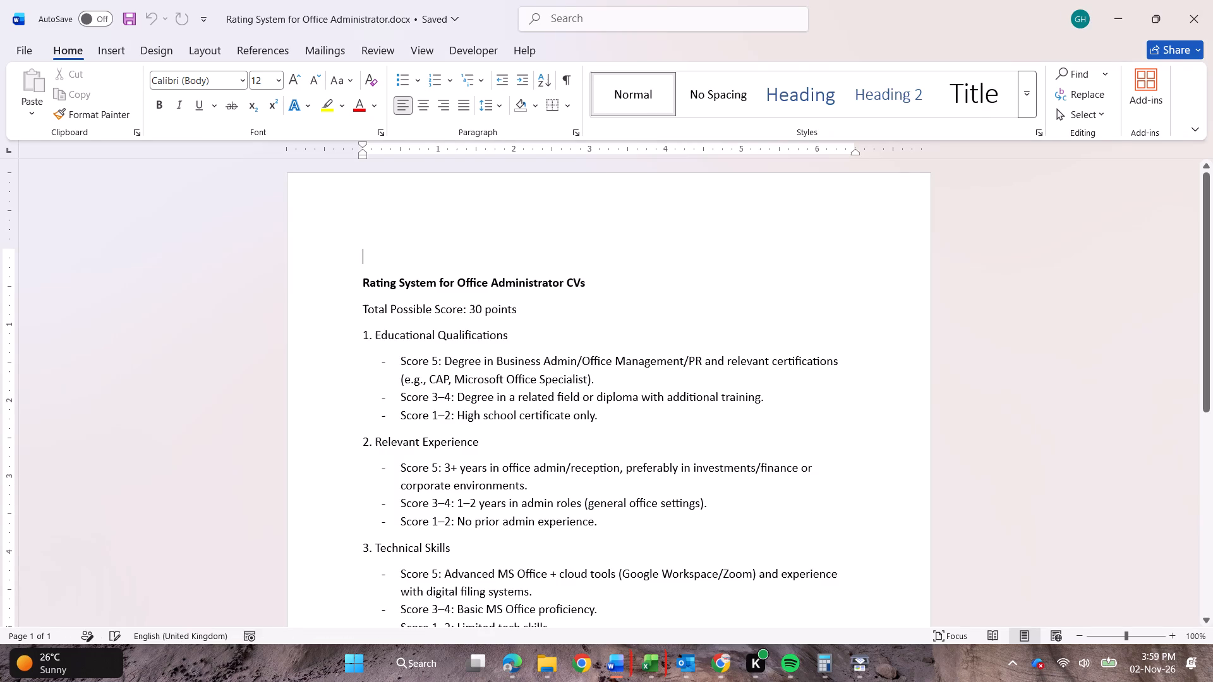
click(1204, 5)
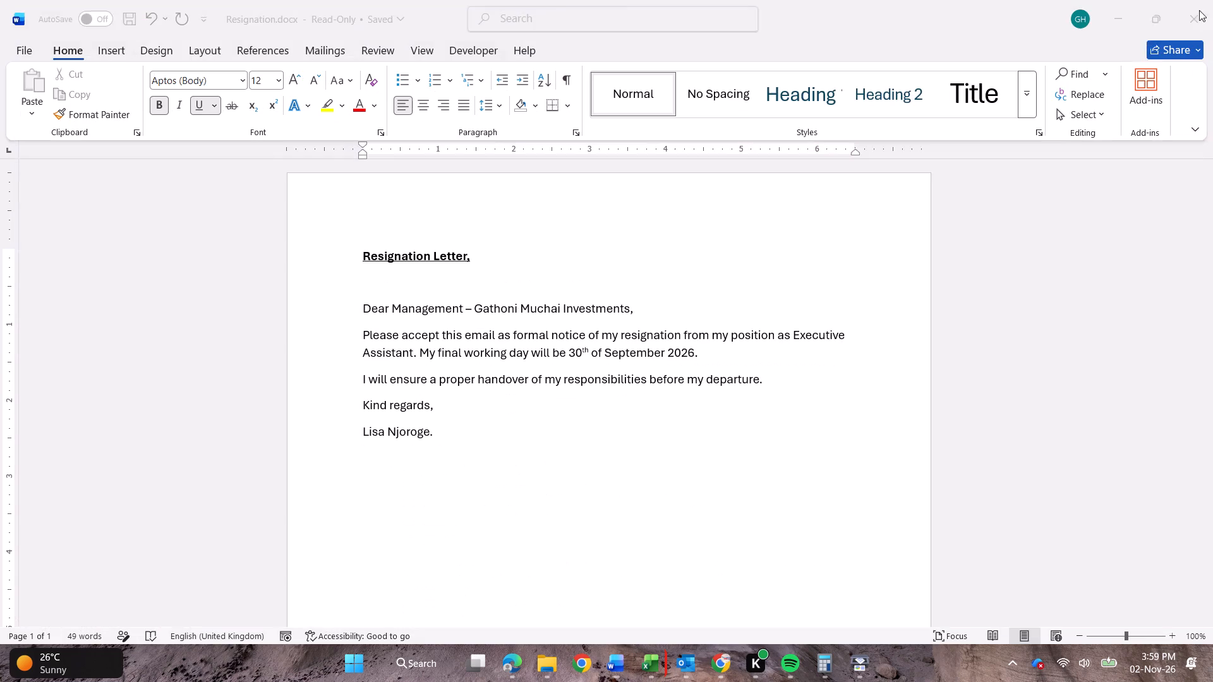
click(1135, 20)
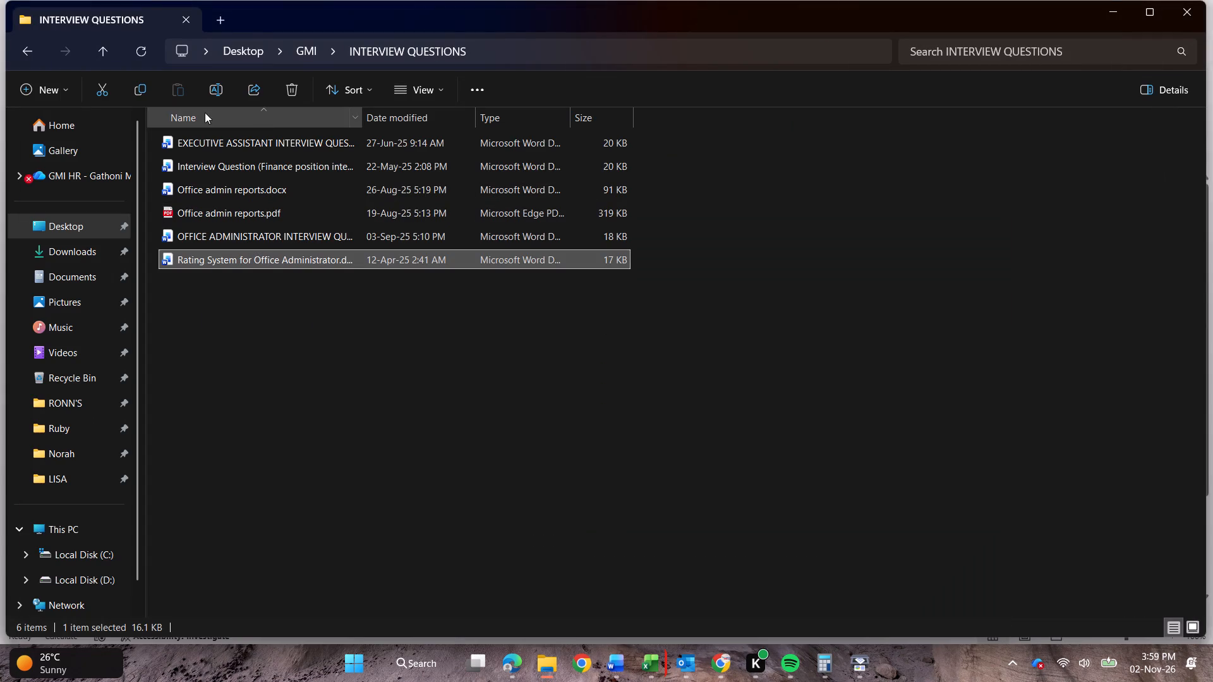
click(19, 52)
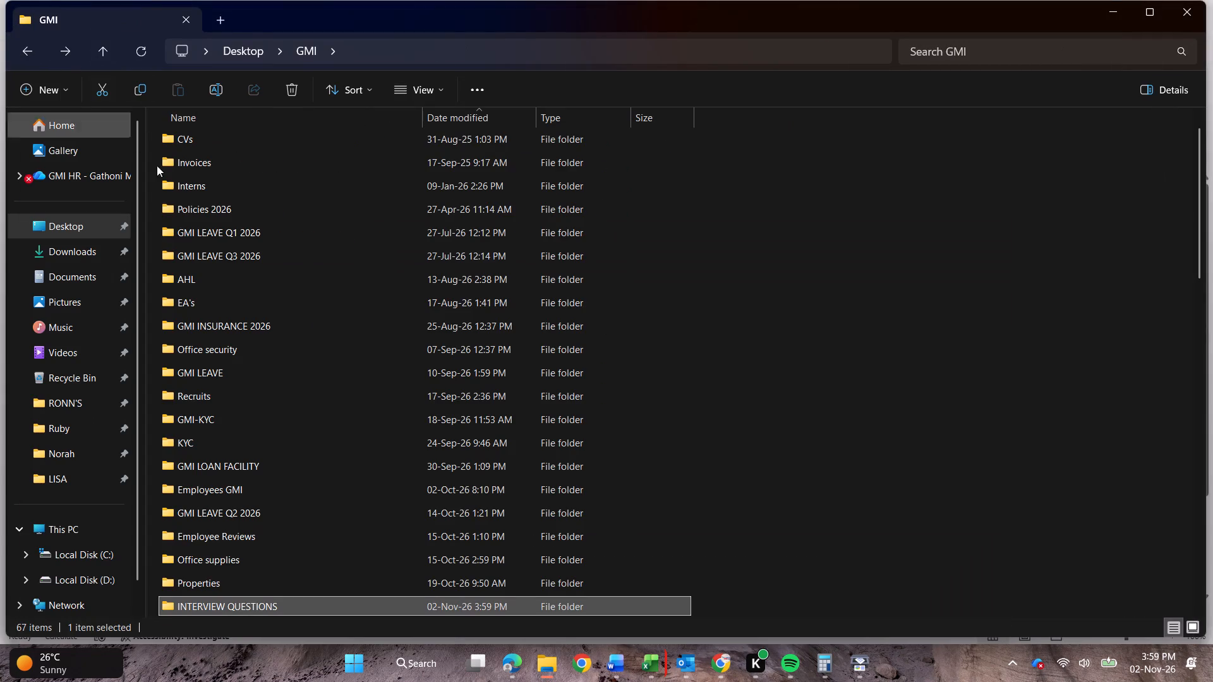
View the GATHONI MUCHAI INVESTMENTS LIMITED.docx document from the GMI folder, close it and return to the folder.
scroll(274, 469, down, 1)
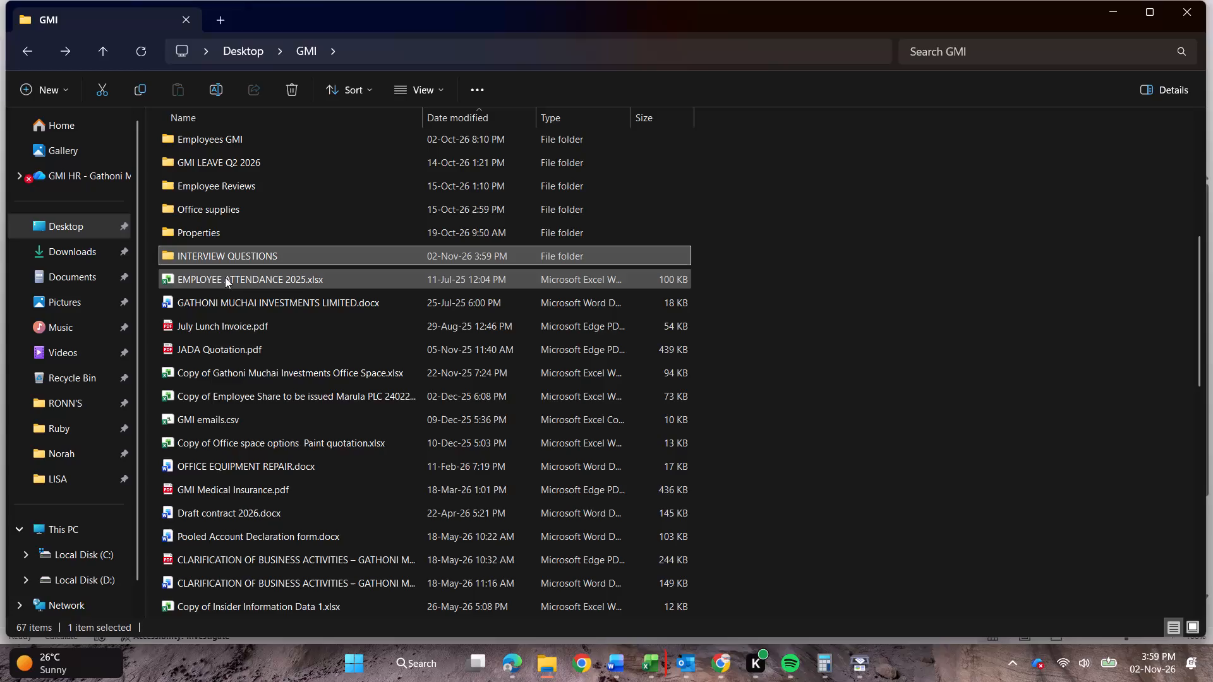
double_click(227, 302)
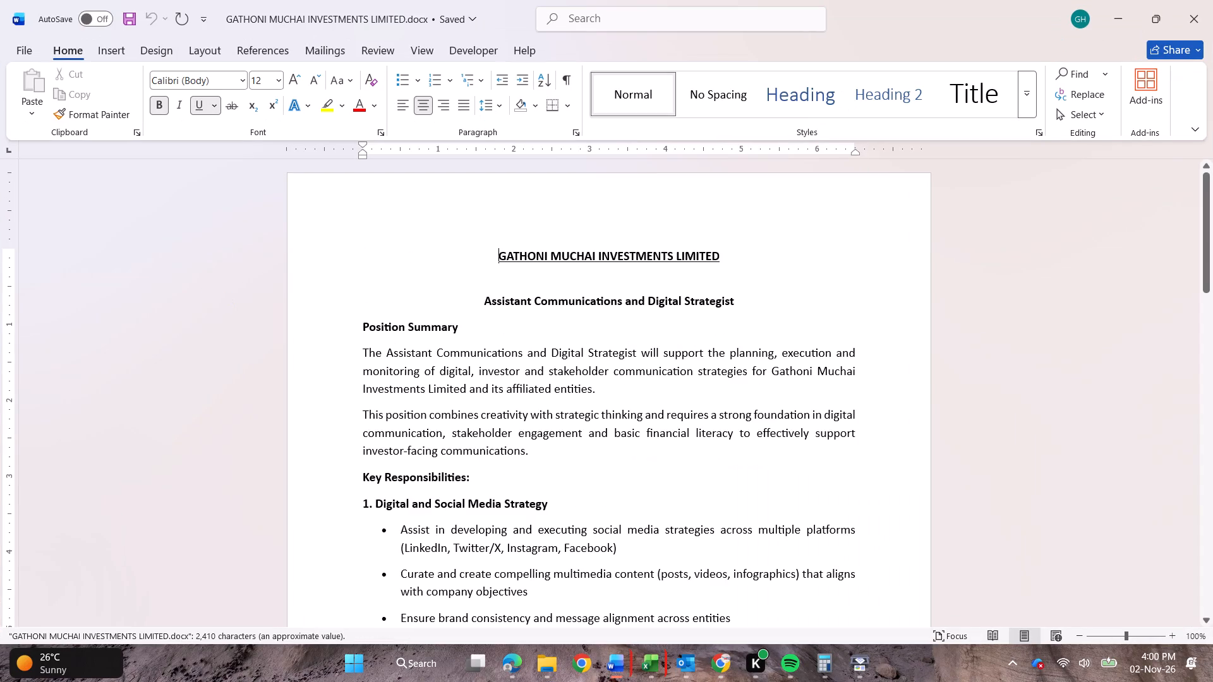
click(1202, 16)
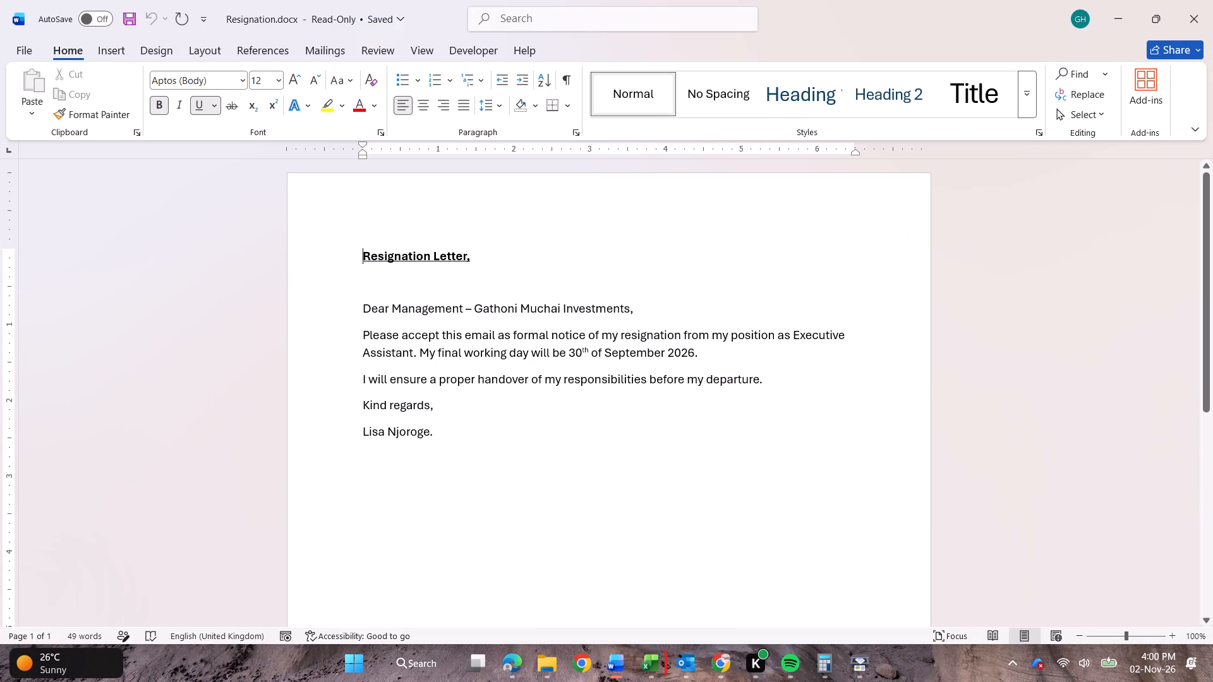
click(557, 673)
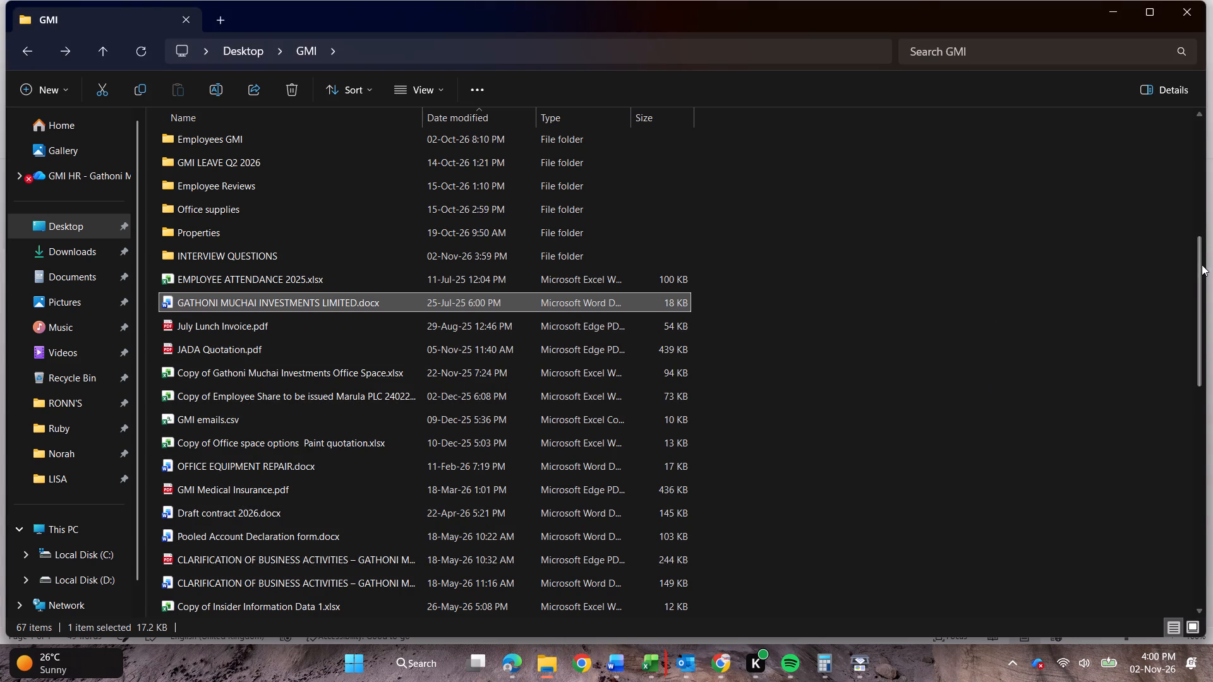
Look through the rest of the GMI folder's files for interview or employment documents.
drag(1198, 262, 1201, 323)
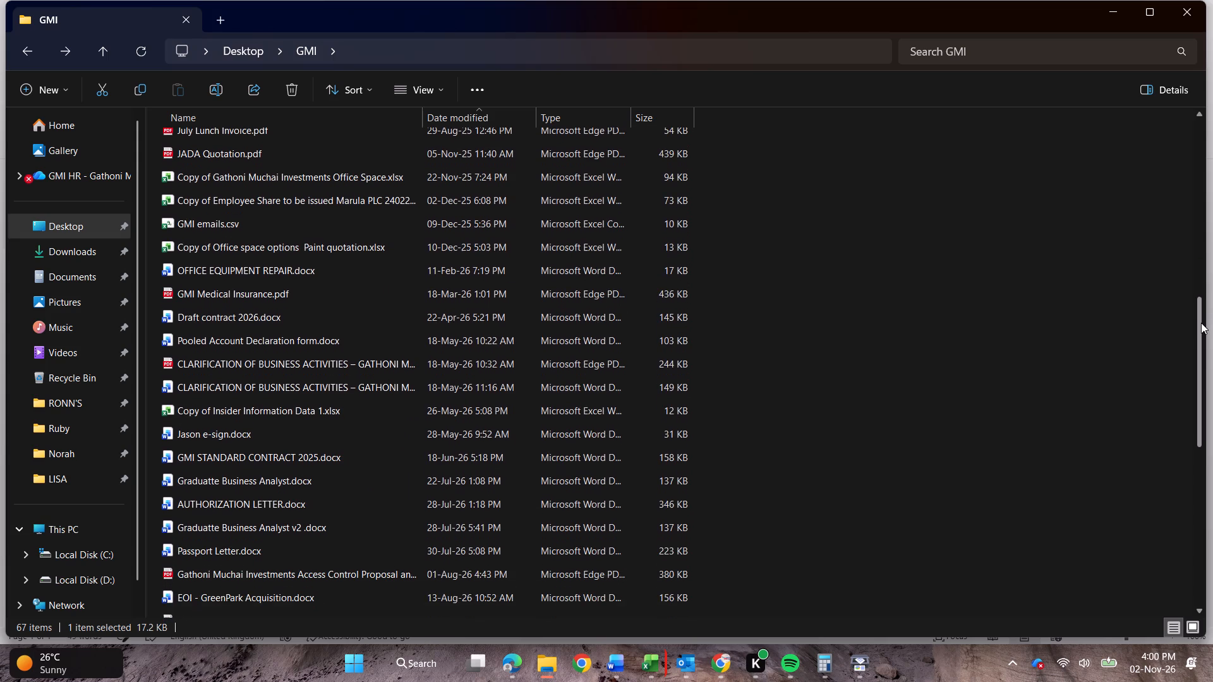
drag(1201, 323, 1200, 341)
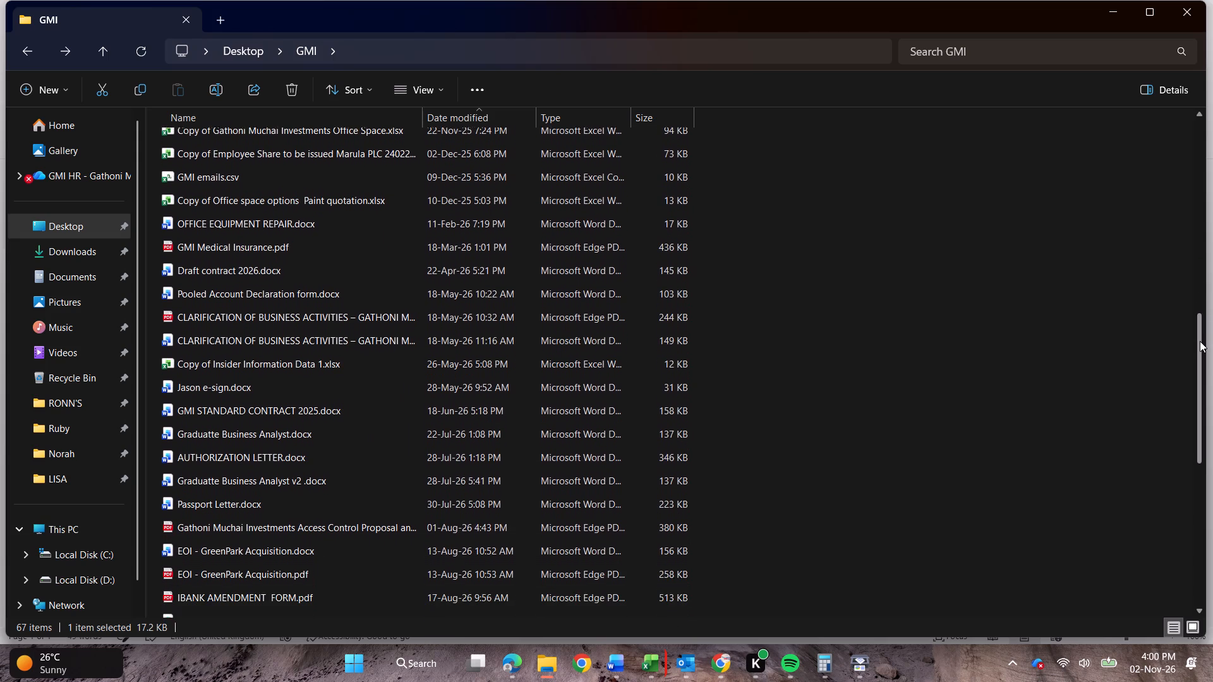
drag(1200, 341, 1195, 381)
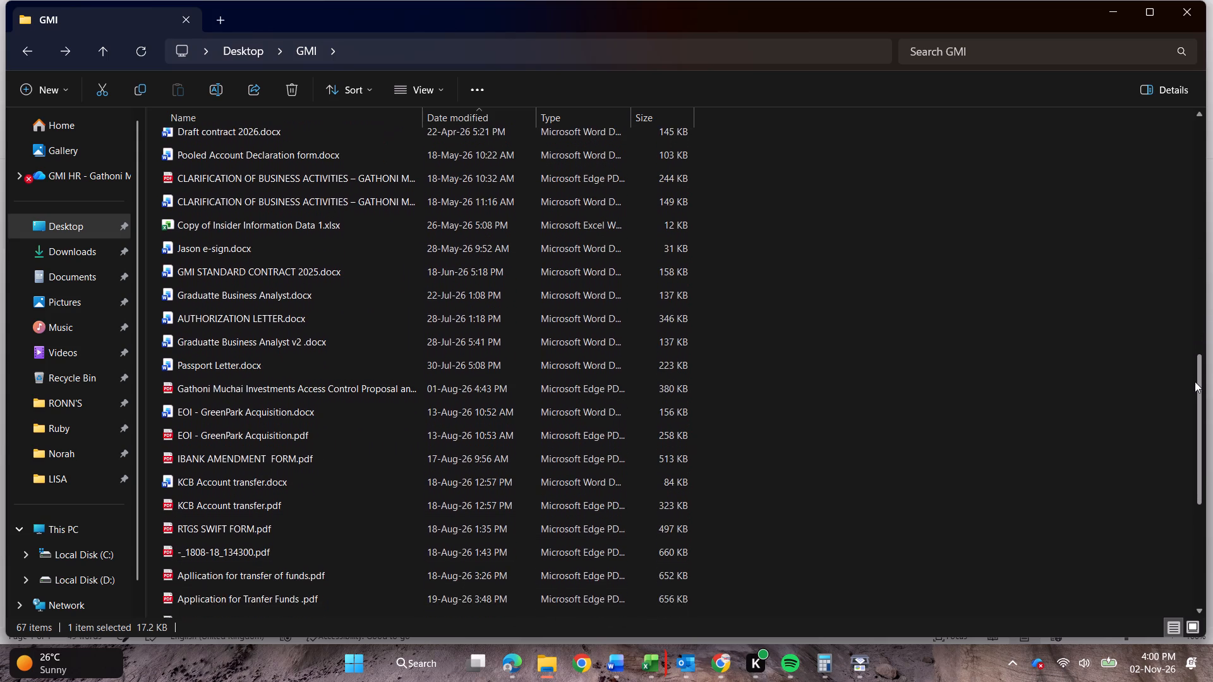
drag(1195, 381, 1196, 395)
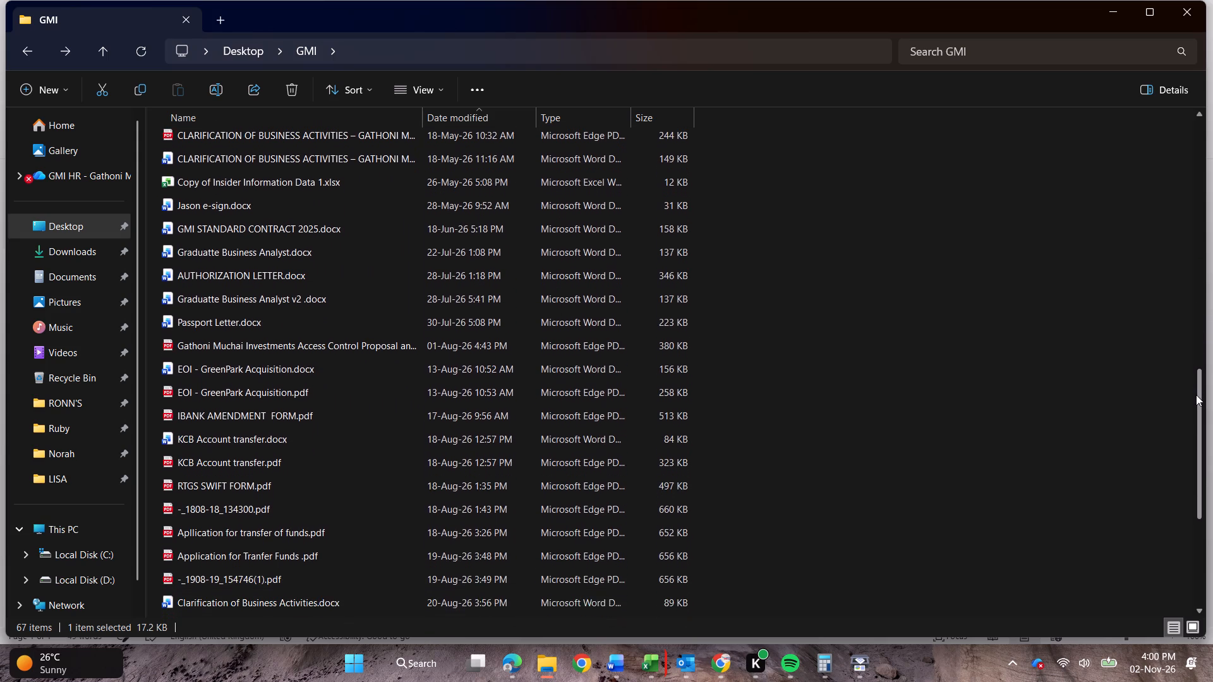
drag(1196, 395, 1197, 438)
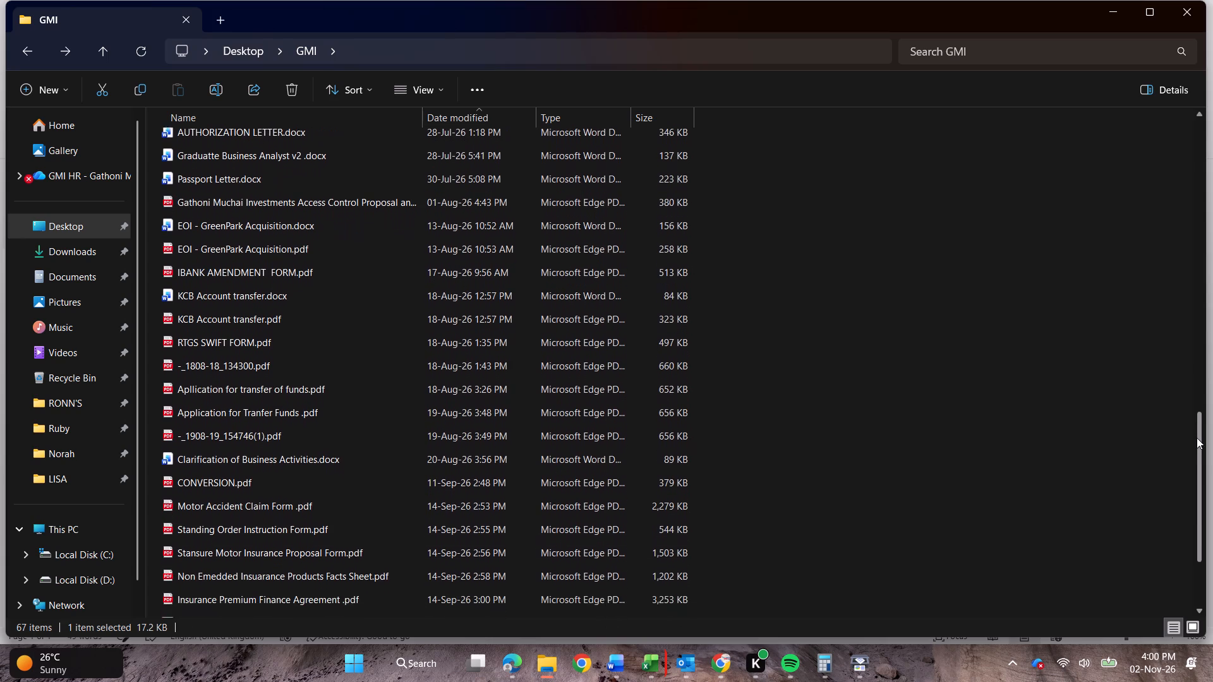
drag(1197, 438, 1200, 458)
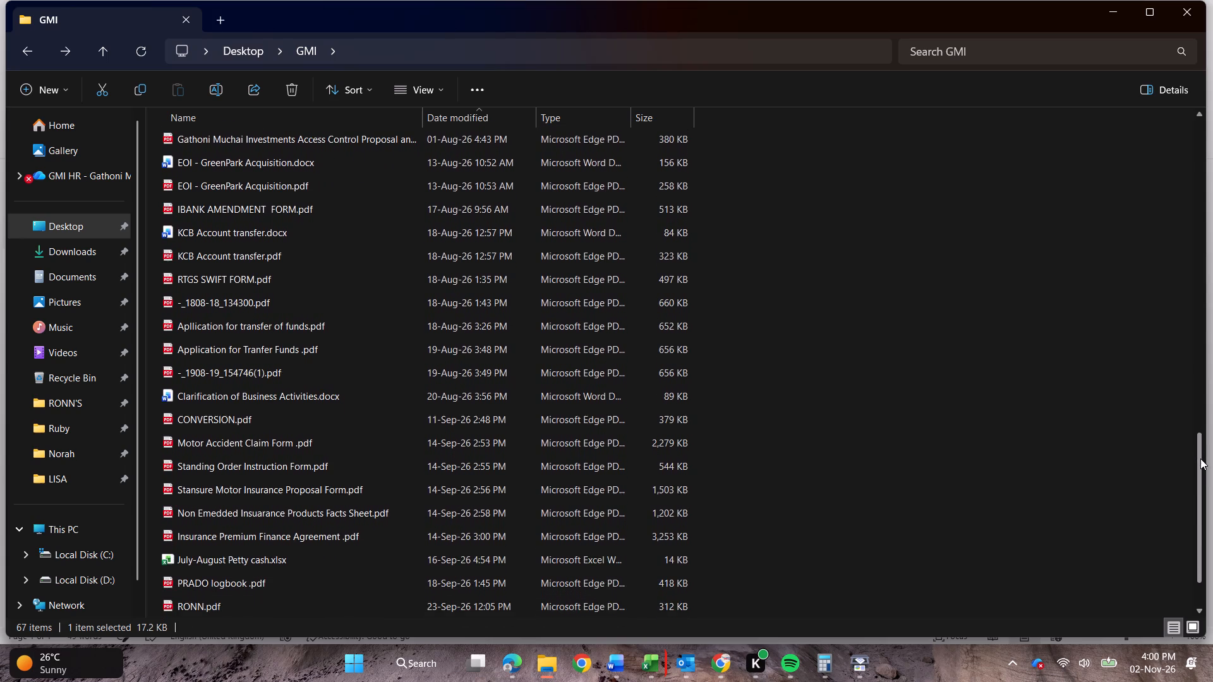
drag(1200, 458, 1210, 482)
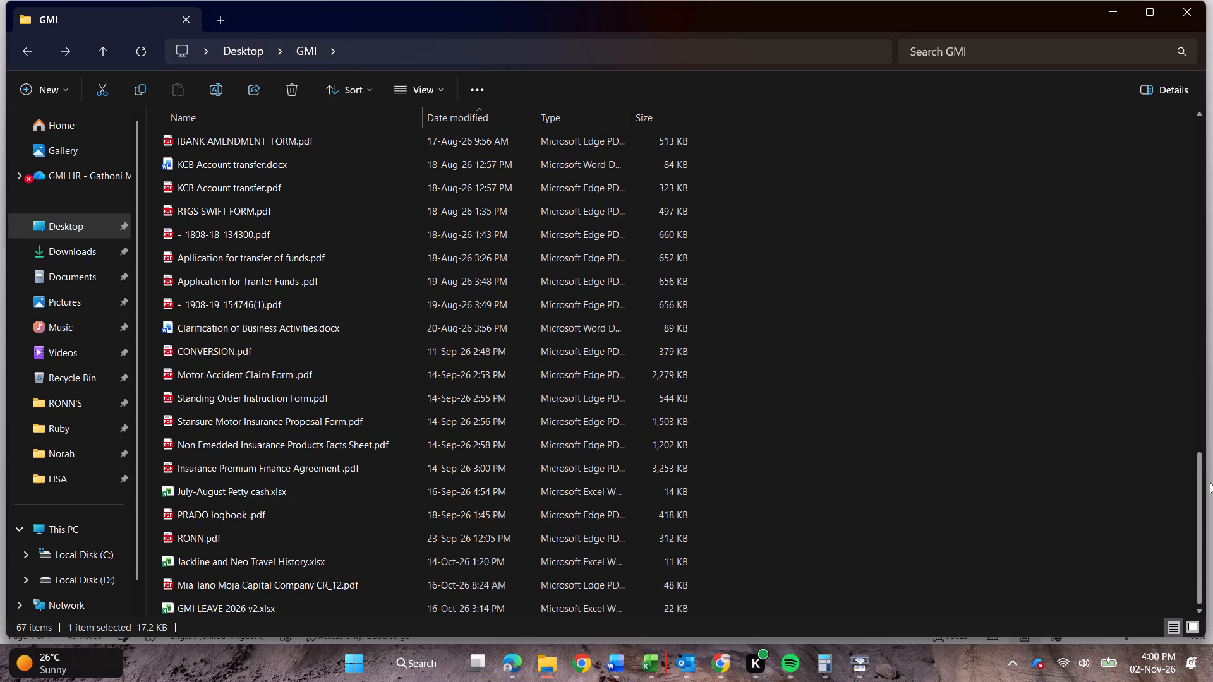
drag(1210, 482, 1212, 491)
drag(1212, 491, 1212, 502)
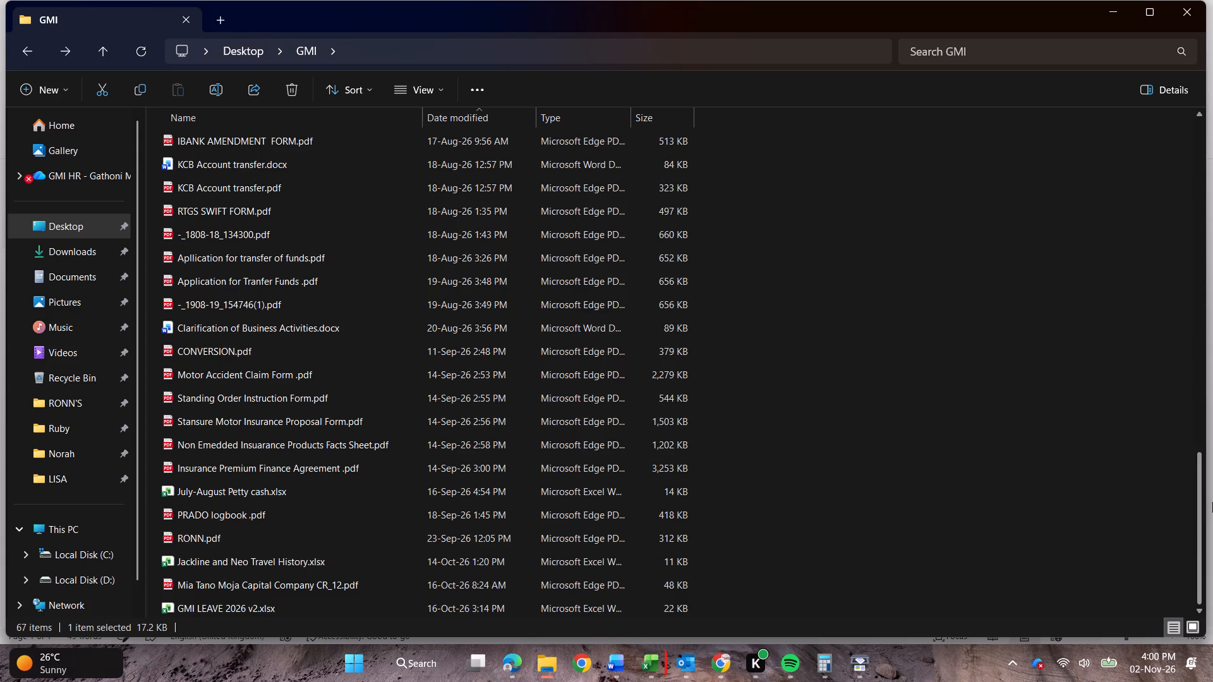
drag(1212, 502, 1200, 102)
scroll(757, 83, up, 3)
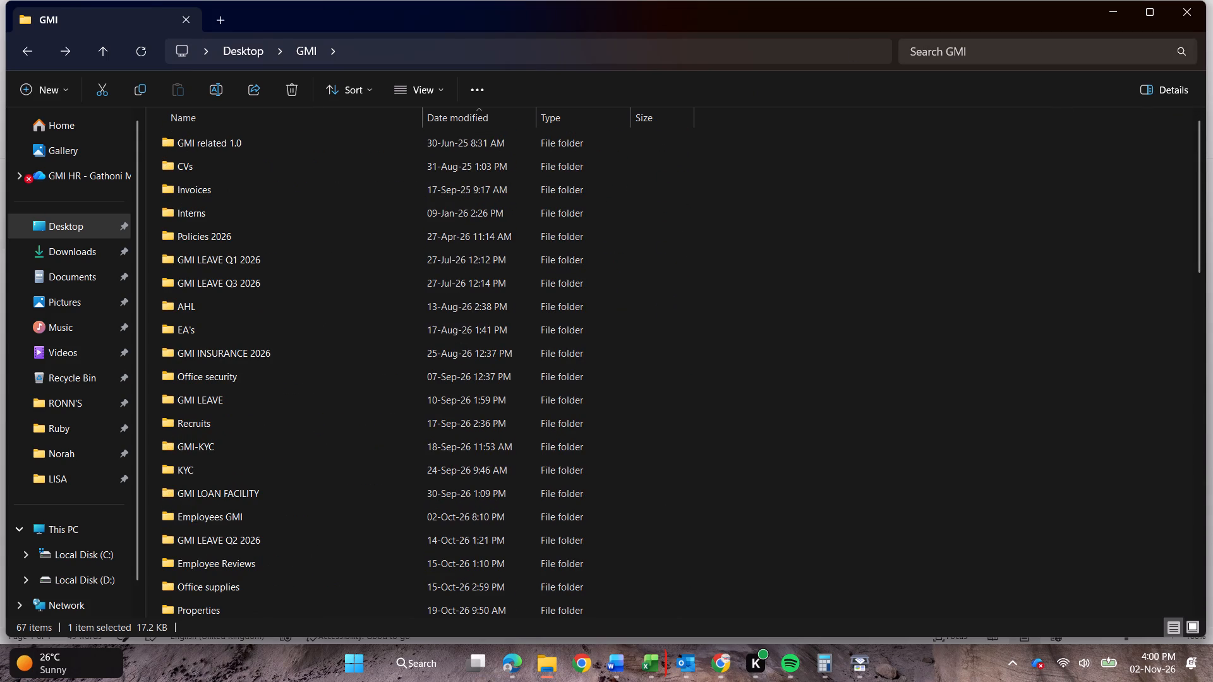
Search the GMI folder for "executive assistant".
click(929, 55)
text(executive assistant)
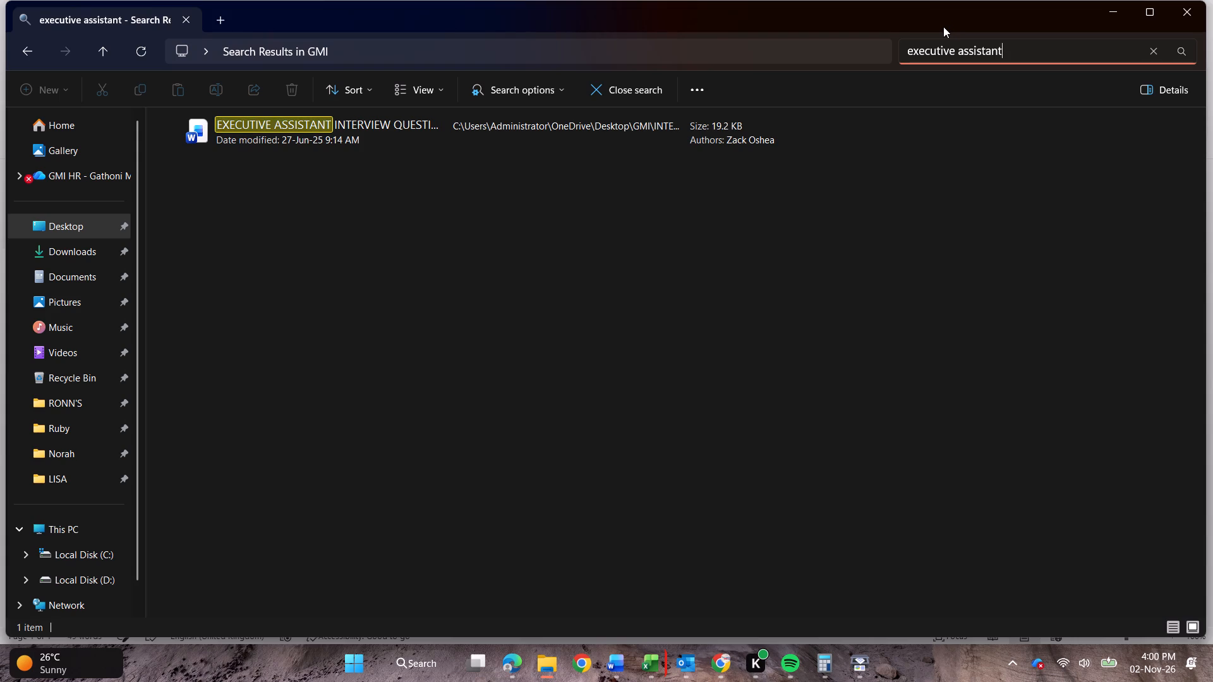
Reuse the search term "executive assistant" to search the Downloads folder.
triple_click(975, 49)
right_click(975, 49)
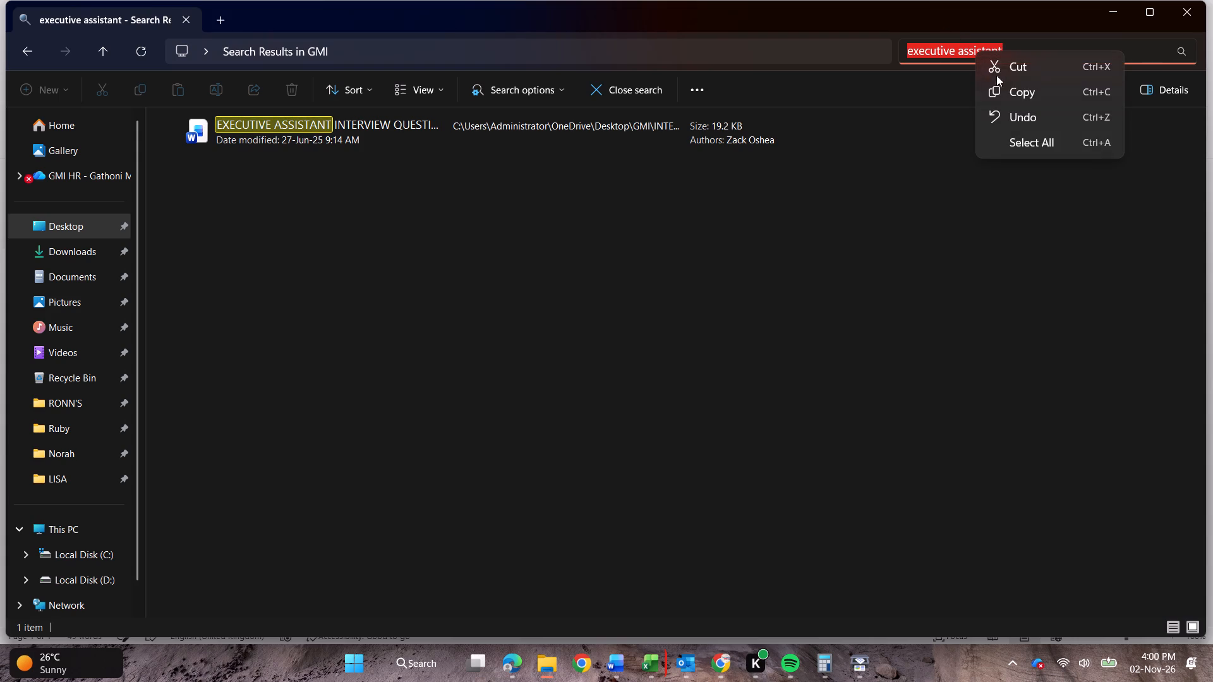
click(1008, 89)
click(68, 255)
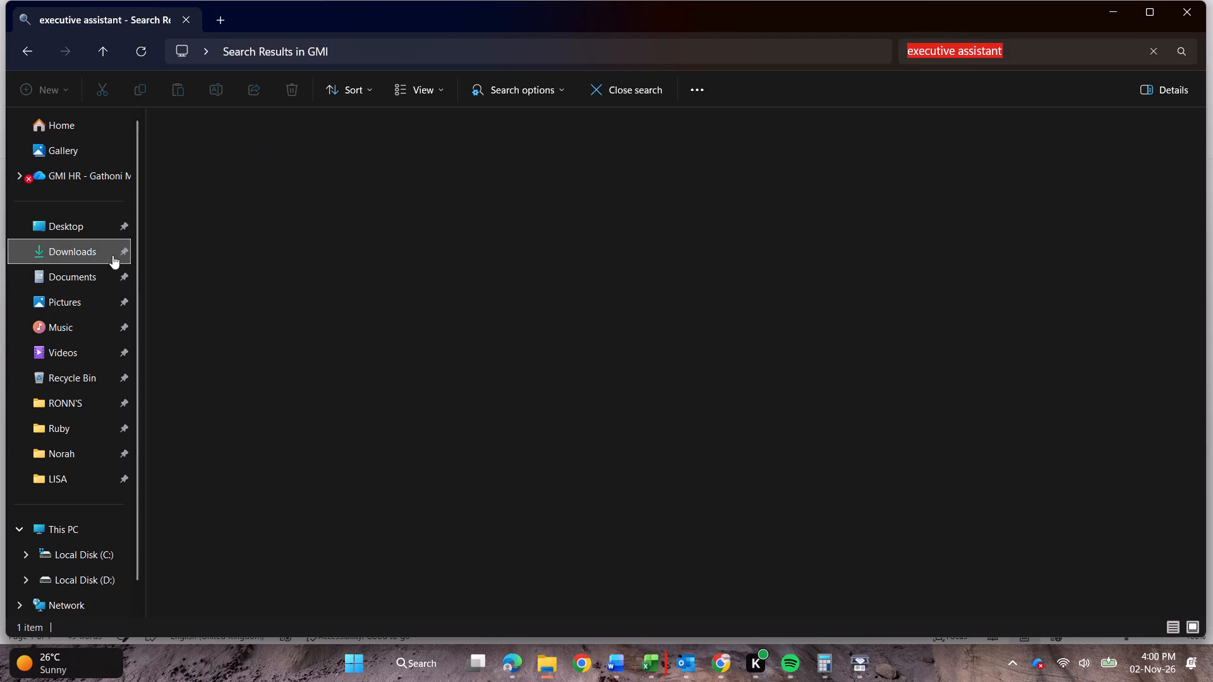
click(963, 47)
key(ctrl+v)
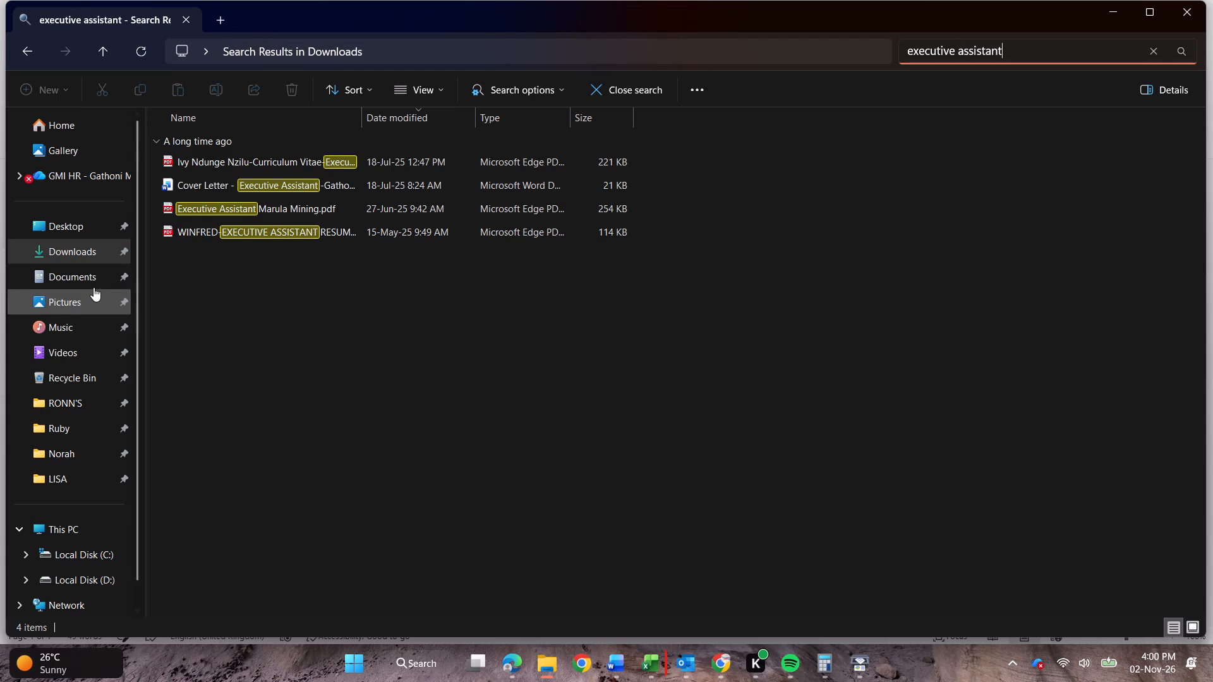
Search the Documents folder for "executive assistant".
click(94, 287)
click(951, 51)
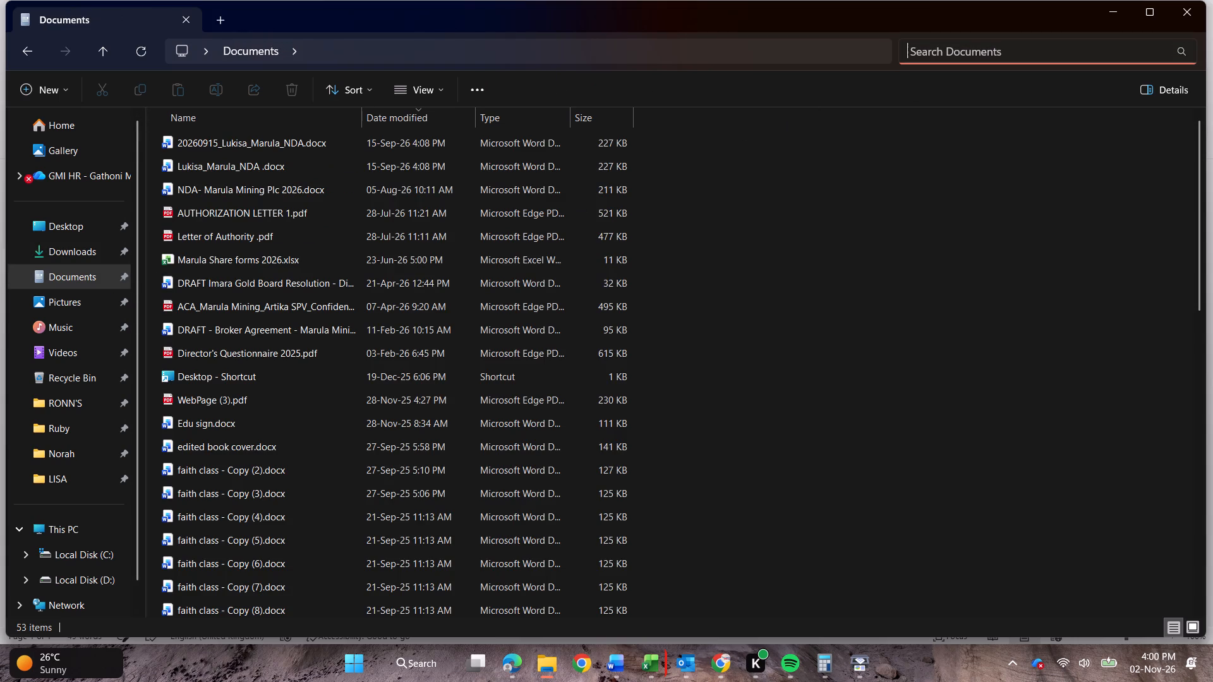
key(ctrl+v)
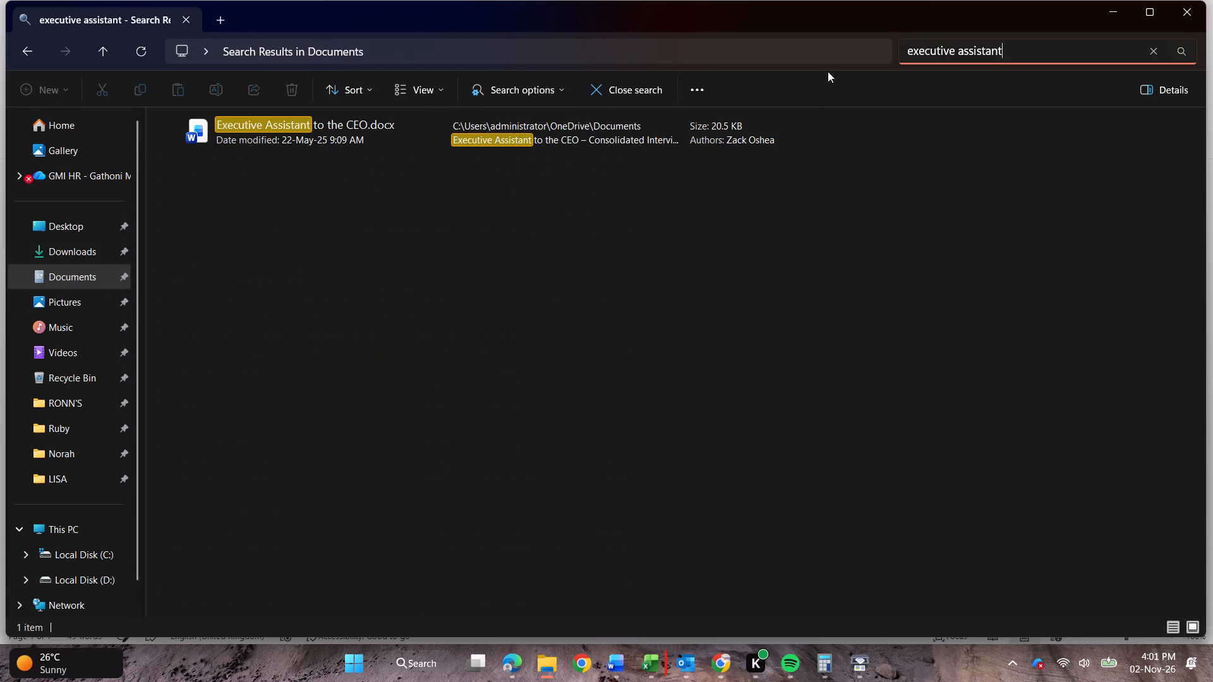
View Executive Assistant to the CEO.docx from the Documents search results, close it and return to File Explorer.
double_click(353, 123)
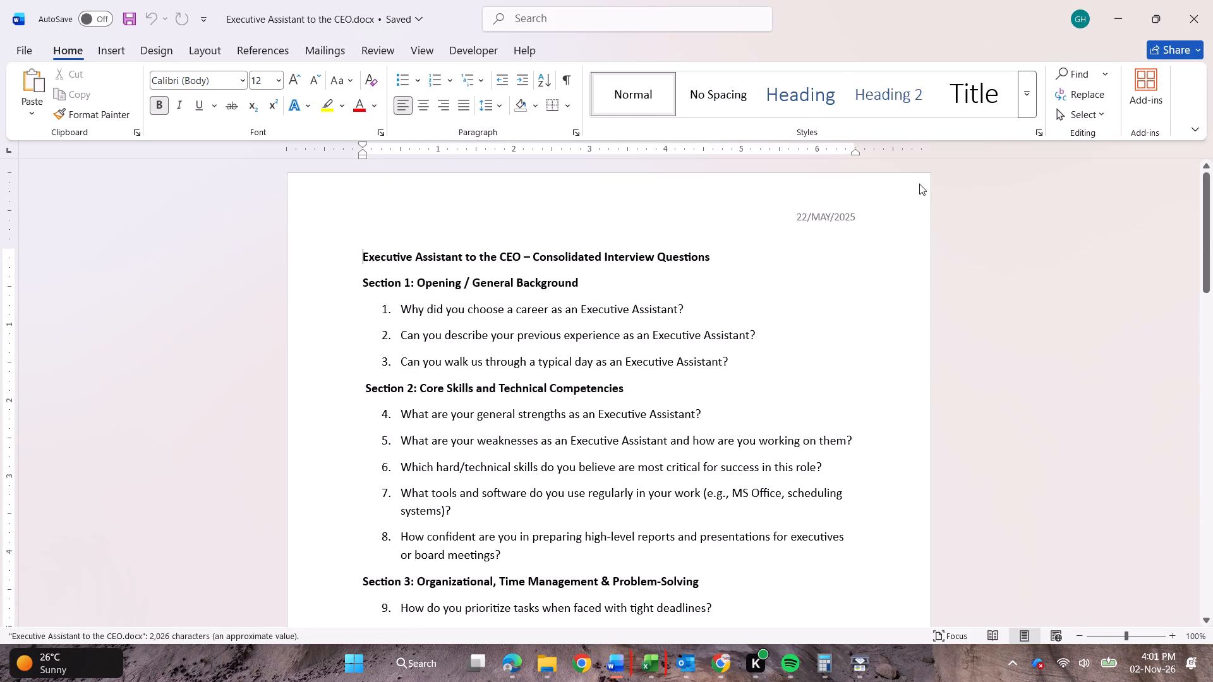
click(1204, 19)
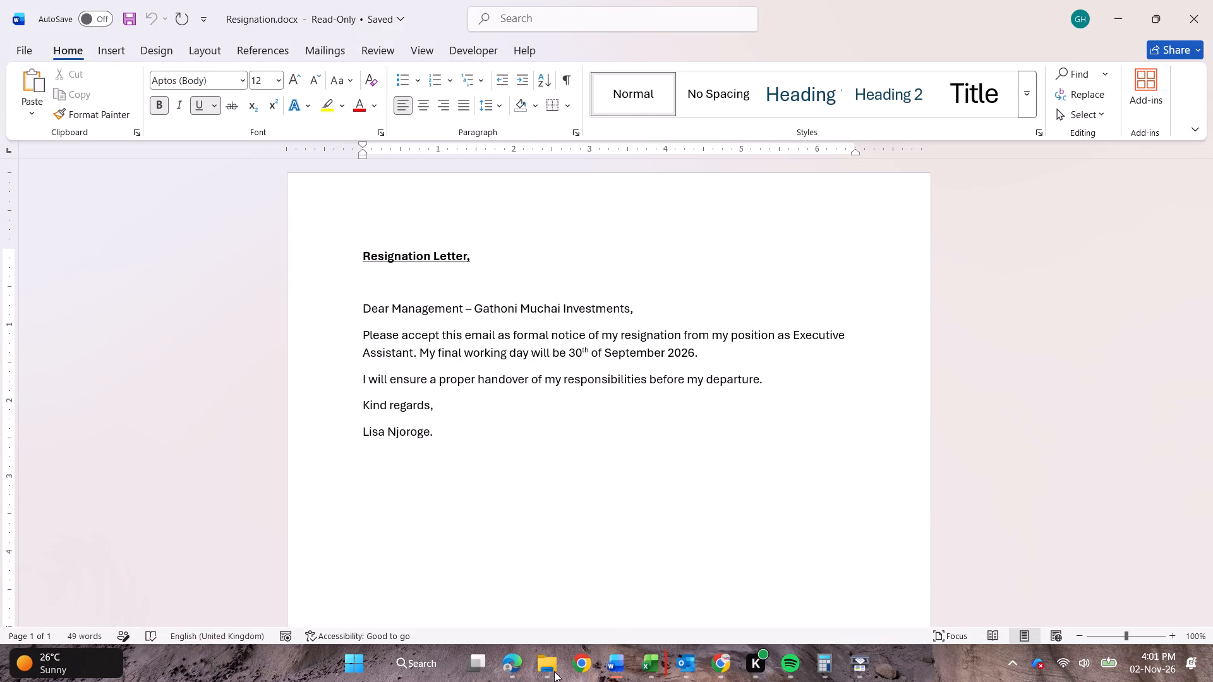
click(554, 671)
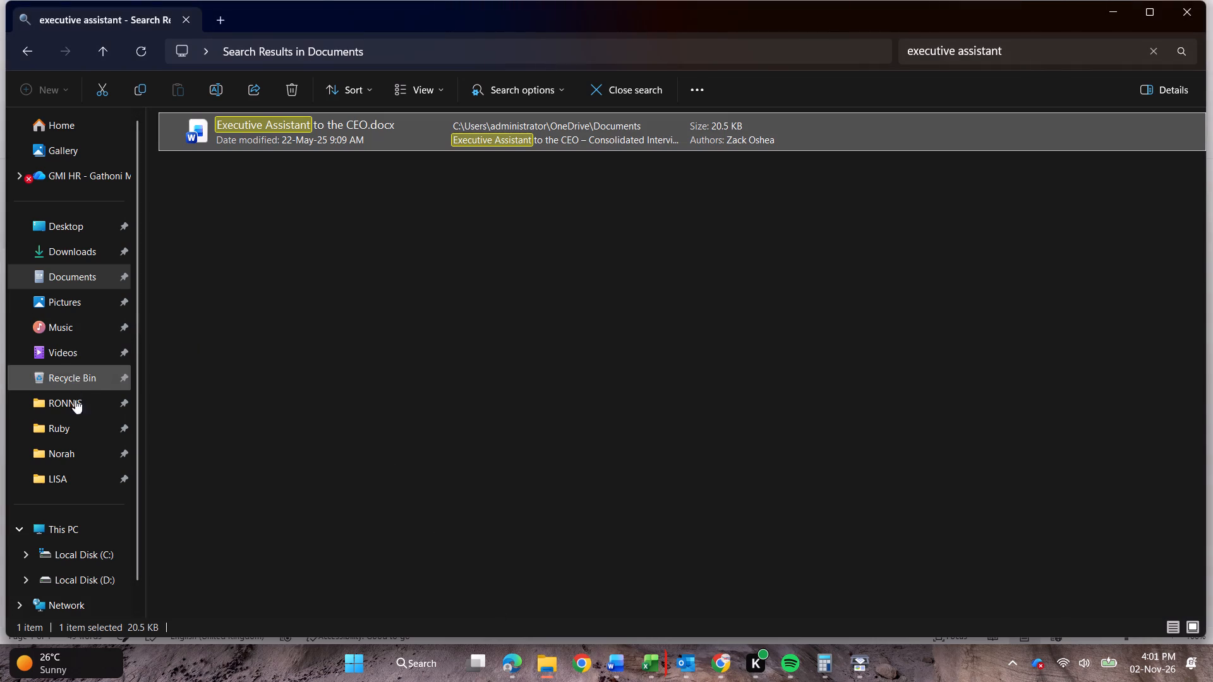
Search the whole of This PC for "executive assistant".
click(95, 538)
click(936, 38)
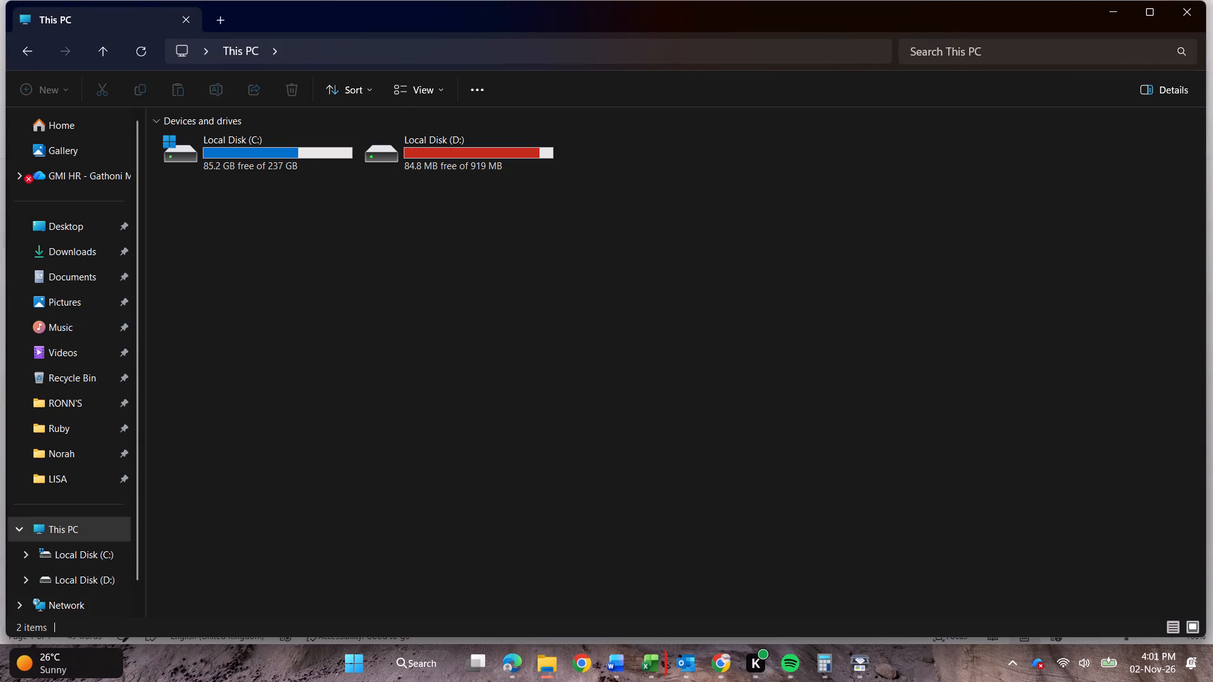
click(936, 41)
key(ctrl+v)
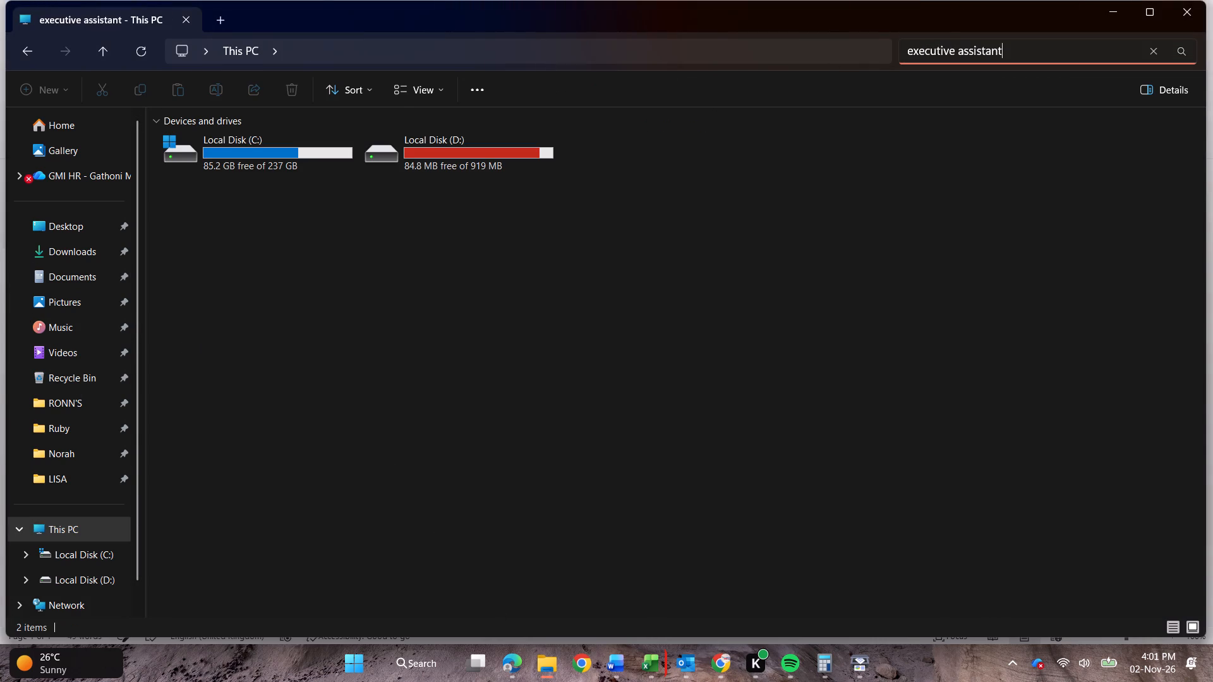
key(Return)
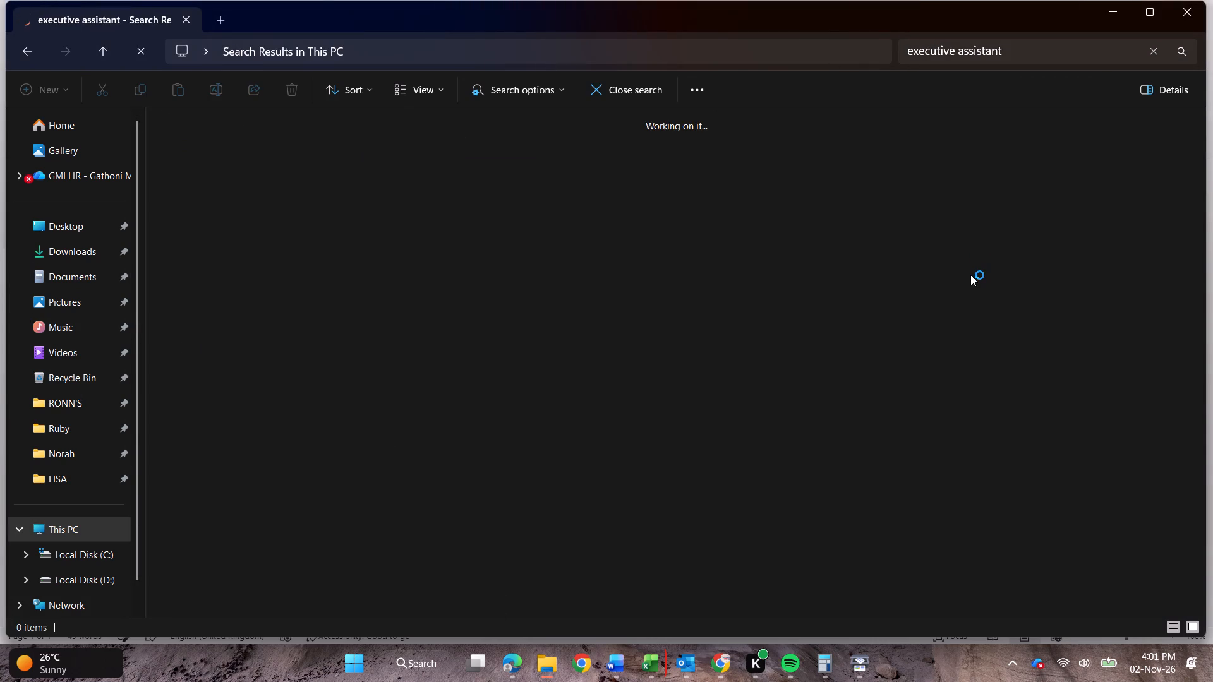
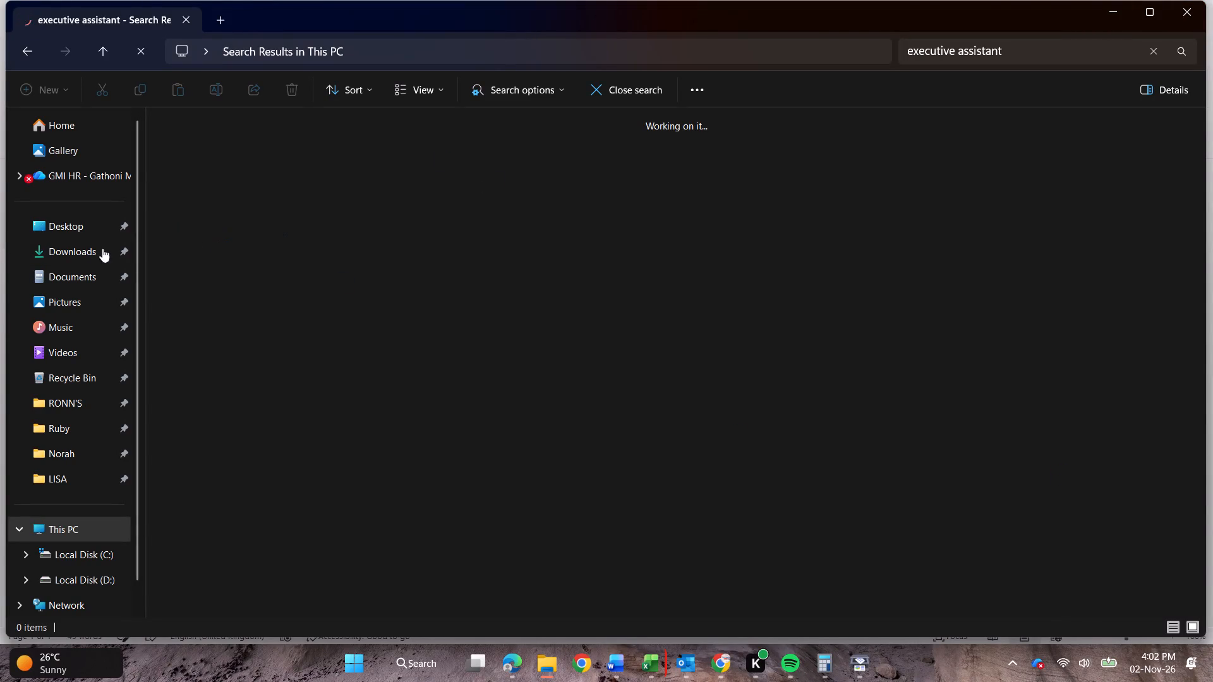
Leave the This PC search and open the Downloads folder, followed by the Desktop folder.
click(70, 250)
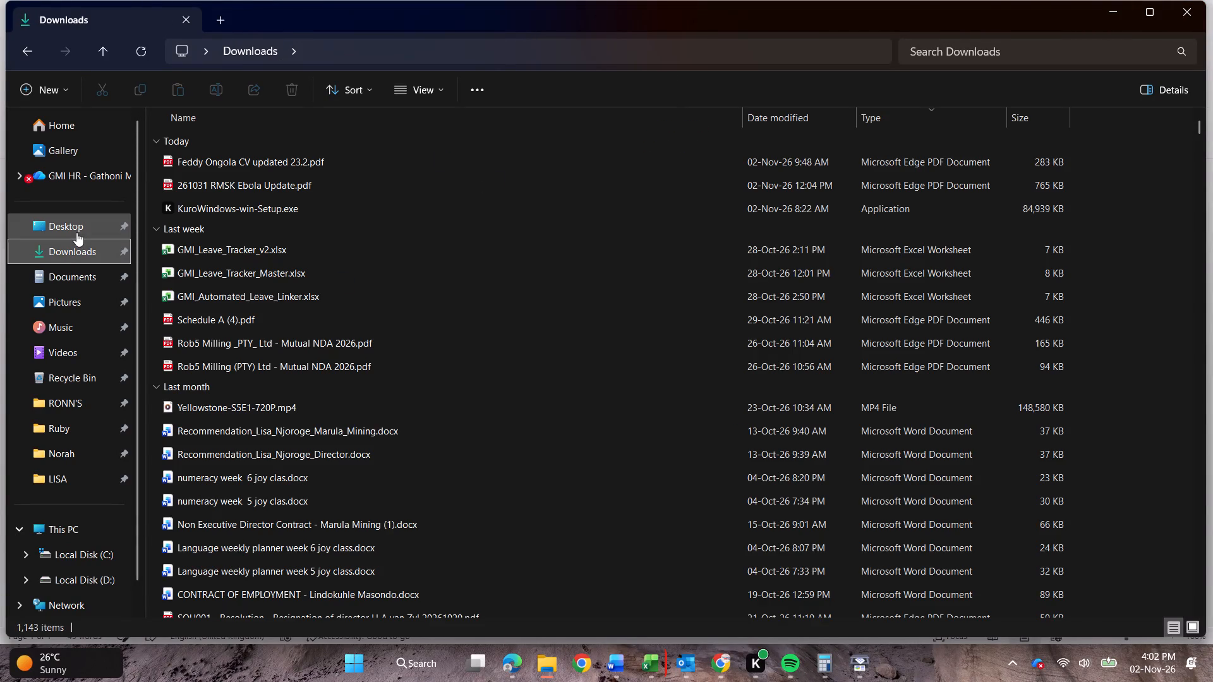
click(76, 232)
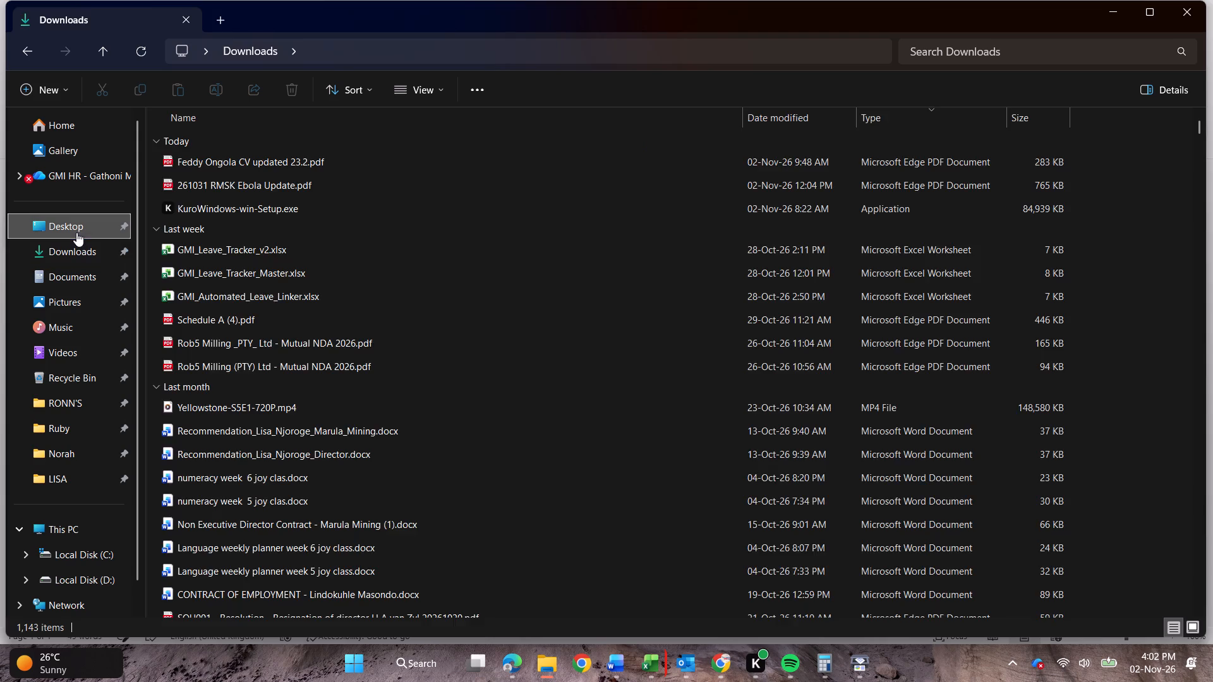